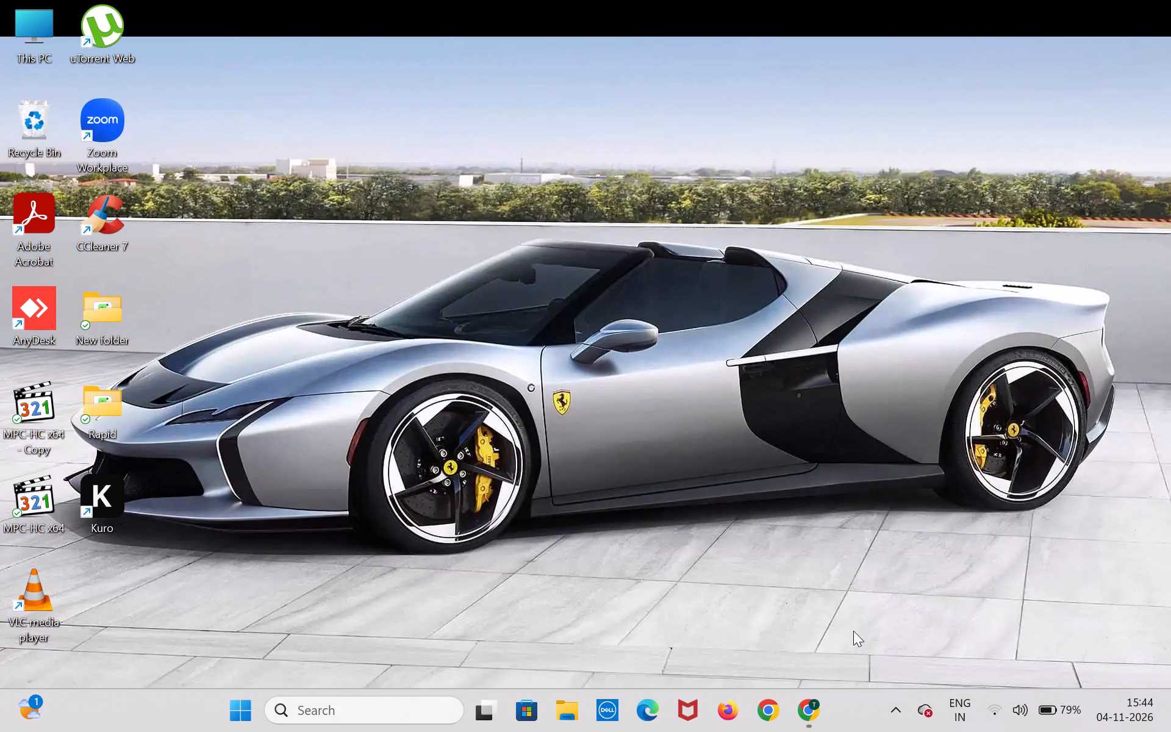
Switch to Chrome and open Setup and Maintenance from the Oracle Fusion home page.
{"action": "left_click", "coordinate": [806, 703]}
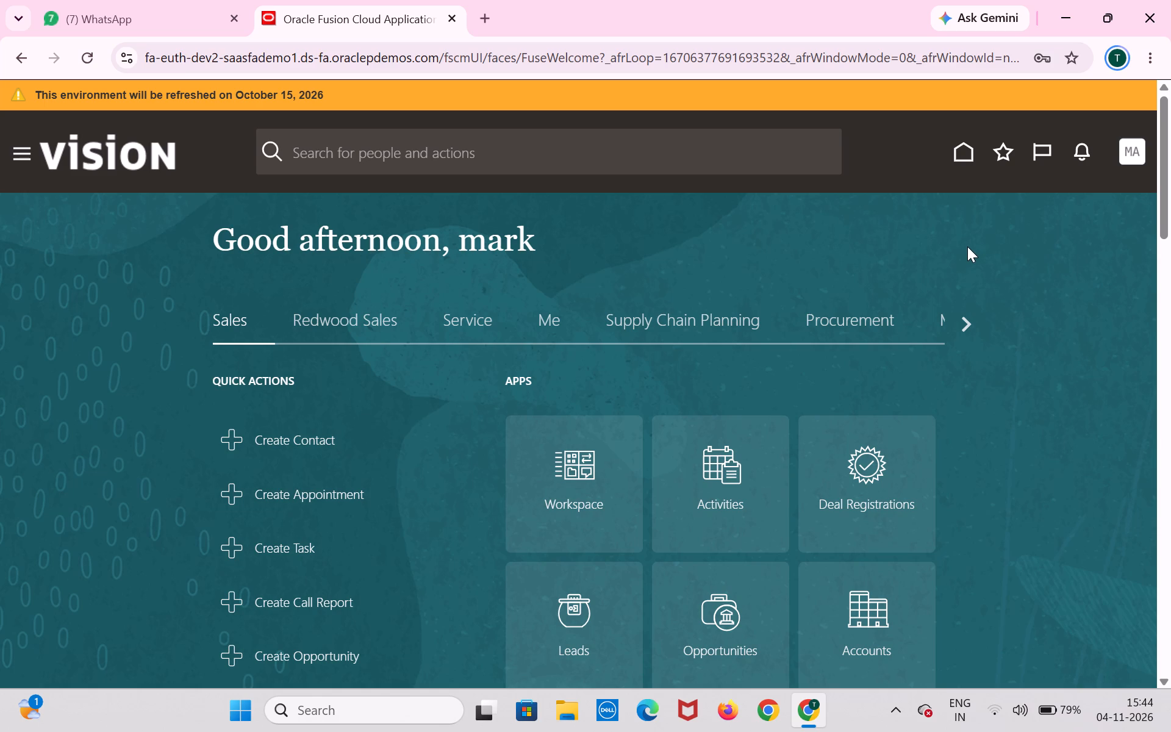
{"action": "left_click", "coordinate": [1125, 161]}
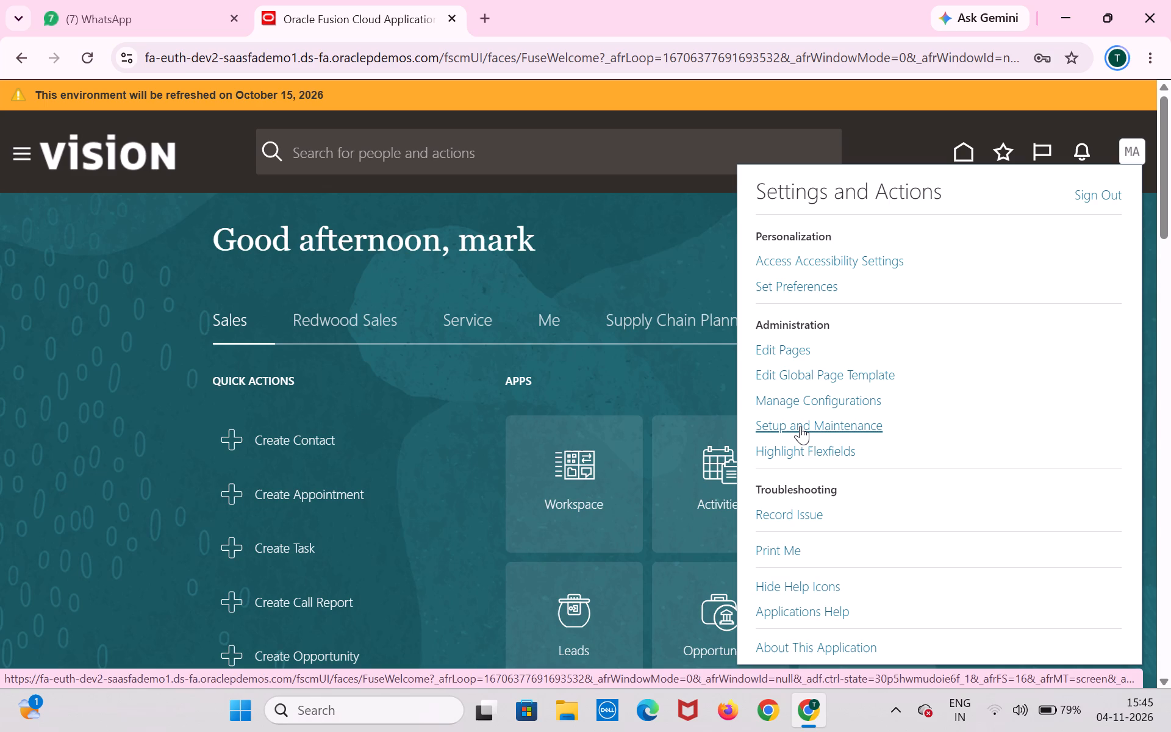
{"action": "left_click", "coordinate": [800, 426]}
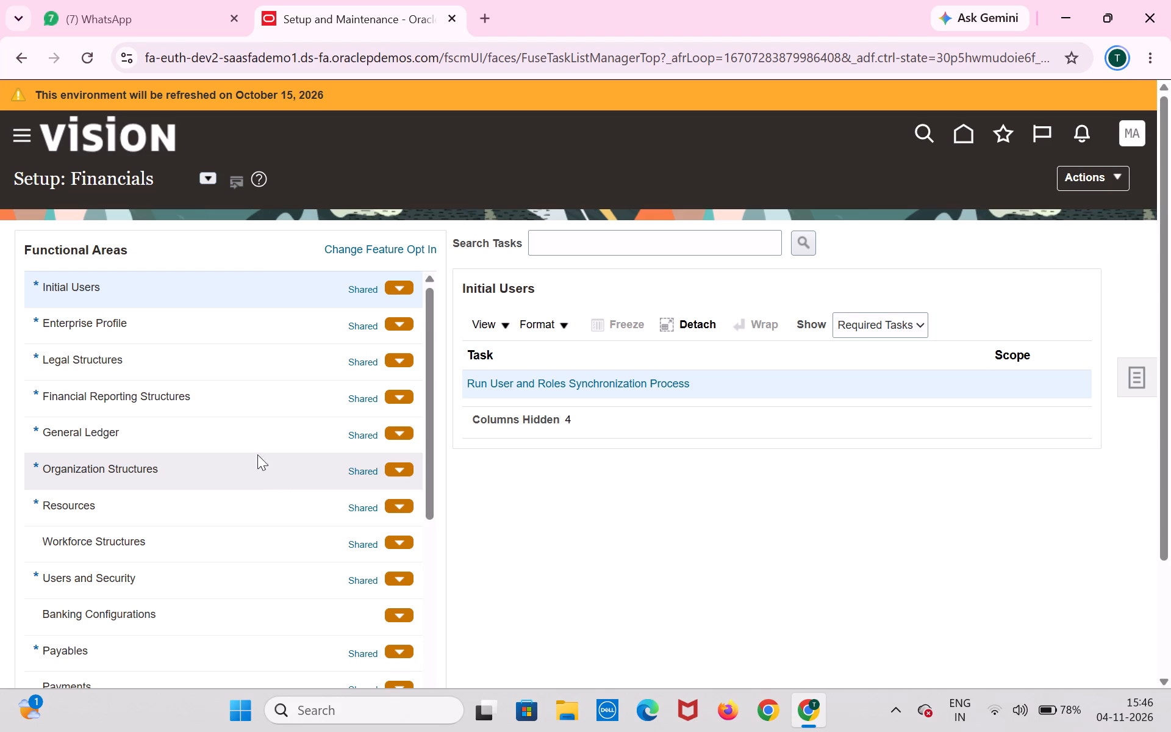
Show the setup tasks of the Financial Reporting Structures functional area.
{"action": "left_click", "coordinate": [202, 405]}
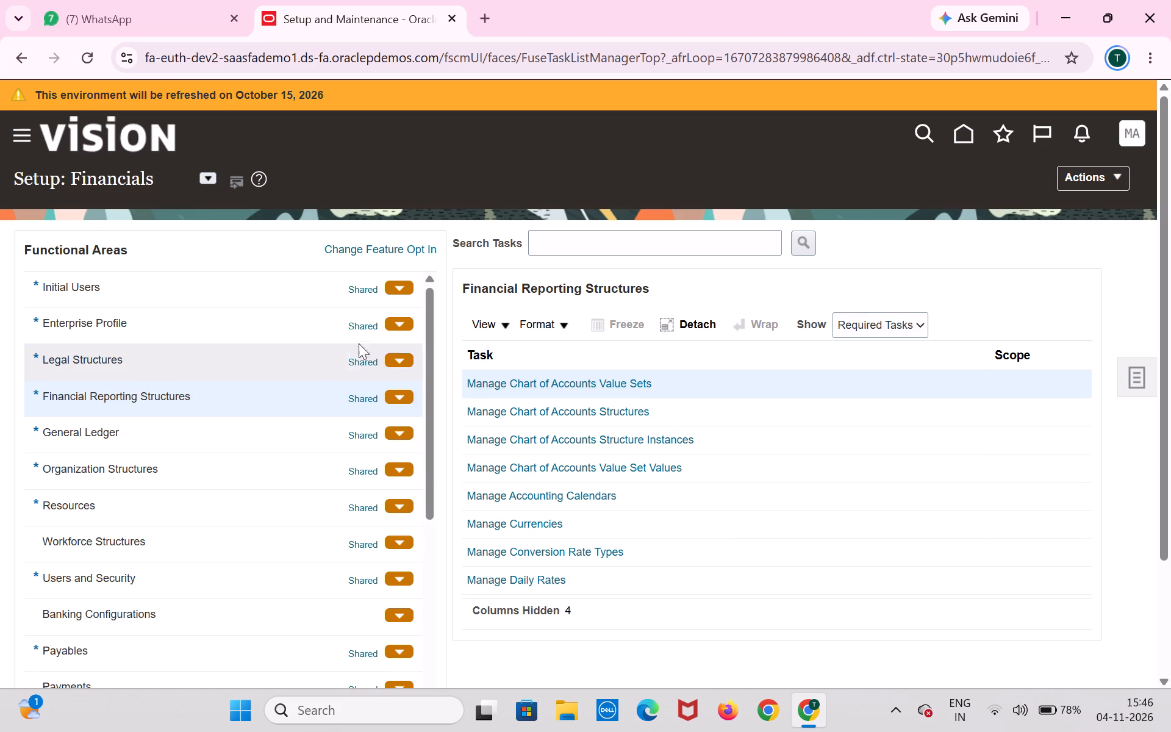
Start a task search in the Financials setup.
{"action": "left_click", "coordinate": [559, 249]}
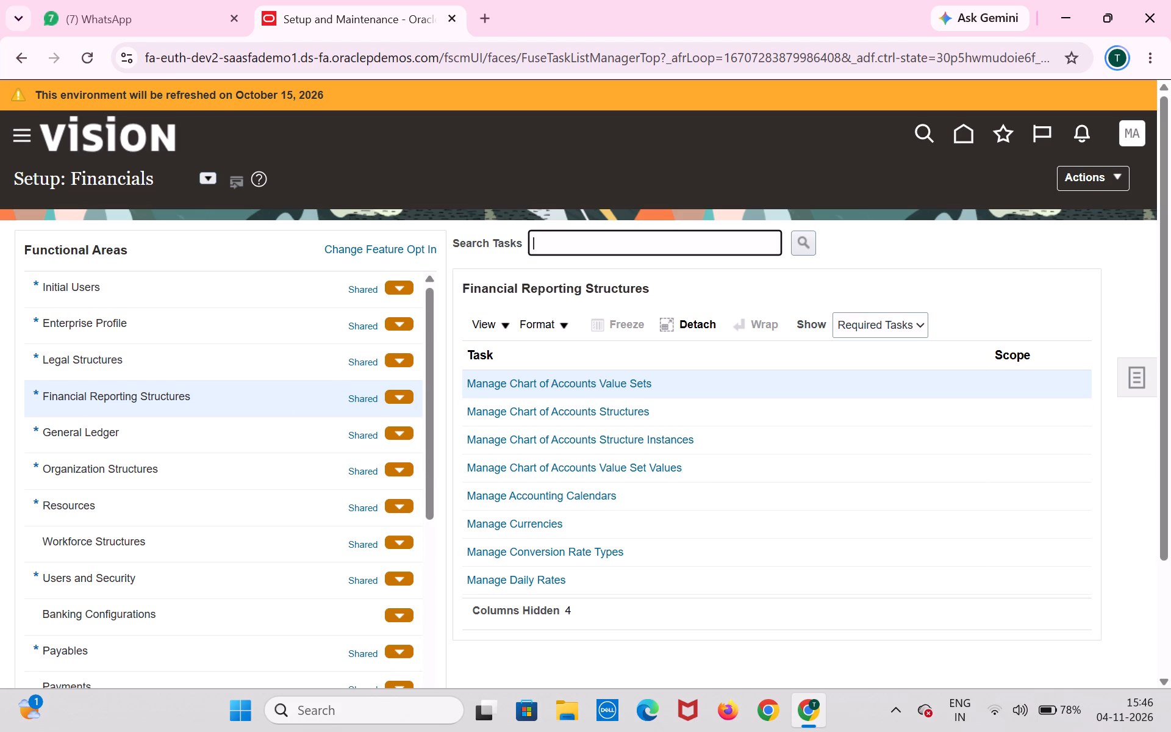
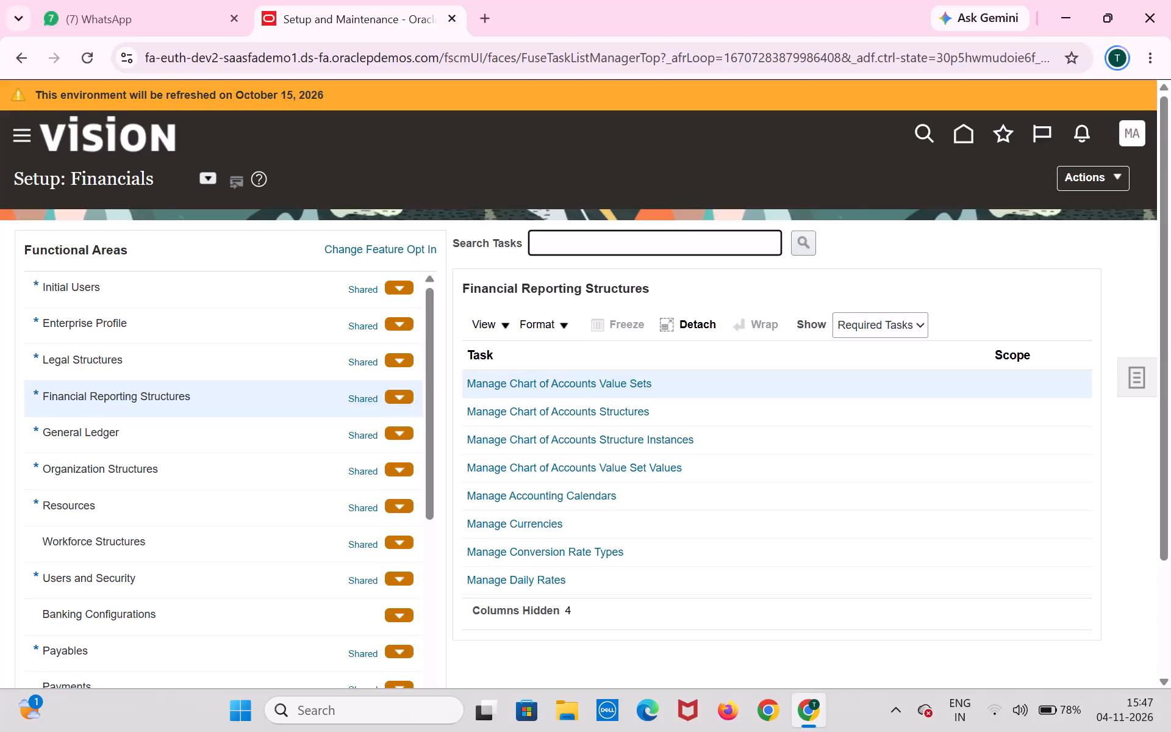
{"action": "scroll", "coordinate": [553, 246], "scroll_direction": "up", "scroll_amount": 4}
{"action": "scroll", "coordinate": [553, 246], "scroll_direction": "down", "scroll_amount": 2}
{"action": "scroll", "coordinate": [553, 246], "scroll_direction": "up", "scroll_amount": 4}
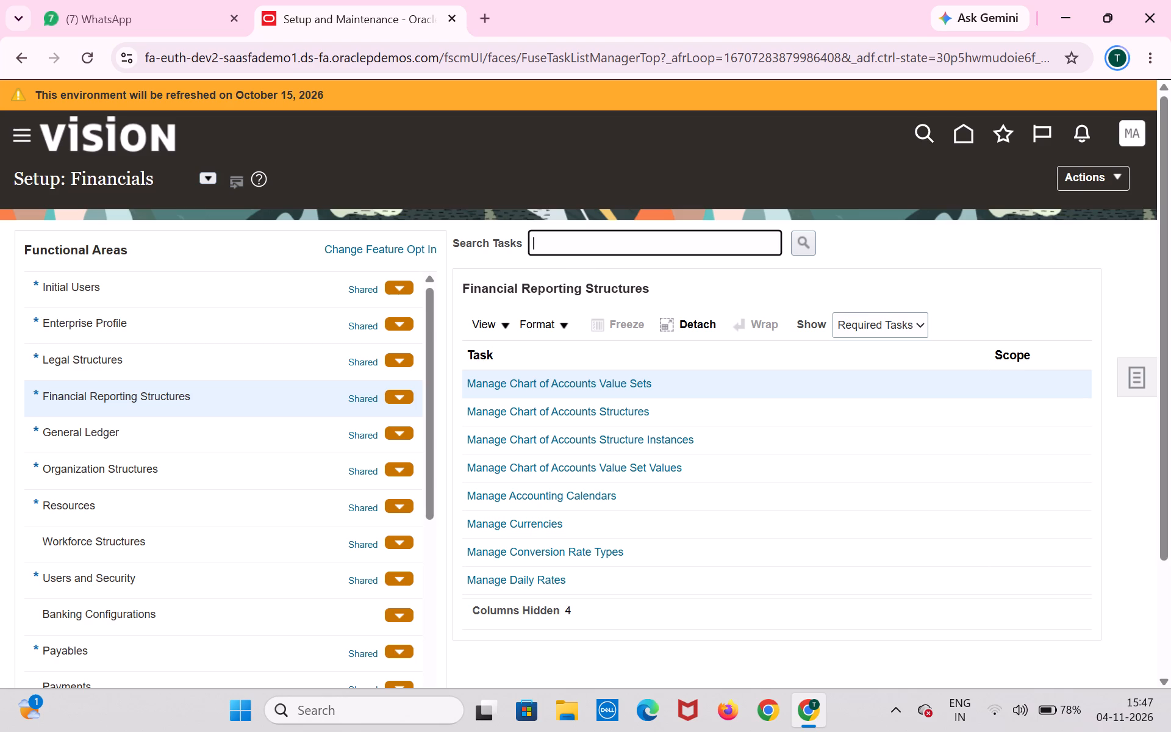
Search the setup tasks for "manage common options" and open Manage Common Options for Payables and Procurement.
{"action": "type", "text": "mana"}
{"action": "type", "text": "ge"}
{"action": "key", "text": "space"}
{"action": "type", "text": "common"}
{"action": "key", "text": "space"}
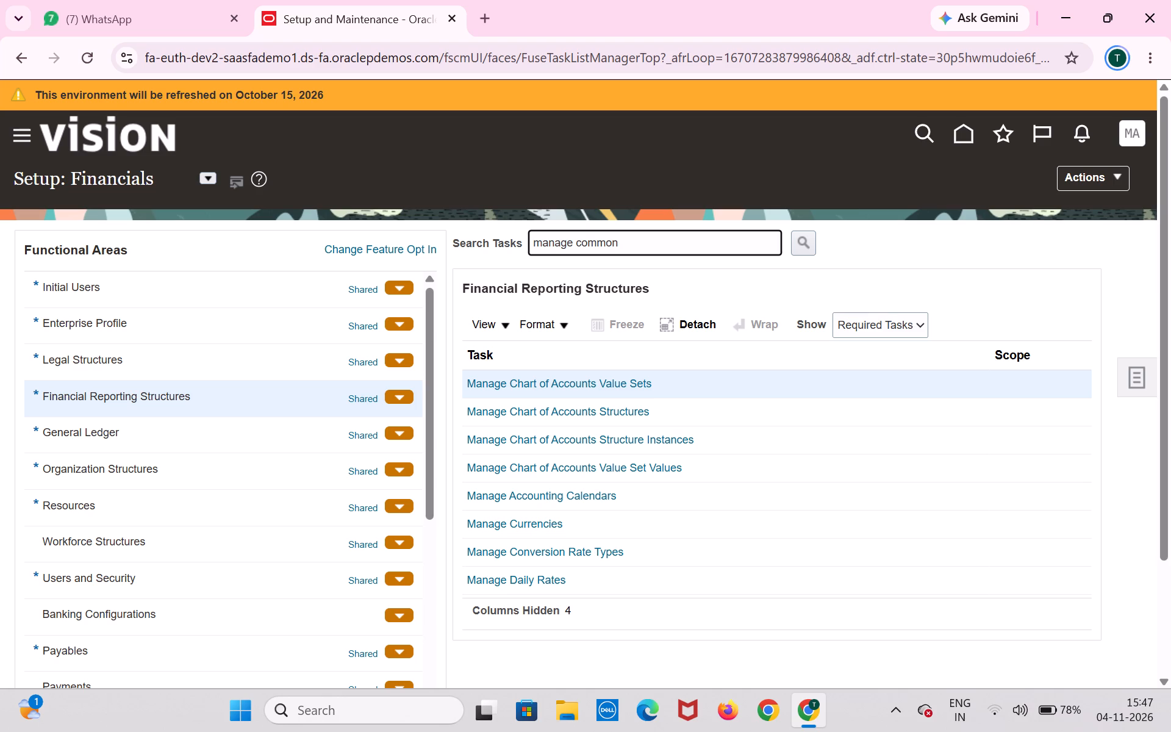
{"action": "type", "text": "op"}
{"action": "type", "text": "tions"}
{"action": "key", "text": "Return"}
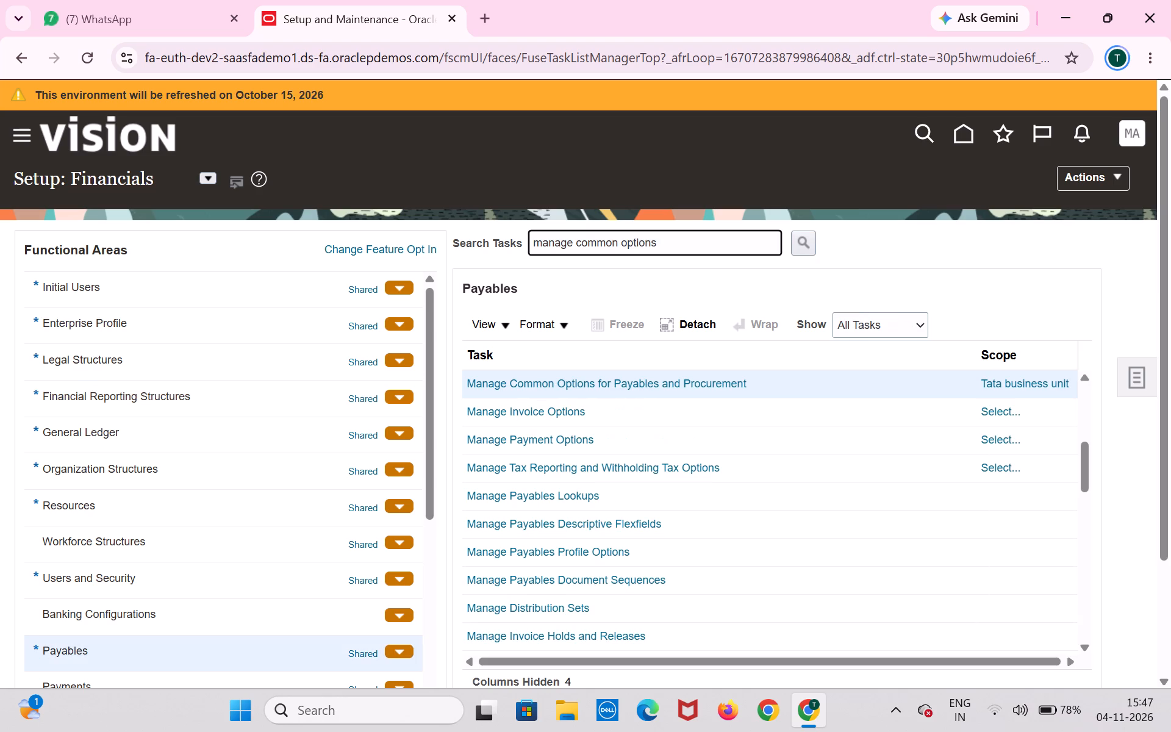
{"action": "left_click", "coordinate": [591, 387]}
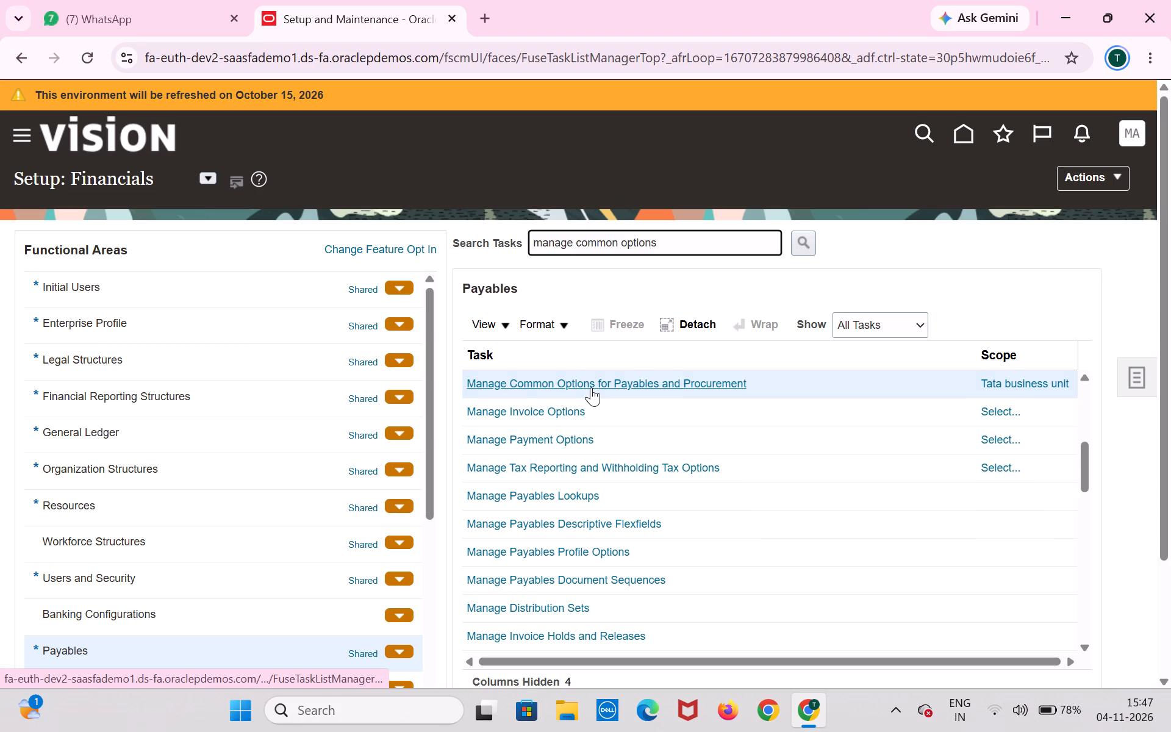
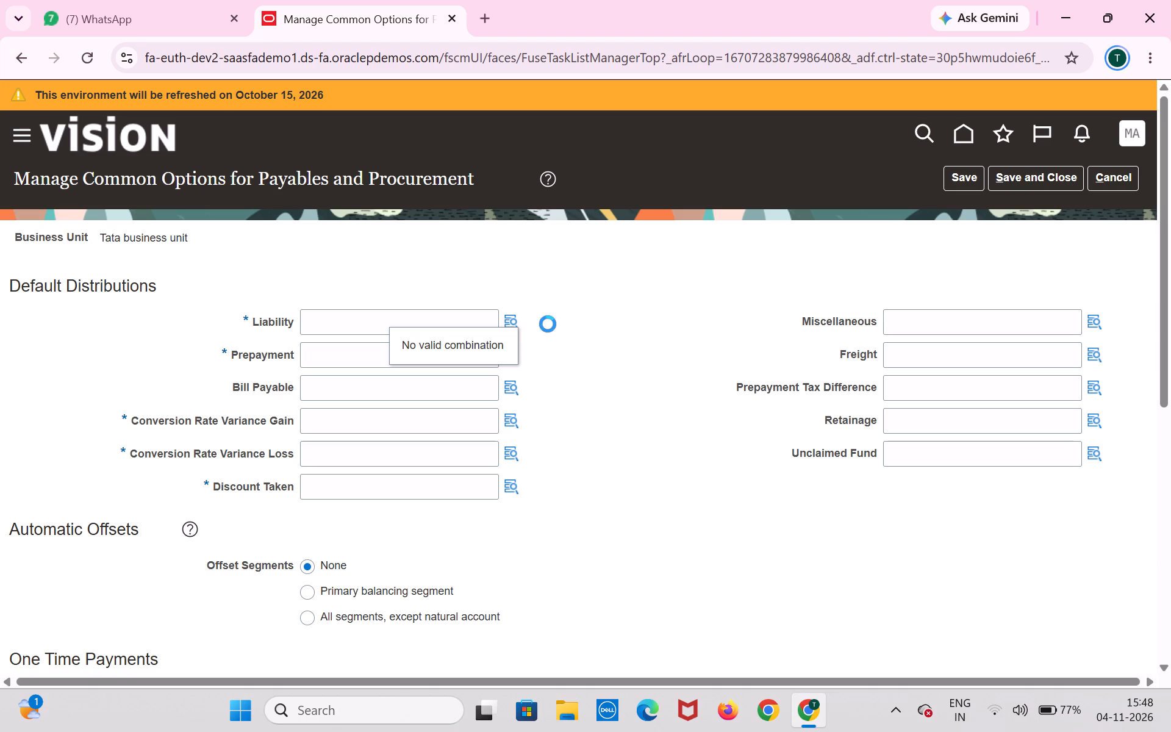
Examine the payables and procurement options for the Tata business unit, from Default Distributions through Additional Information.
{"action": "scroll", "coordinate": [560, 301], "scroll_direction": "down", "scroll_amount": 10}
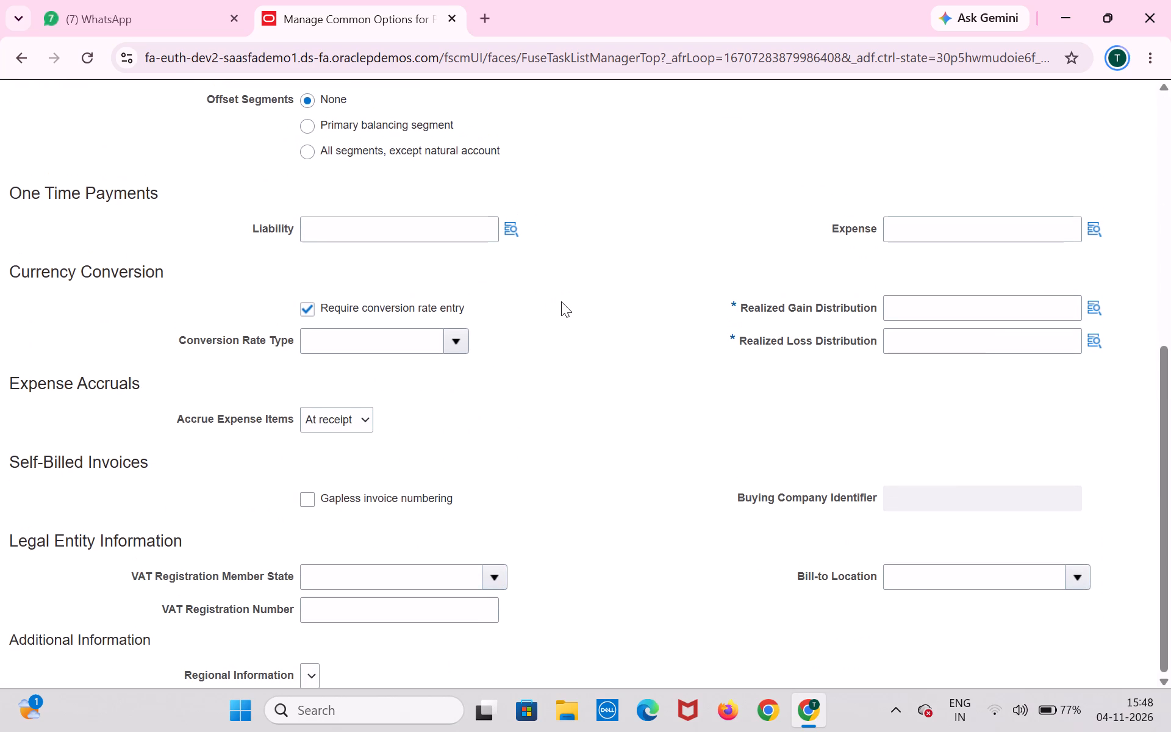
{"action": "scroll", "coordinate": [561, 304], "scroll_direction": "down", "scroll_amount": 12}
{"action": "scroll", "coordinate": [561, 304], "scroll_direction": "up", "scroll_amount": 8}
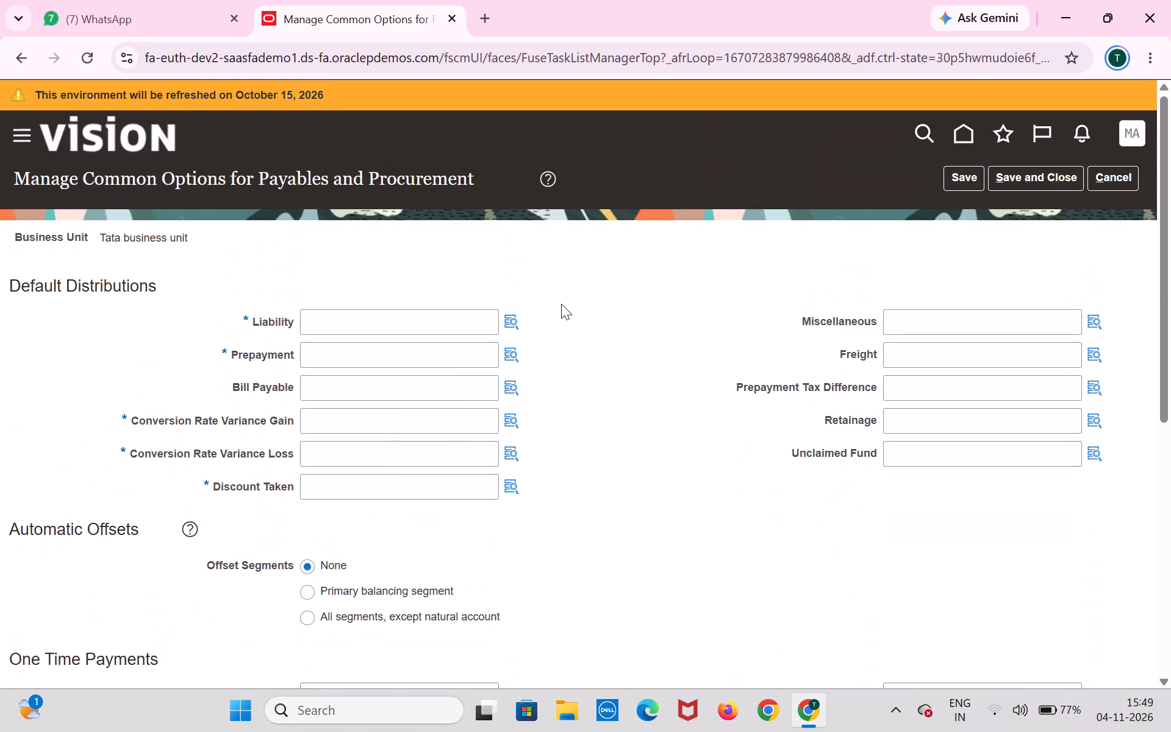
View the account segment selection for the Liability default distribution, then close it without choosing a combination.
{"action": "left_click", "coordinate": [513, 326]}
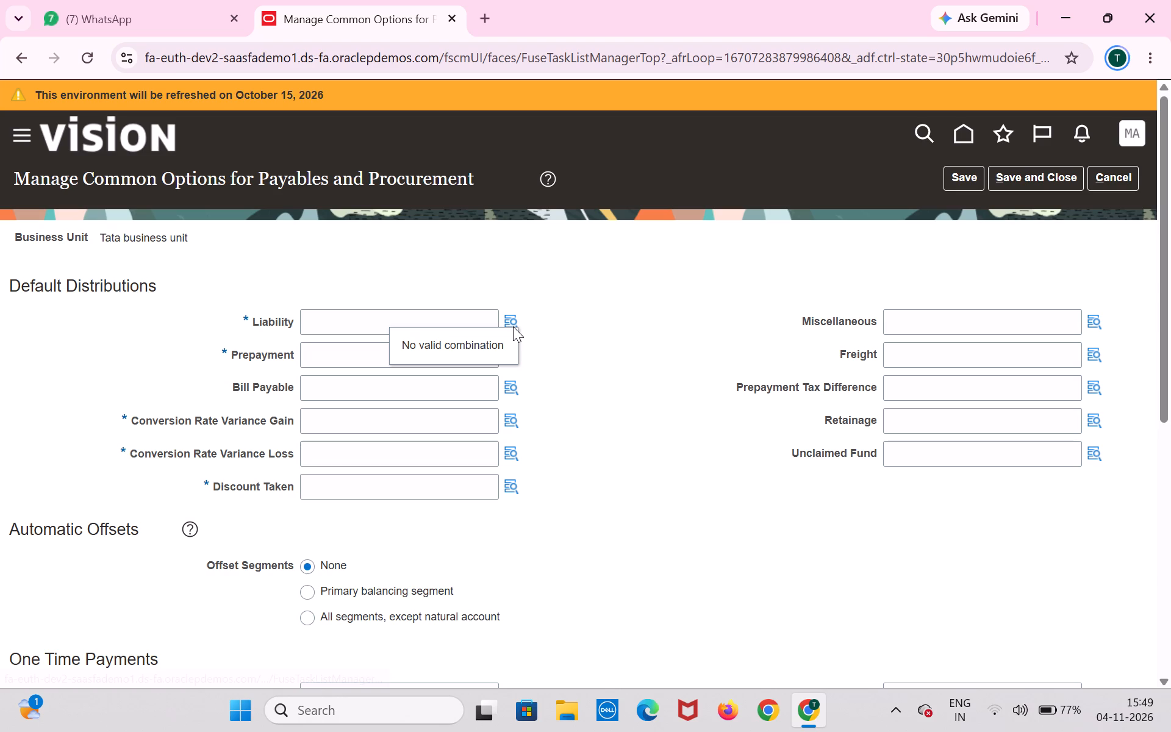
{"action": "left_click", "coordinate": [513, 326]}
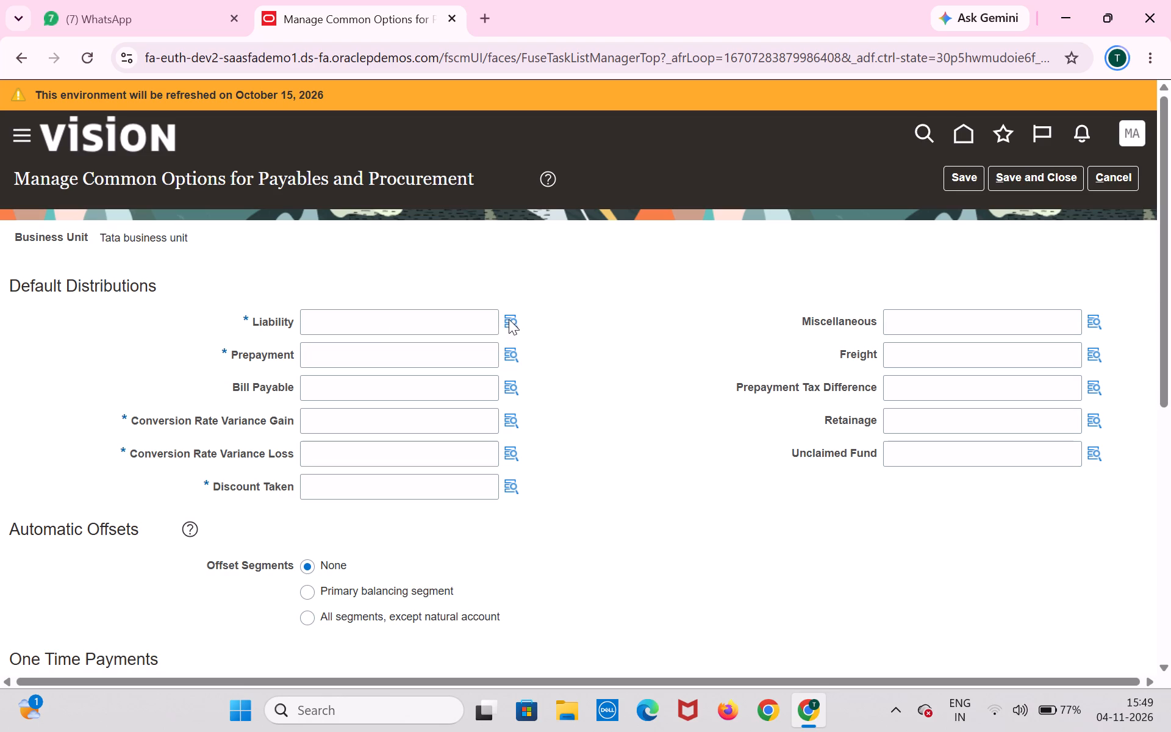
{"action": "left_click", "coordinate": [509, 318]}
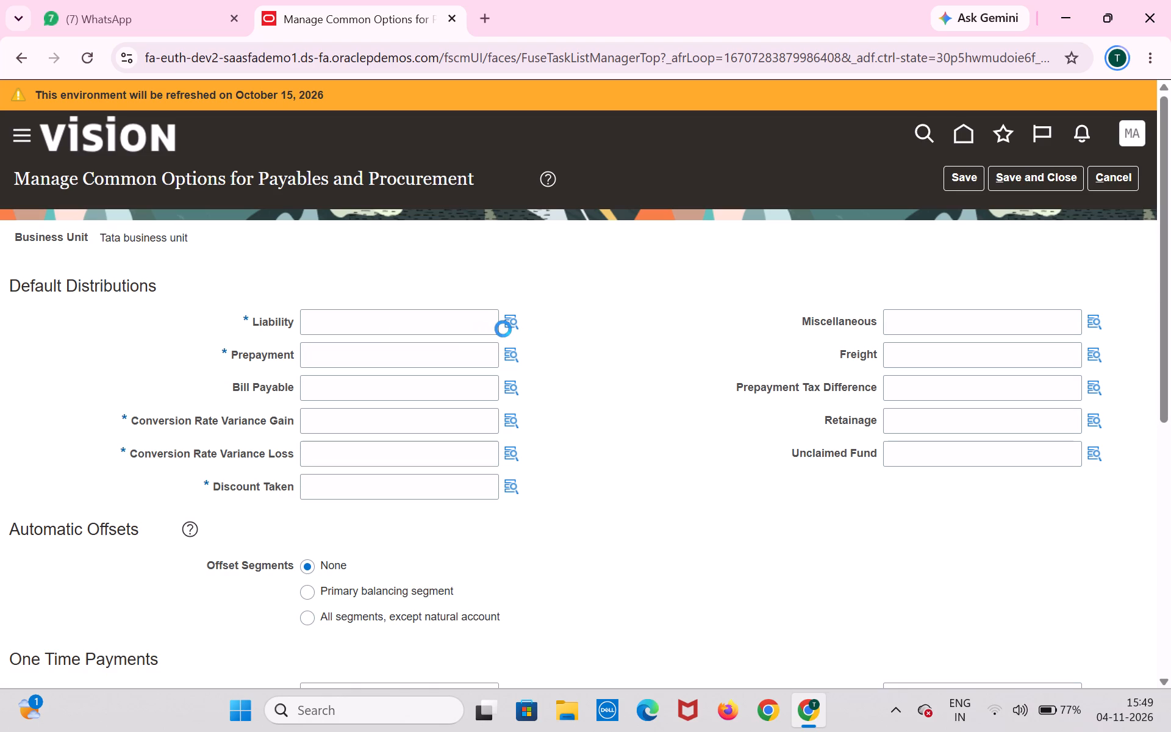
{"action": "left_click", "coordinate": [507, 319]}
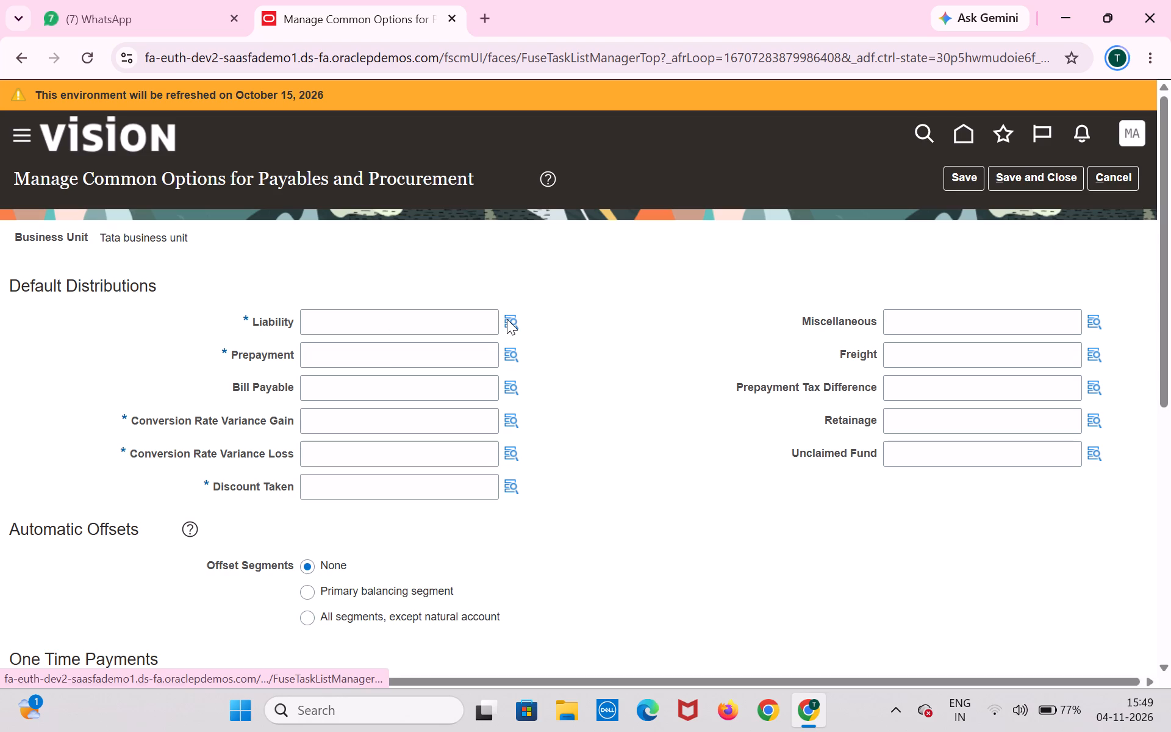
{"action": "left_click", "coordinate": [507, 319]}
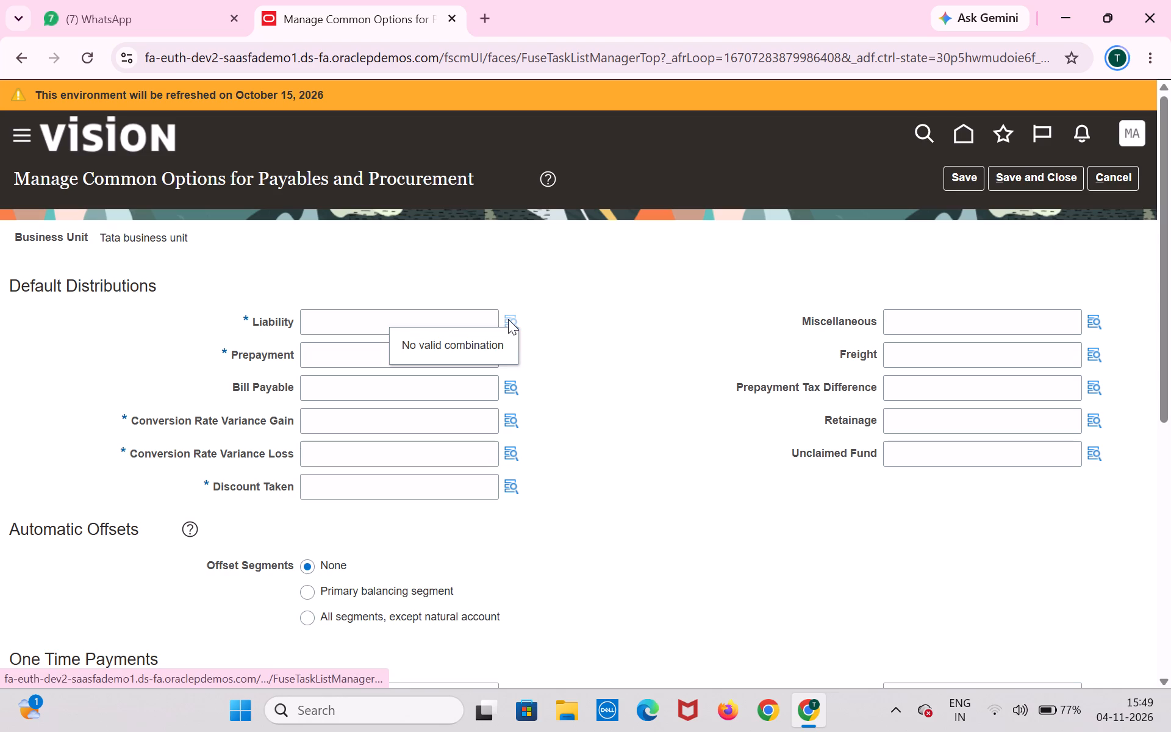
{"action": "left_click", "coordinate": [512, 319]}
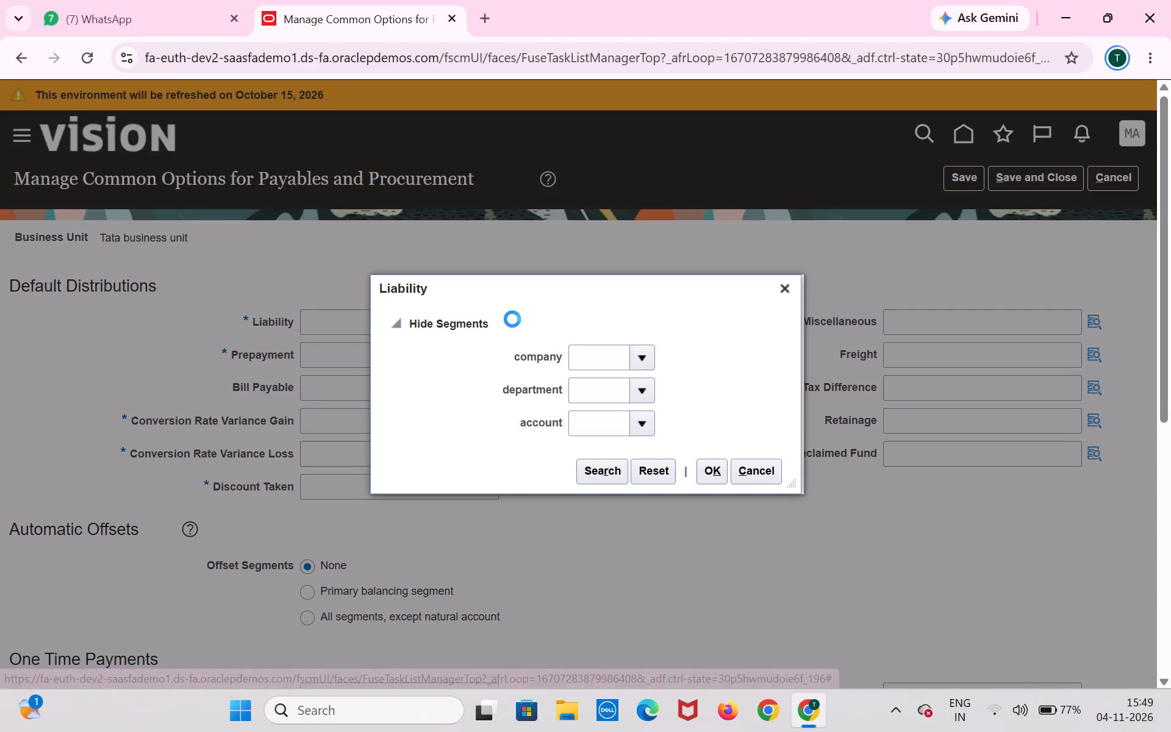
{"action": "left_click", "coordinate": [782, 295]}
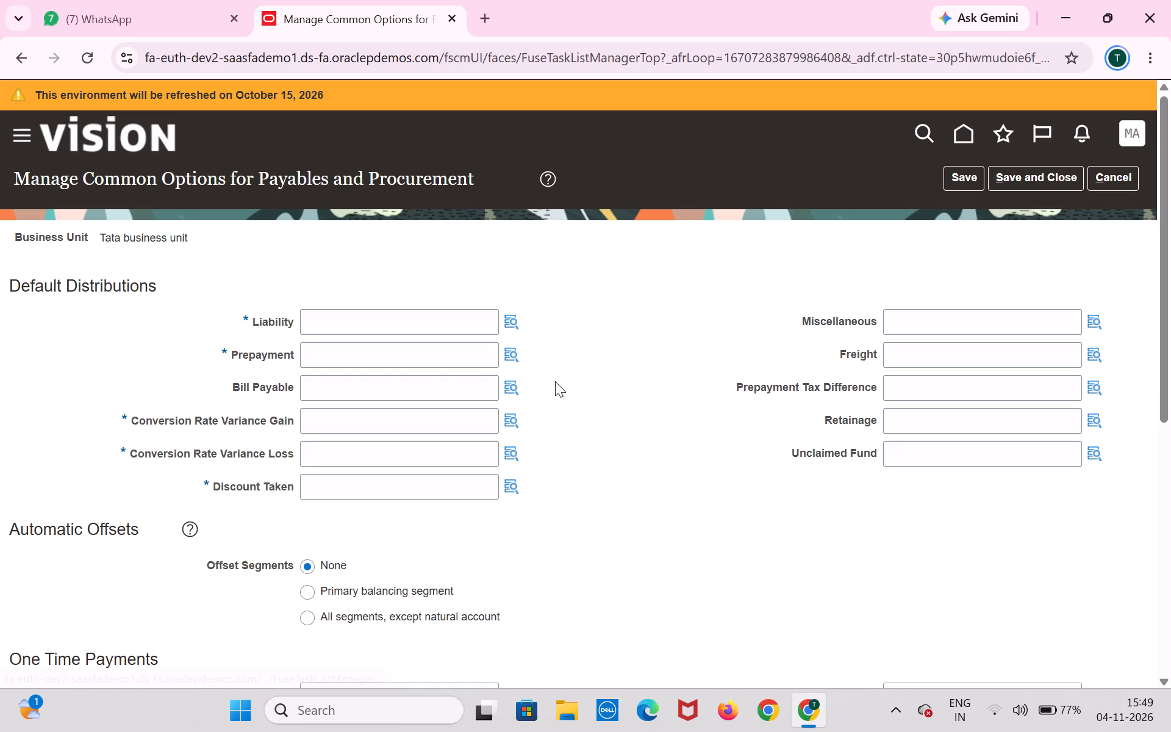
Leave the common options page without saving and return to the Financials setup task list.
{"action": "left_click", "coordinate": [1095, 174]}
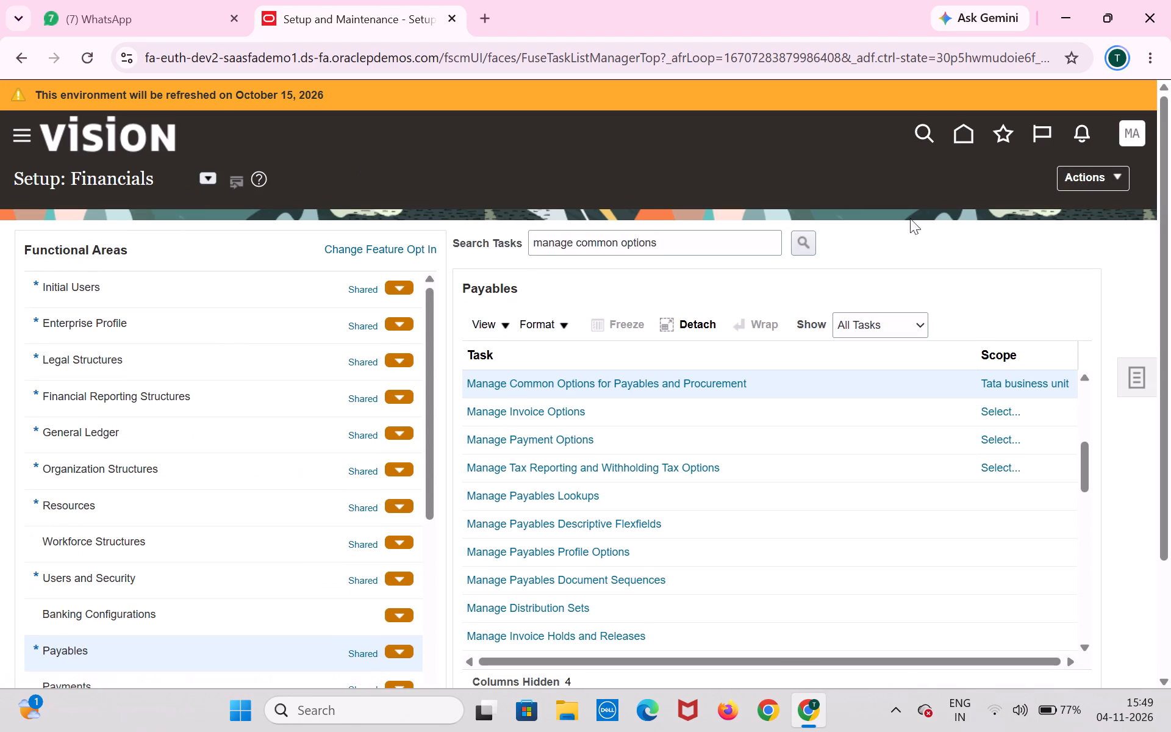
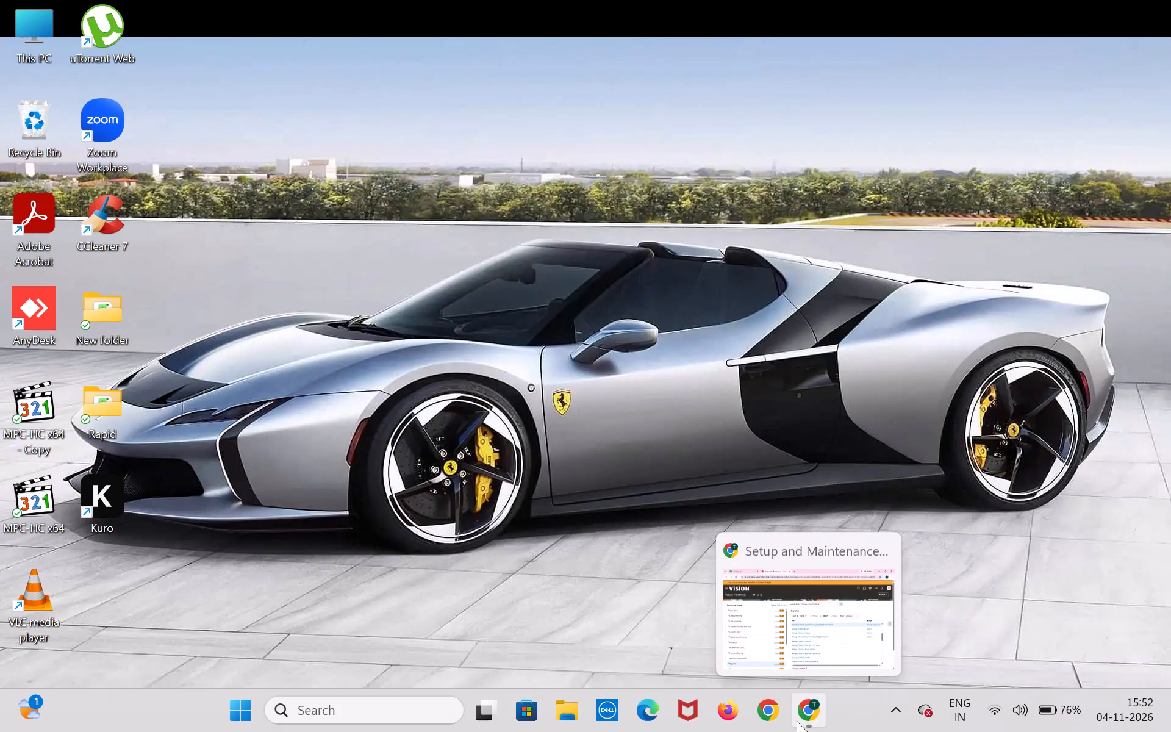
Switch back to Chrome and open the Manage Common Options for Payables and Procurement task for the Tata business unit.
{"action": "left_click", "coordinate": [831, 636]}
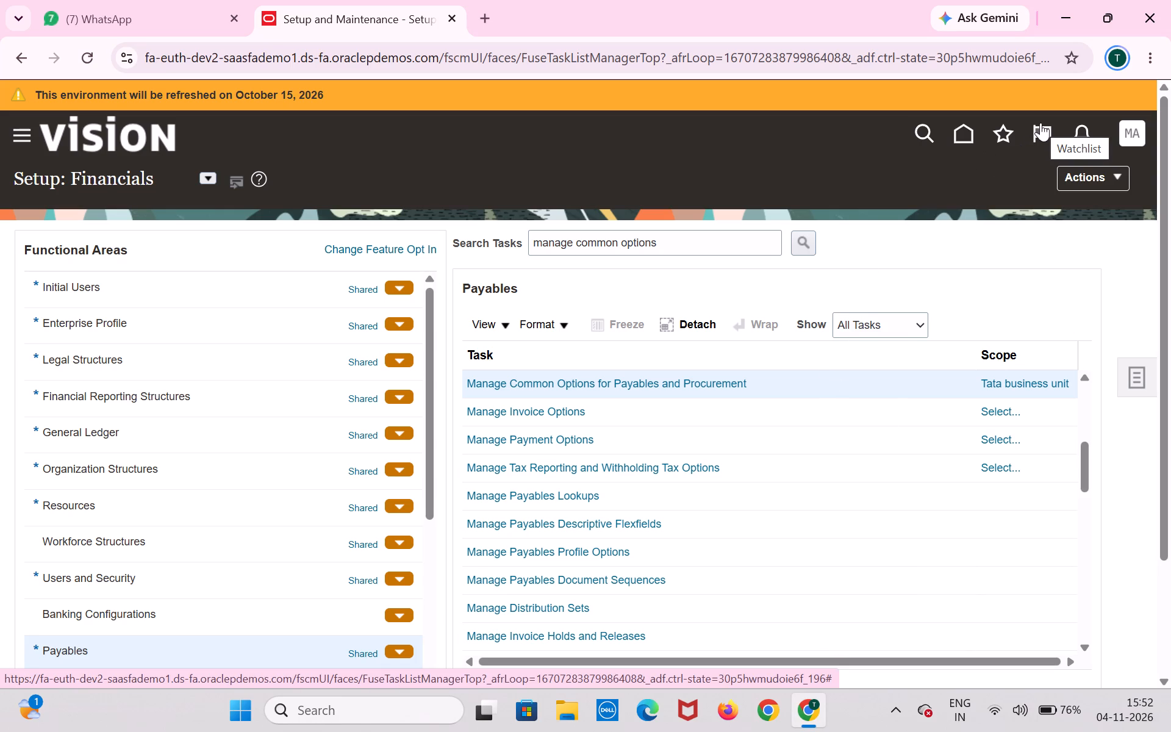
{"action": "left_click", "coordinate": [734, 379]}
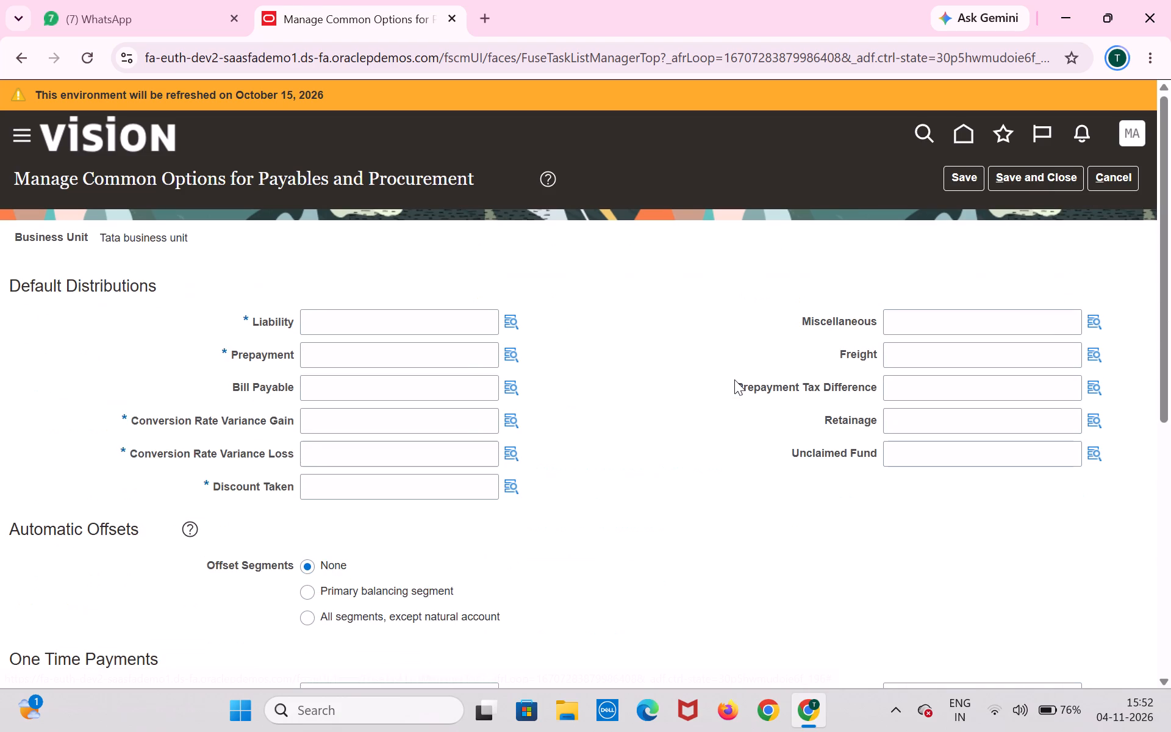
Set the Liability default distribution's company segment to 105 (india) and its department segment to 0000 (default).
{"action": "left_click", "coordinate": [512, 321]}
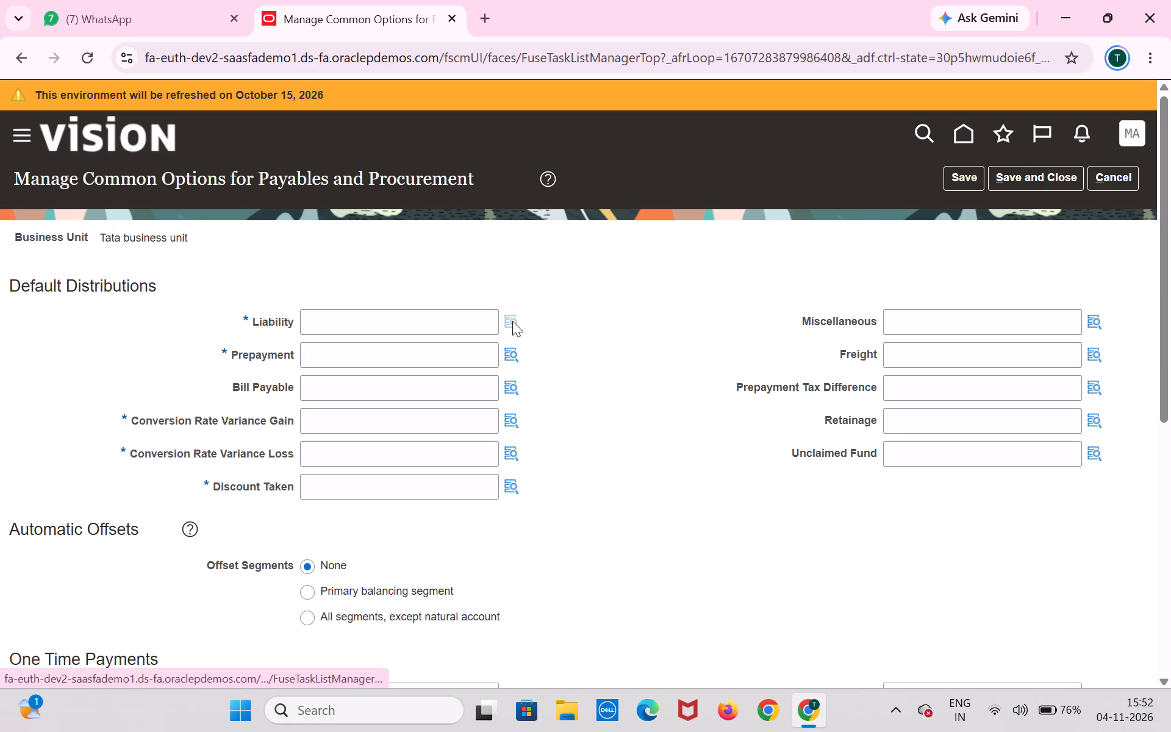
{"action": "left_click", "coordinate": [641, 356]}
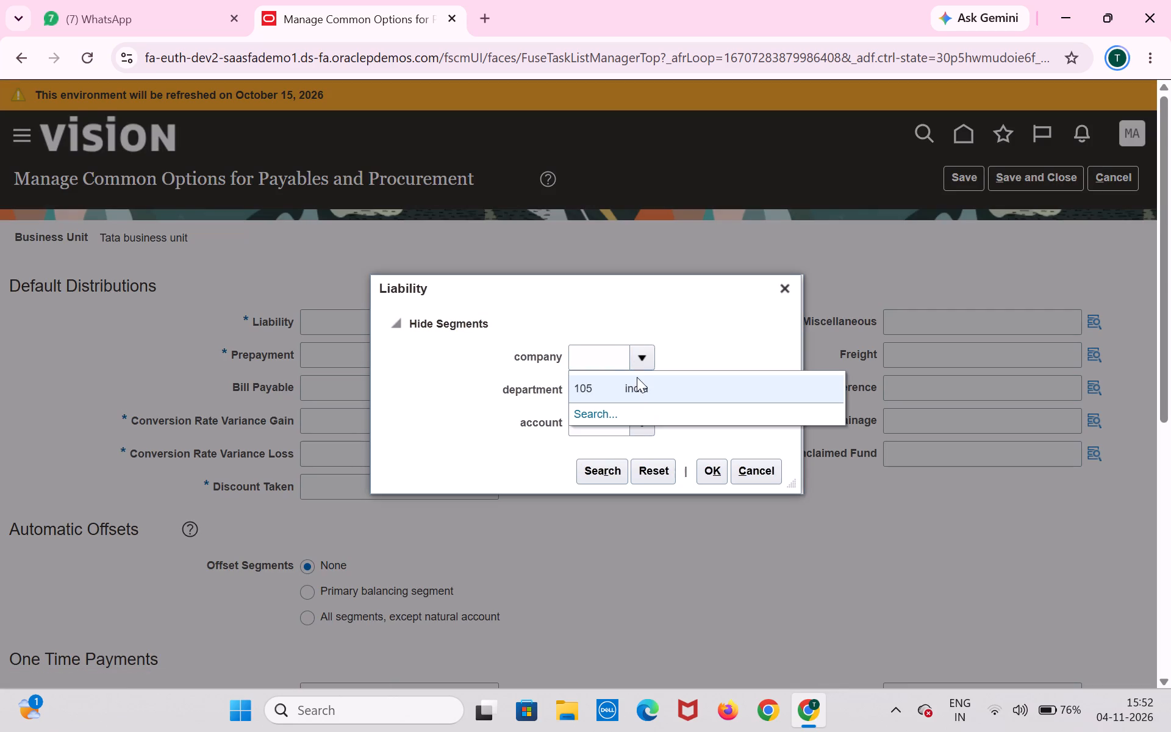
{"action": "left_click", "coordinate": [637, 387]}
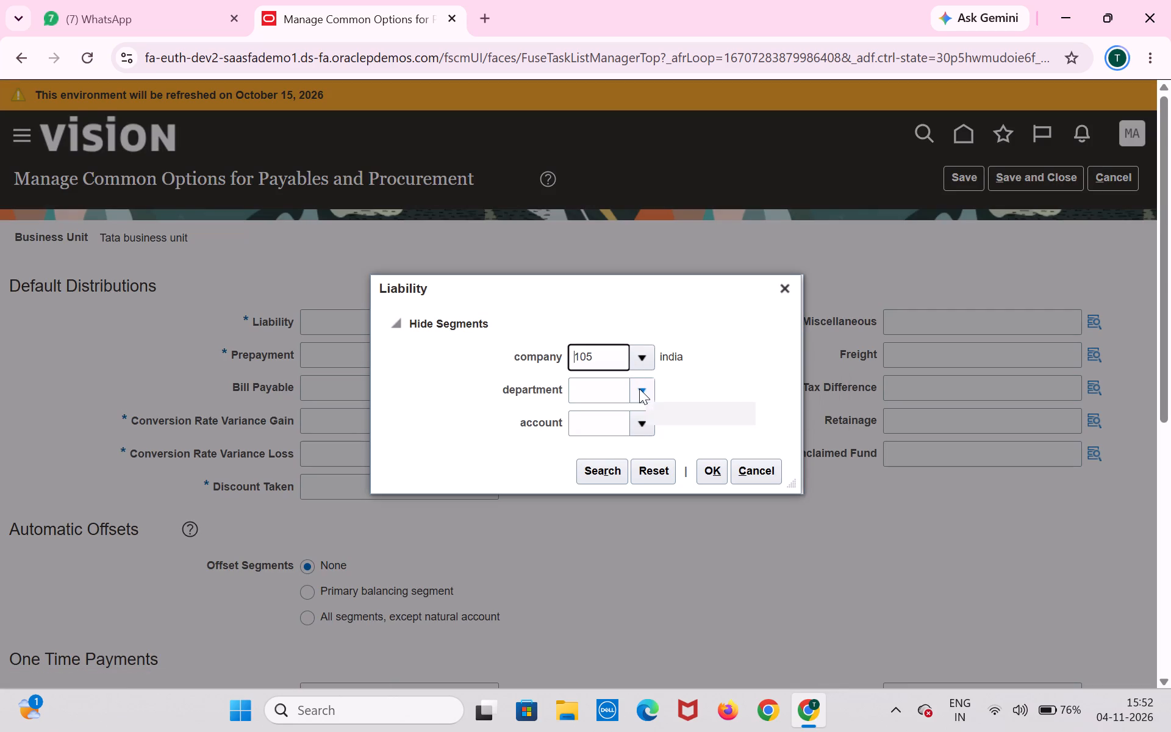
{"action": "left_click", "coordinate": [639, 389]}
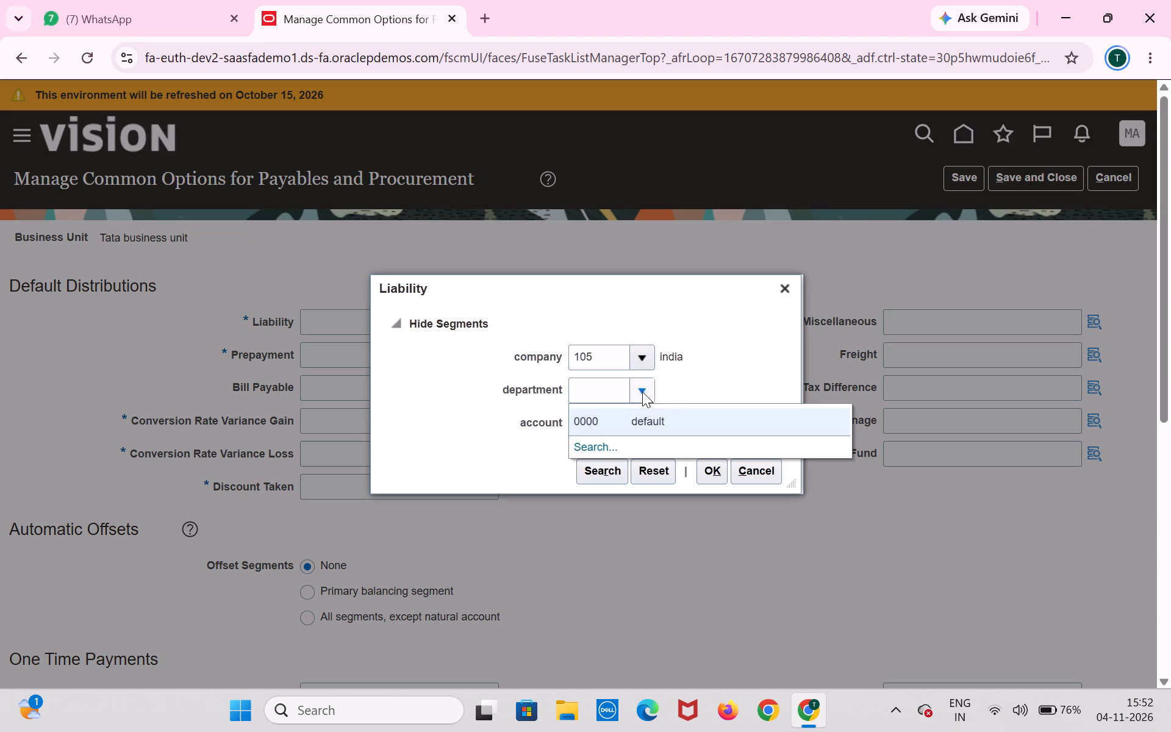
{"action": "left_click", "coordinate": [659, 415]}
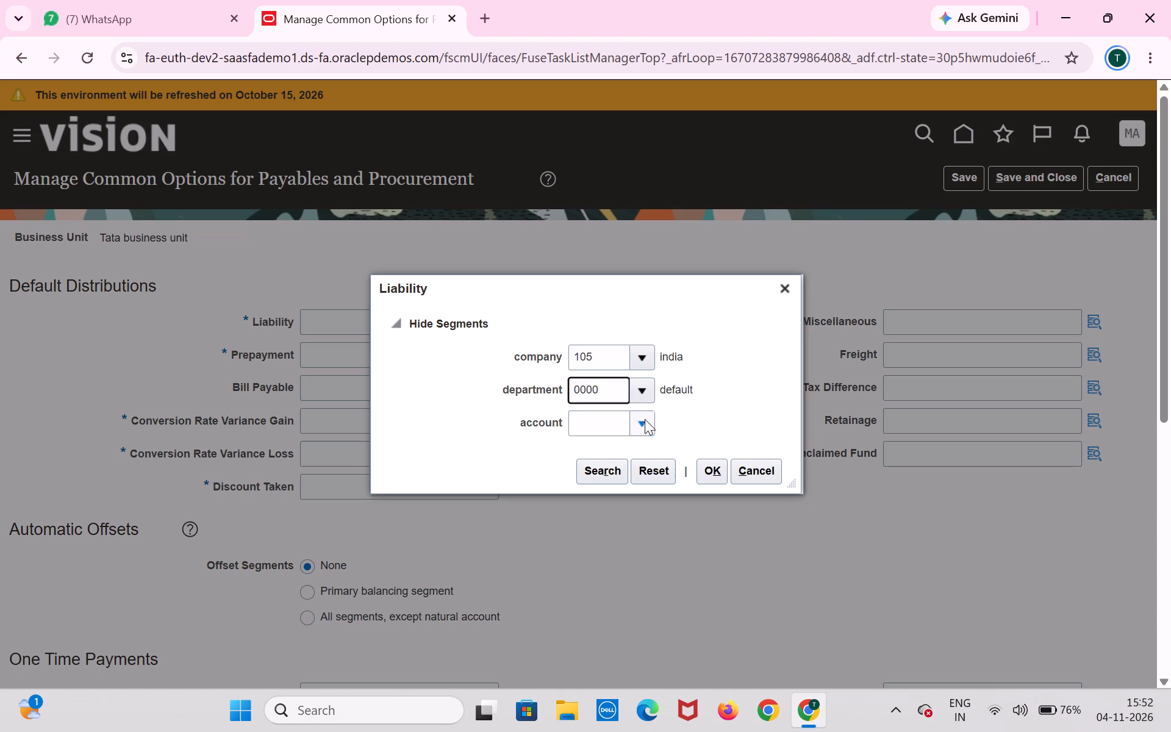
Open the value search for the account segment of the Liability default distribution.
{"action": "left_click", "coordinate": [645, 419]}
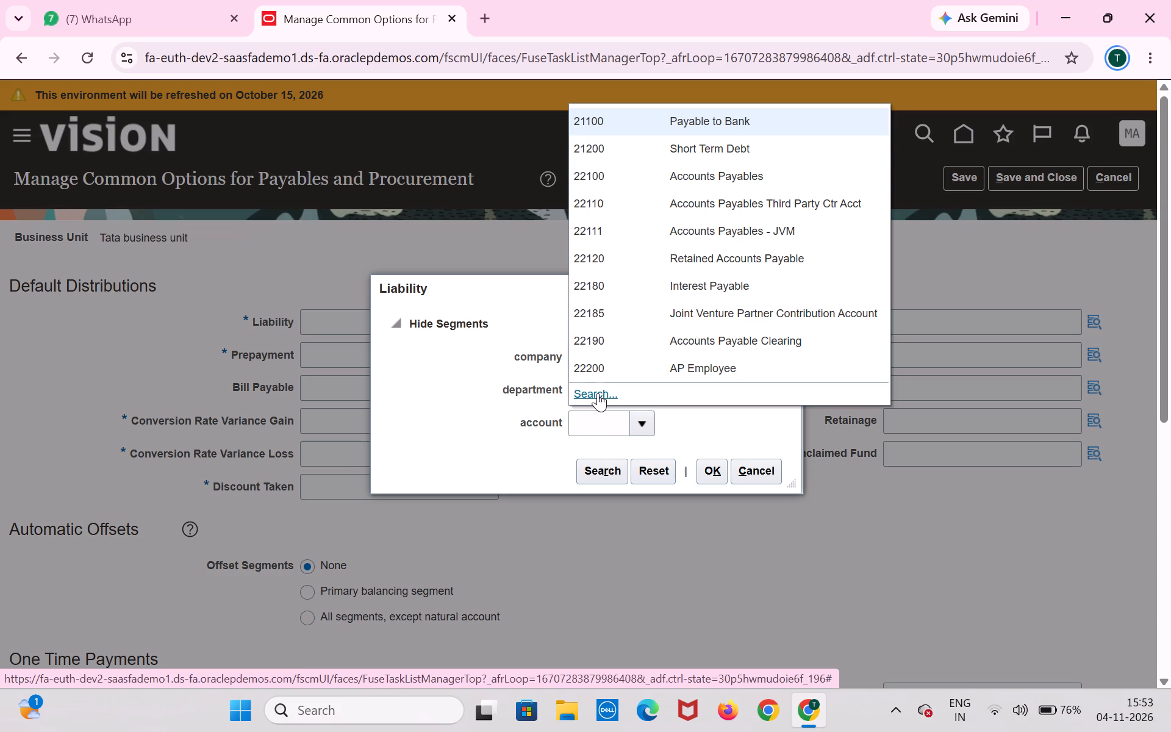
{"action": "left_click", "coordinate": [598, 393]}
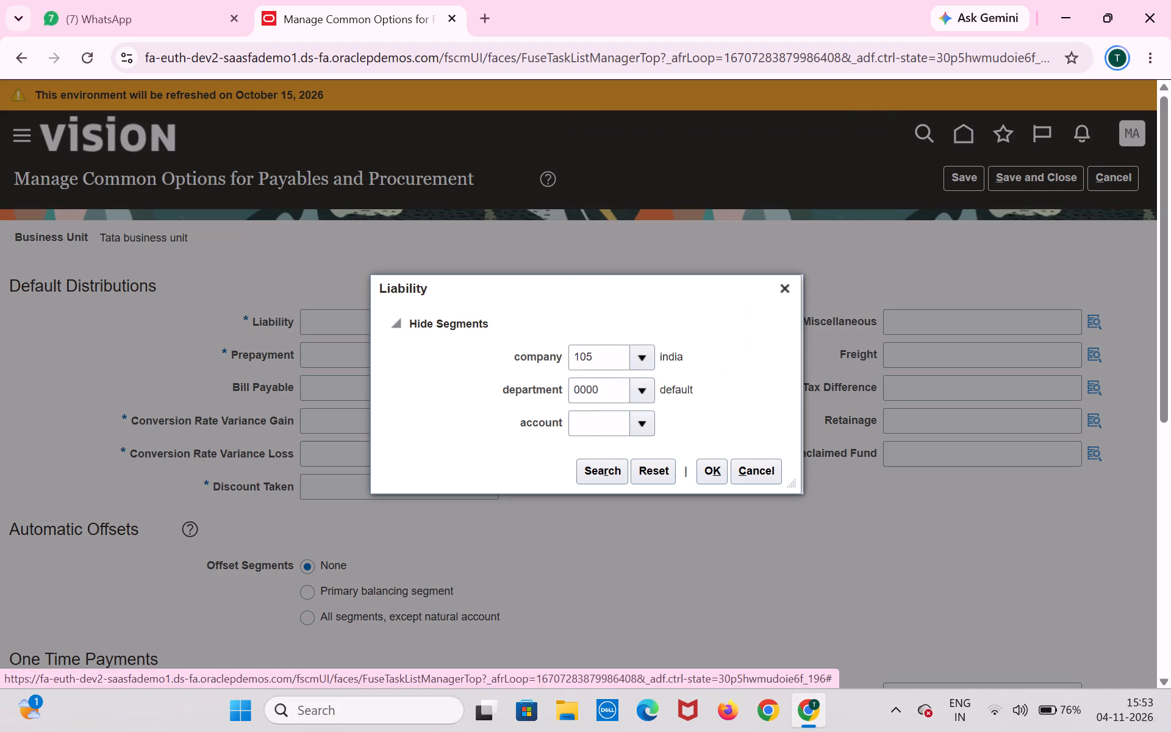
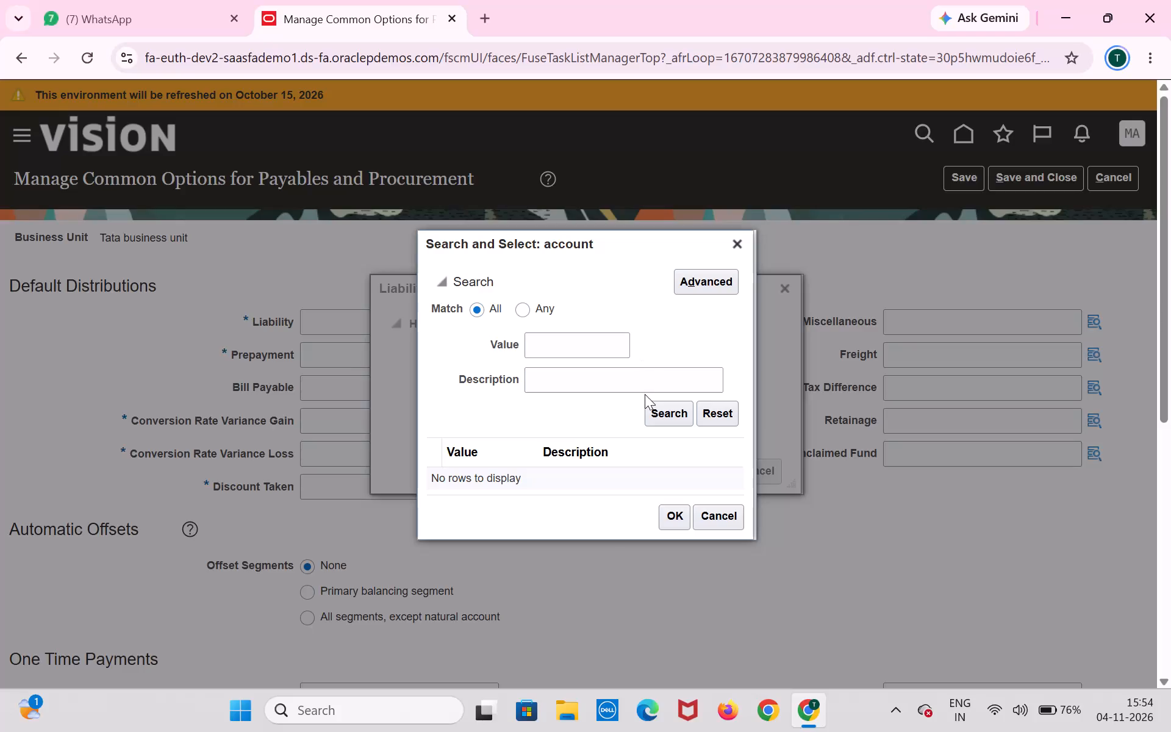
List all available values for the account segment and look through them for a suitable liability account.
{"action": "left_click", "coordinate": [650, 406]}
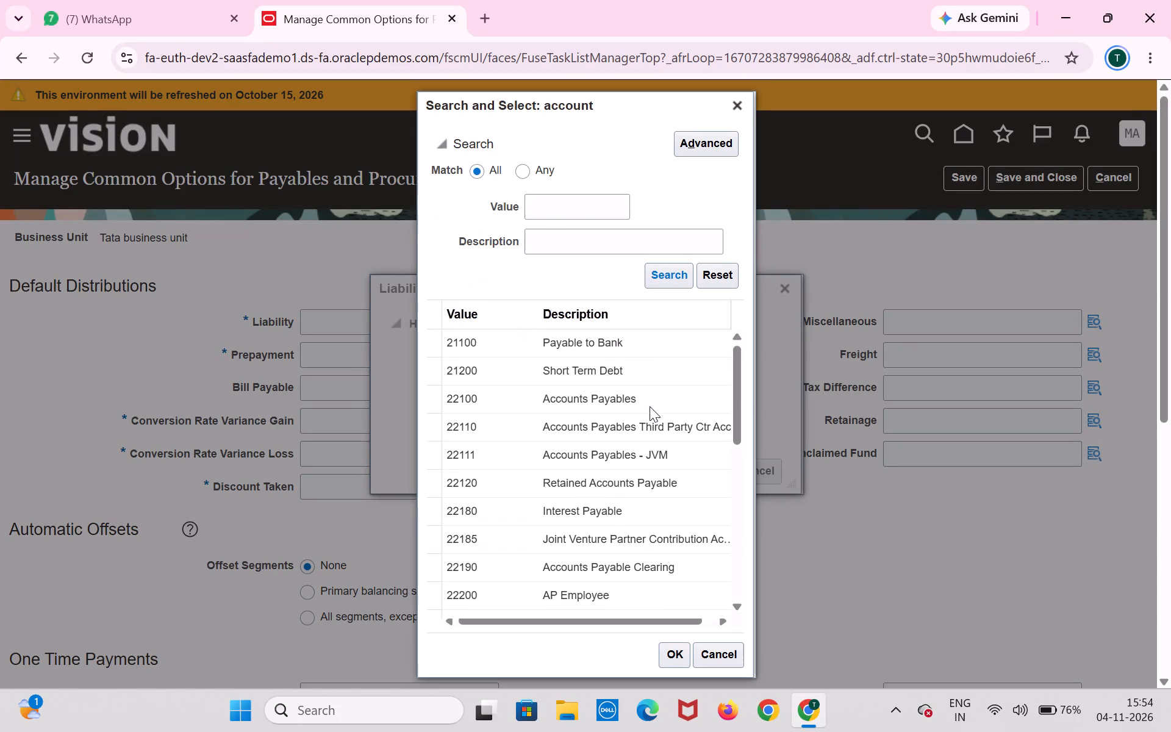
{"action": "scroll", "coordinate": [539, 434], "scroll_direction": "down", "scroll_amount": 1}
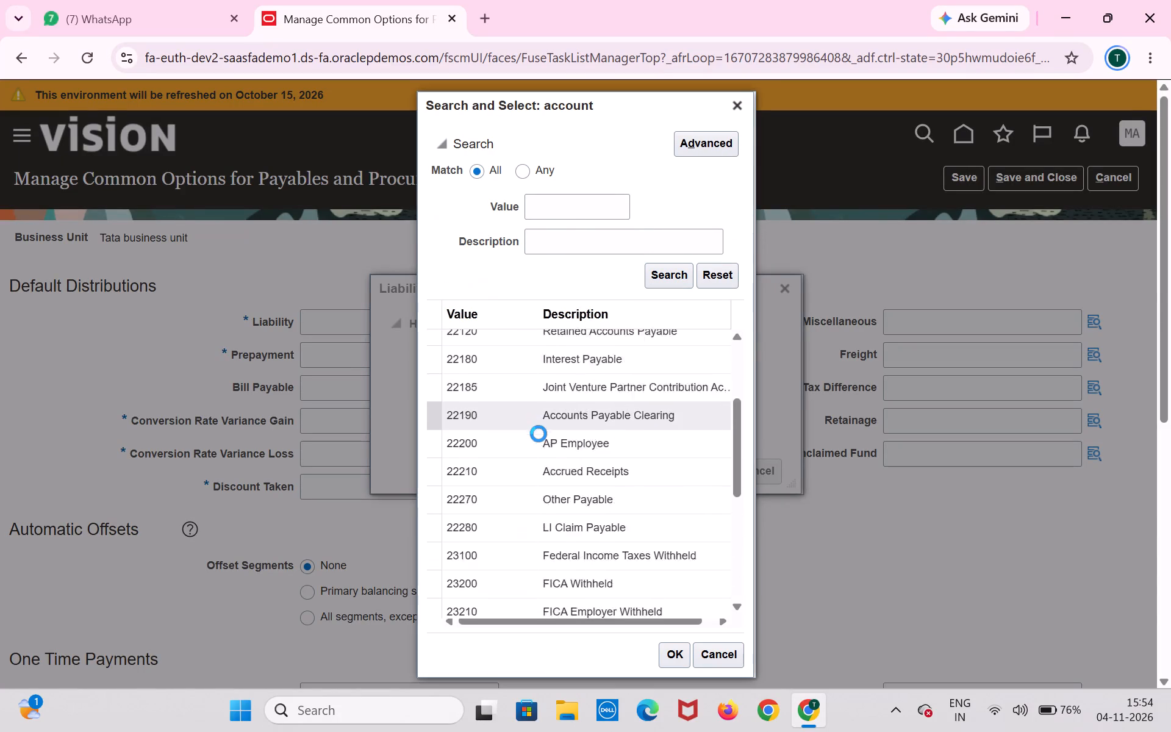
{"action": "scroll", "coordinate": [539, 434], "scroll_direction": "down", "scroll_amount": 1}
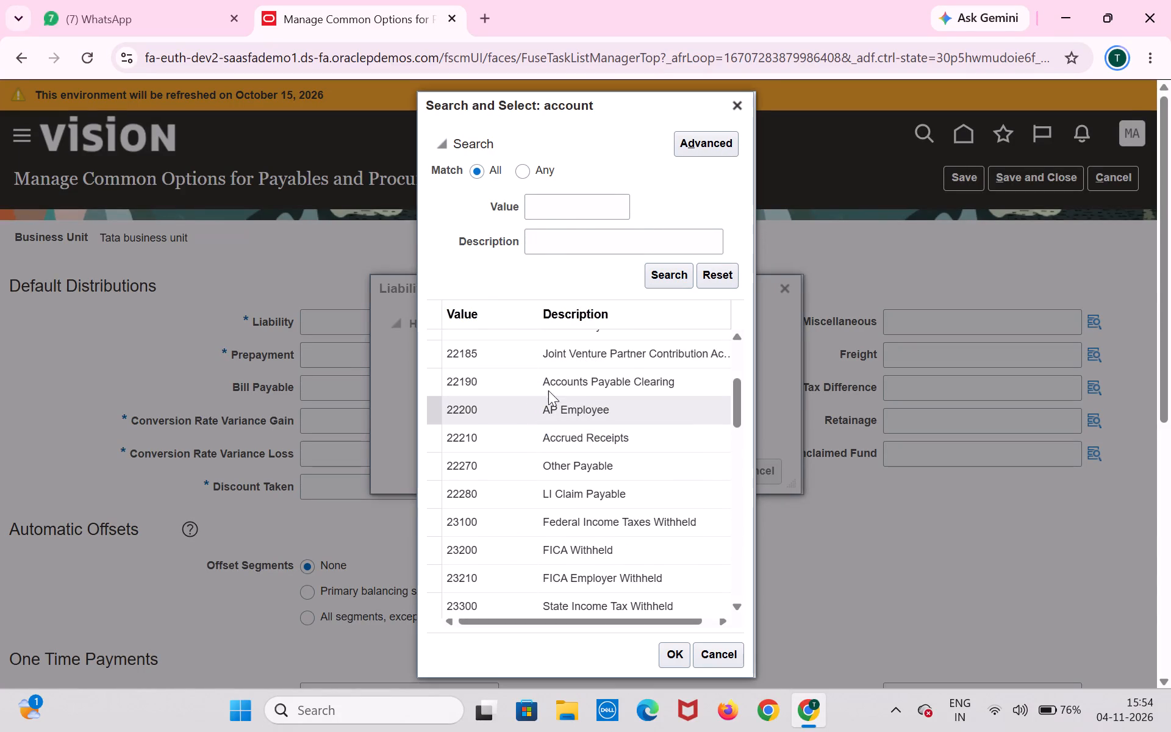
Search the account values by description, first for "liab" and then for "li".
{"action": "left_click", "coordinate": [593, 209]}
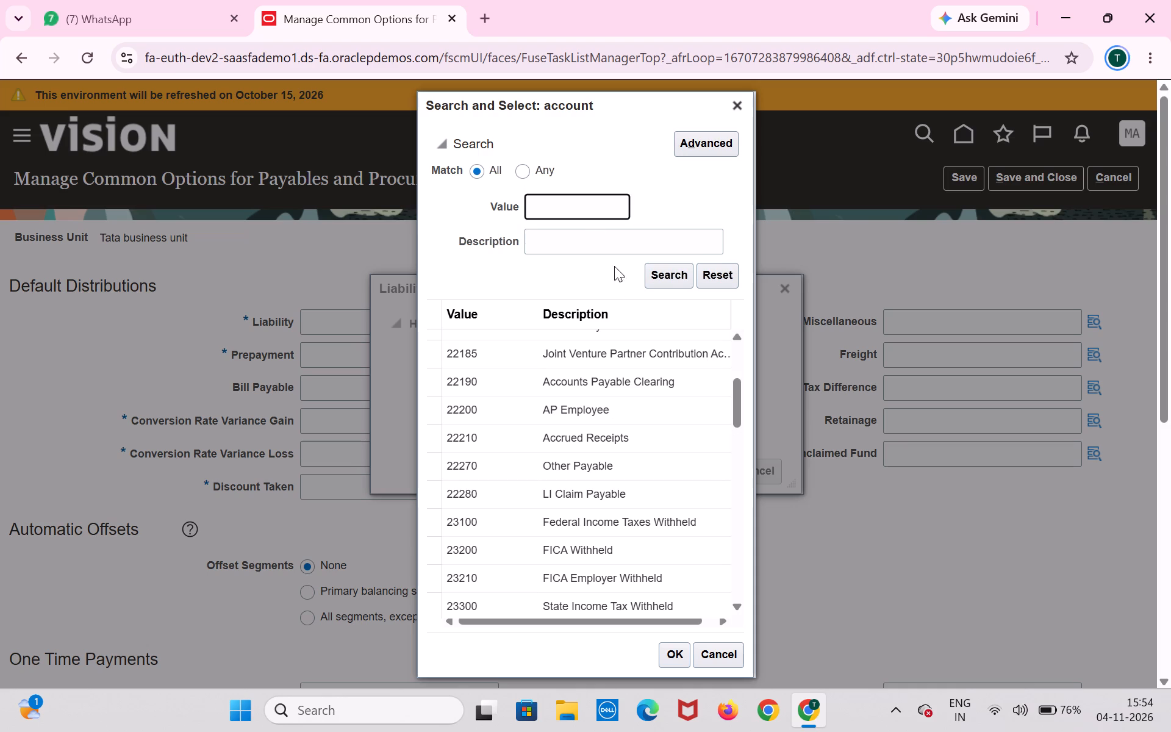
{"action": "left_click", "coordinate": [614, 232]}
{"action": "type", "text": "li"}
{"action": "key", "text": "a"}
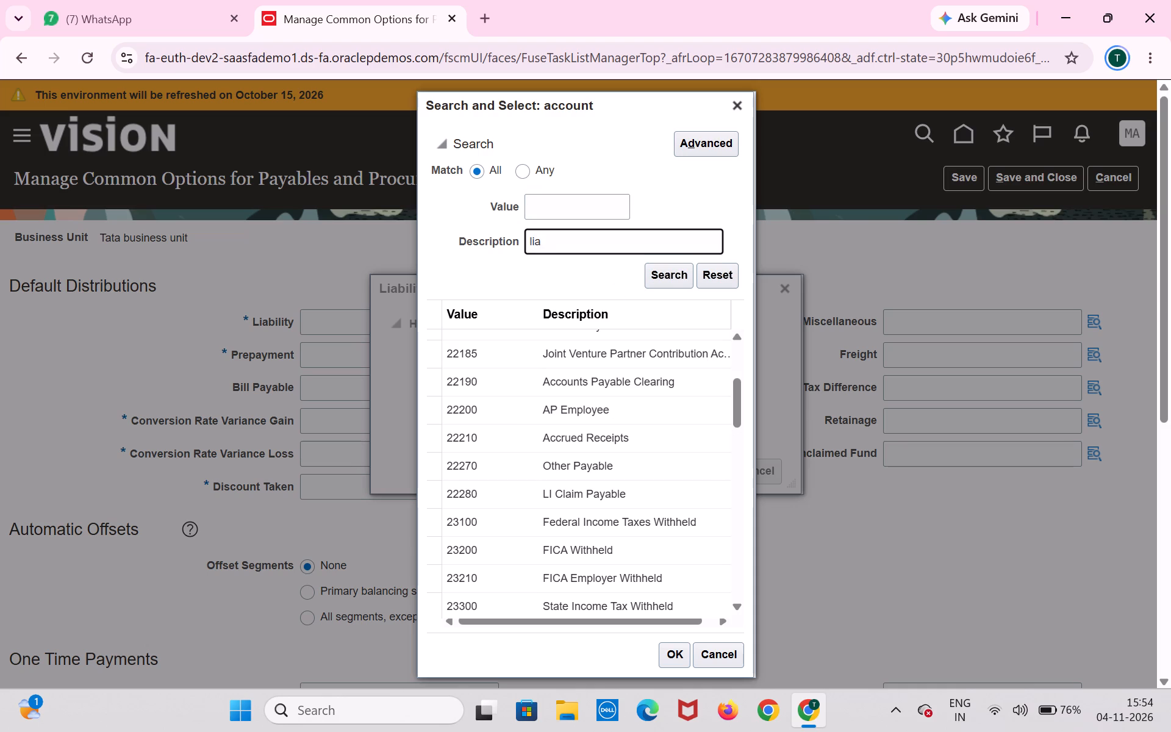
{"action": "key", "text": "b"}
{"action": "left_click", "coordinate": [670, 271]}
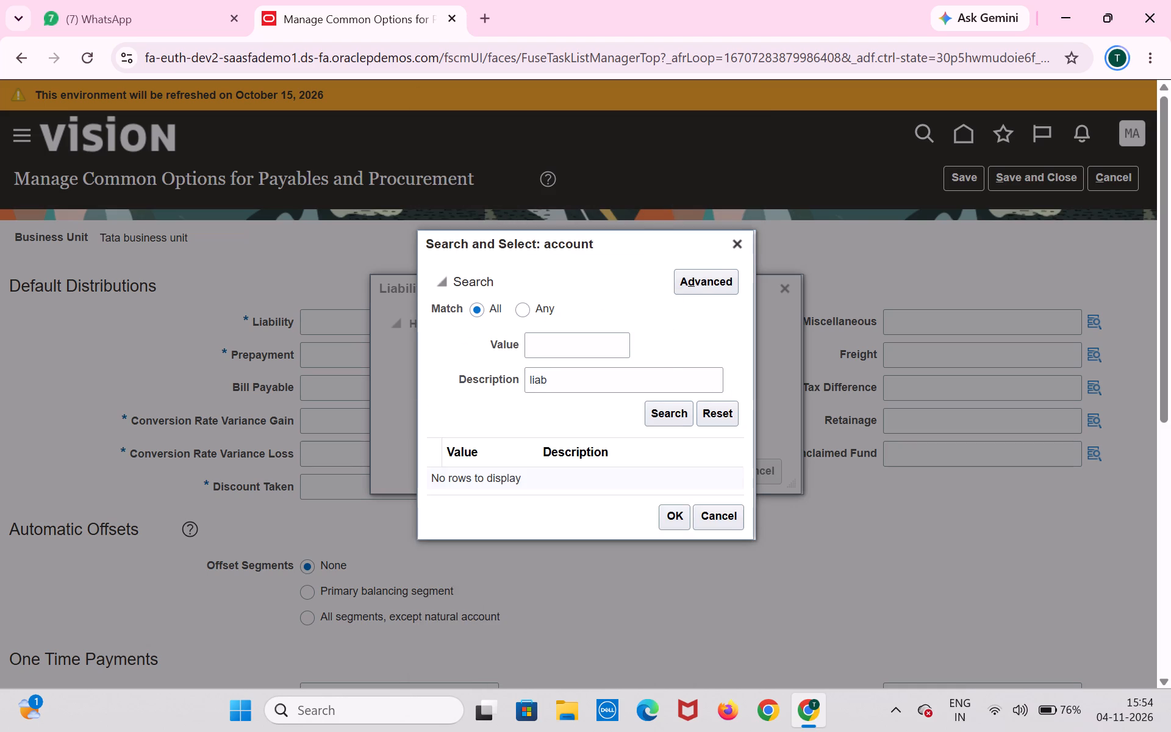
{"action": "left_click", "coordinate": [642, 385]}
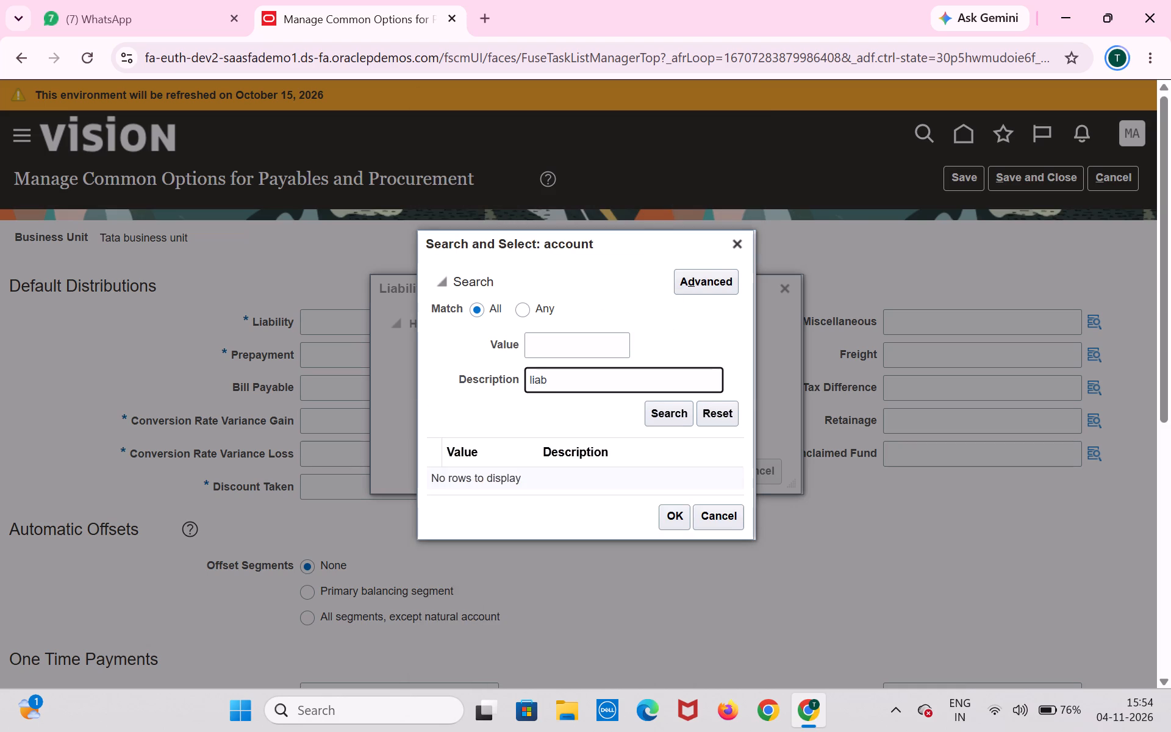
{"action": "key", "text": "BackSpace"}
{"action": "key", "text": "BackSpace"}
{"action": "key", "text": "Return"}
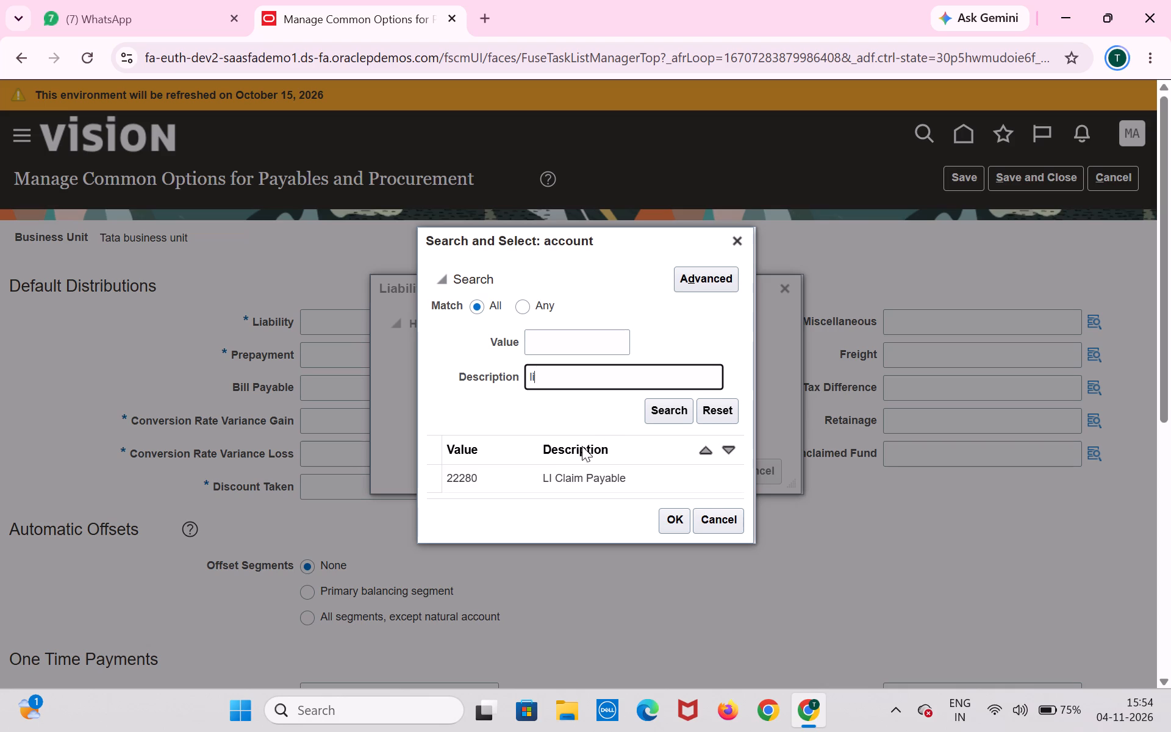
Clear the description criterion and search the account values by value 2210.
{"action": "key", "text": "BackSpace"}
{"action": "key", "text": "BackSpace"}
{"action": "key", "text": "BackSpace"}
{"action": "left_click", "coordinate": [550, 334]}
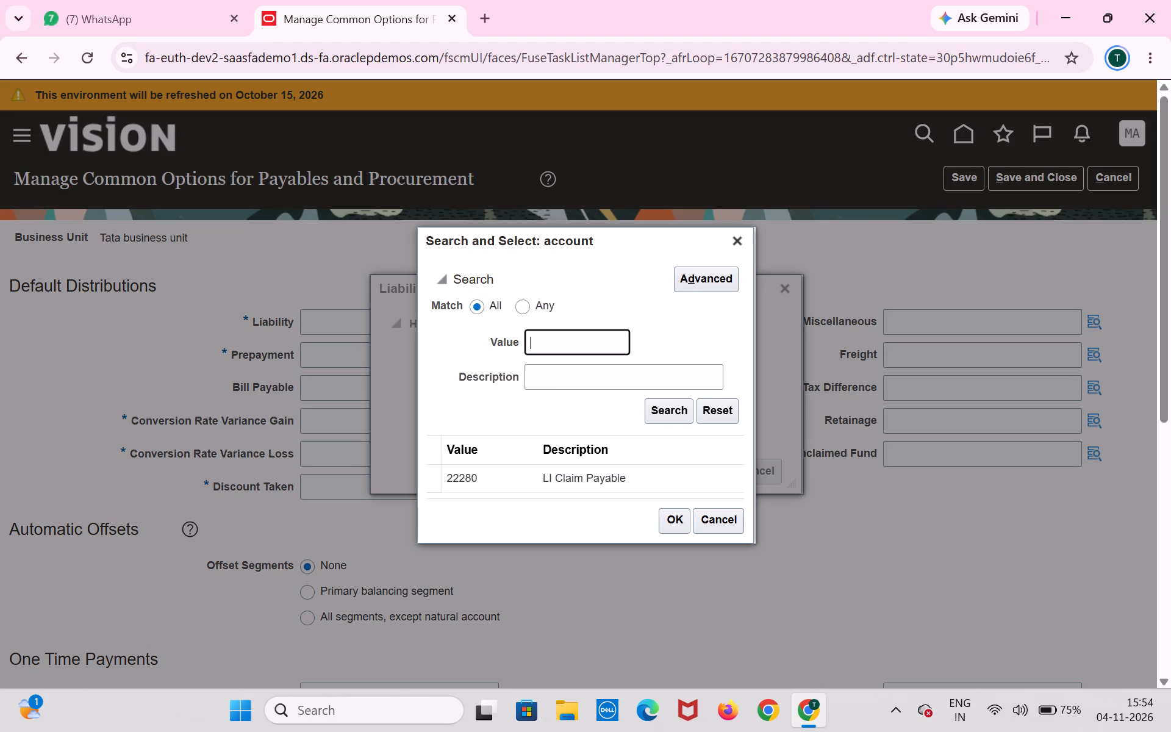
{"action": "type", "text": "2210"}
{"action": "key", "text": "Return"}
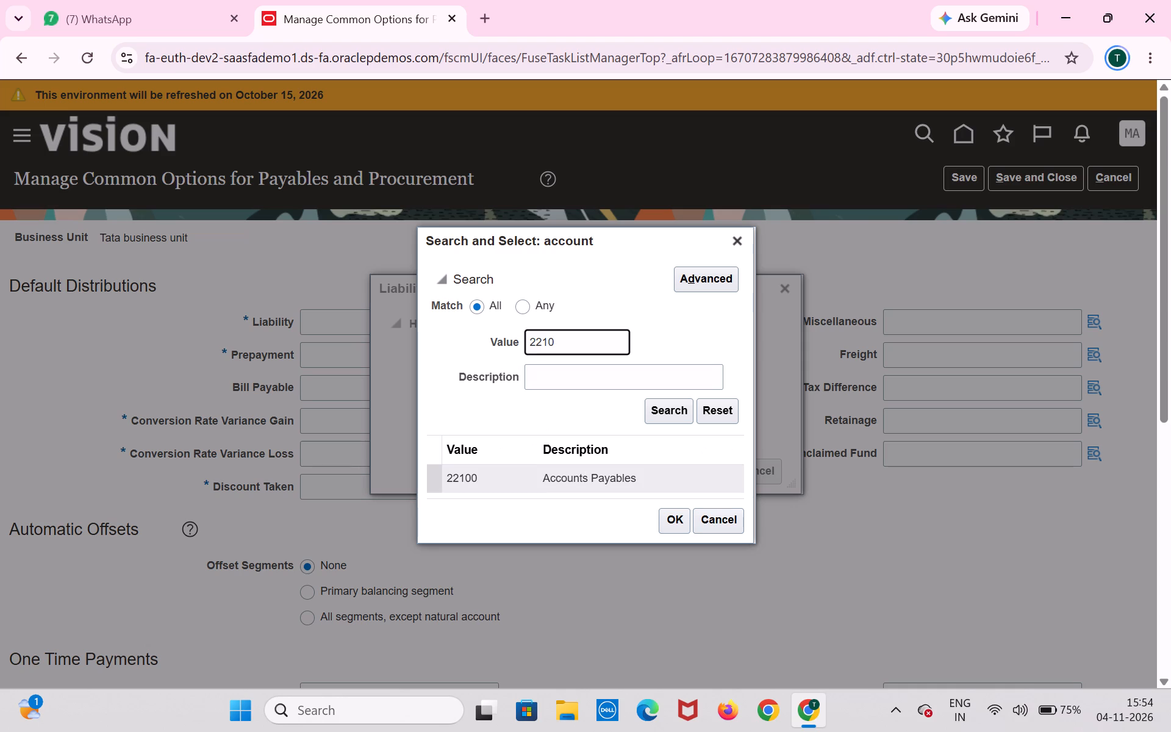
Search the account segment by value for 11, then 1, then 20.
{"action": "key", "text": "BackSpace"}
{"action": "key", "text": "BackSpace"}
{"action": "key", "text": "BackSpace"}
{"action": "key", "text": "BackSpace"}
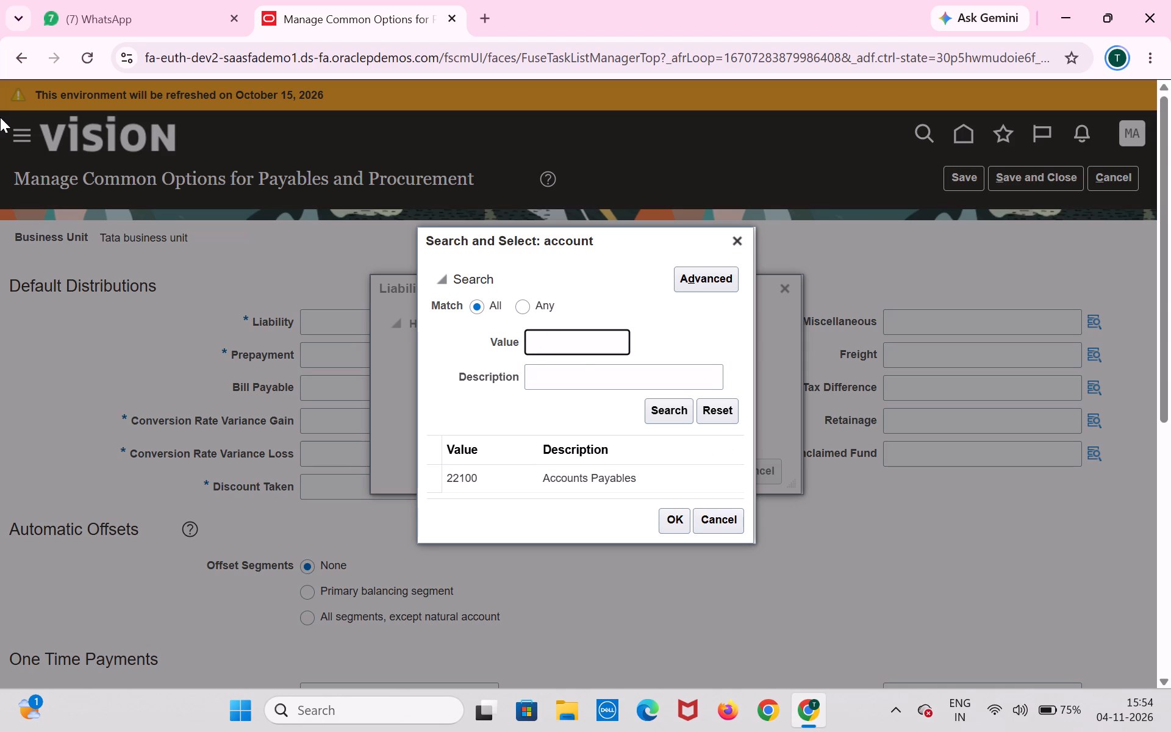
{"action": "type", "text": "11"}
{"action": "key", "text": "Return"}
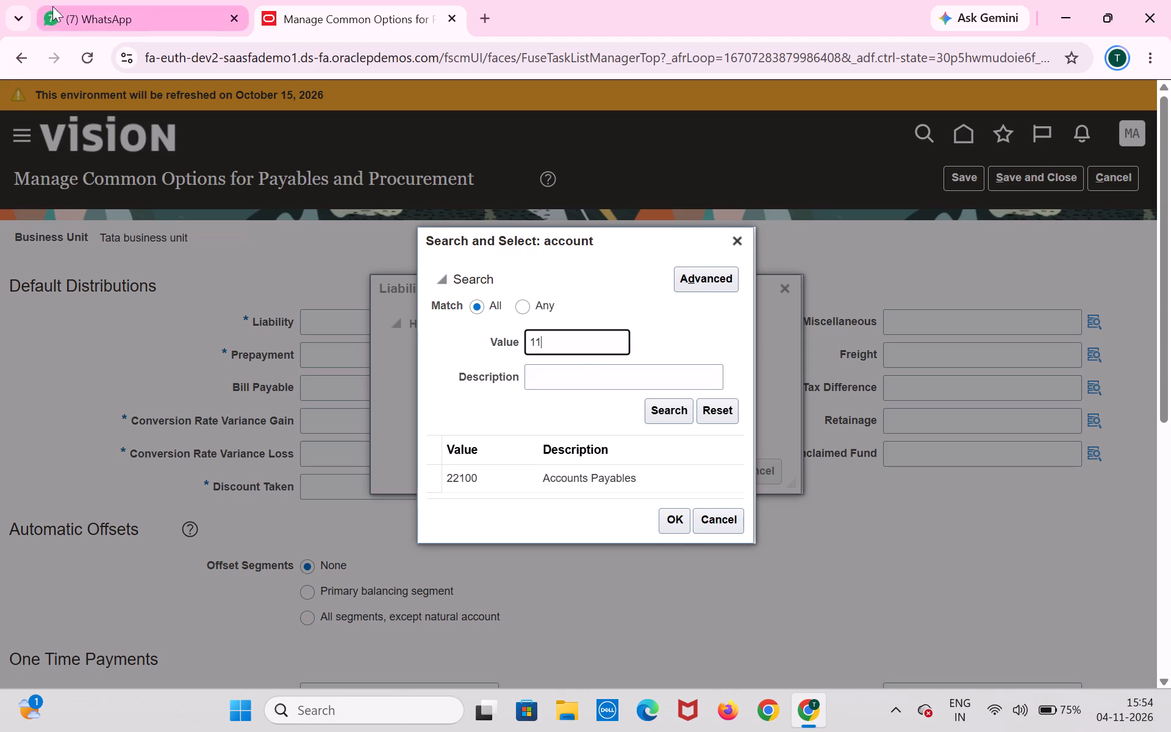
{"action": "key", "text": "BackSpace"}
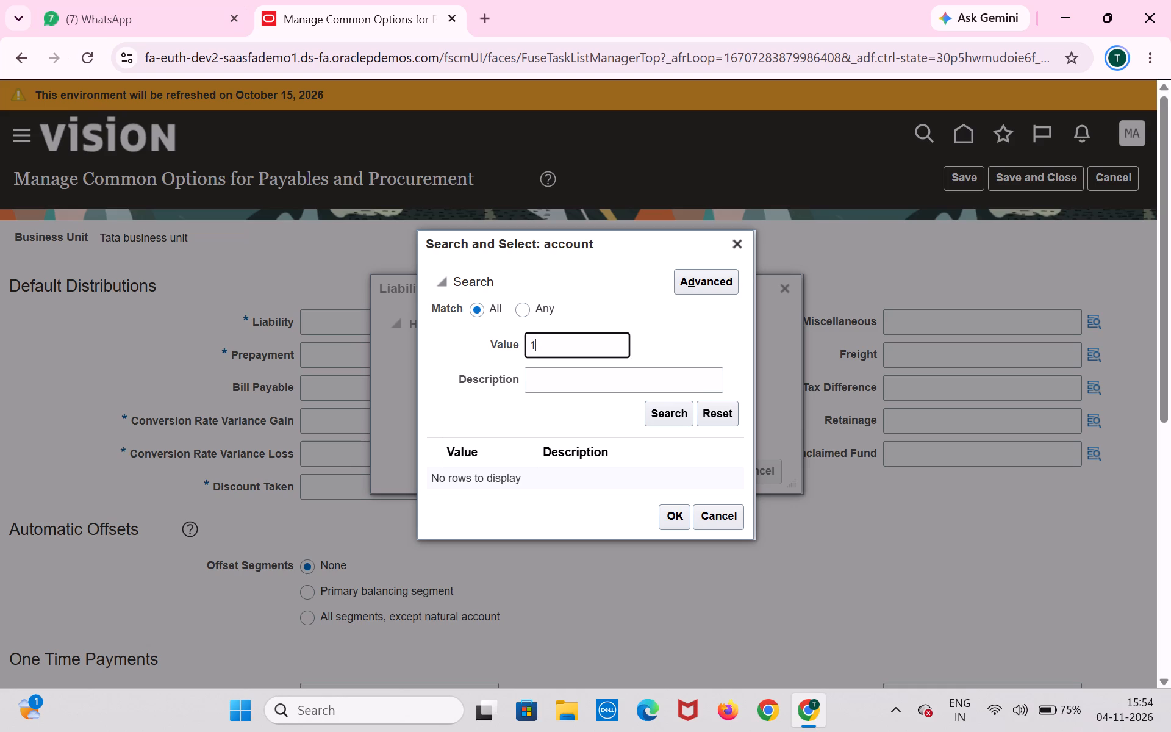
{"action": "key", "text": "Return"}
{"action": "key", "text": "BackSpace"}
{"action": "type", "text": "20"}
{"action": "key", "text": "Return"}
Search for account values starting with 2 and look through the list for liability accounts.
{"action": "key", "text": "BackSpace"}
{"action": "left_click", "coordinate": [661, 409]}
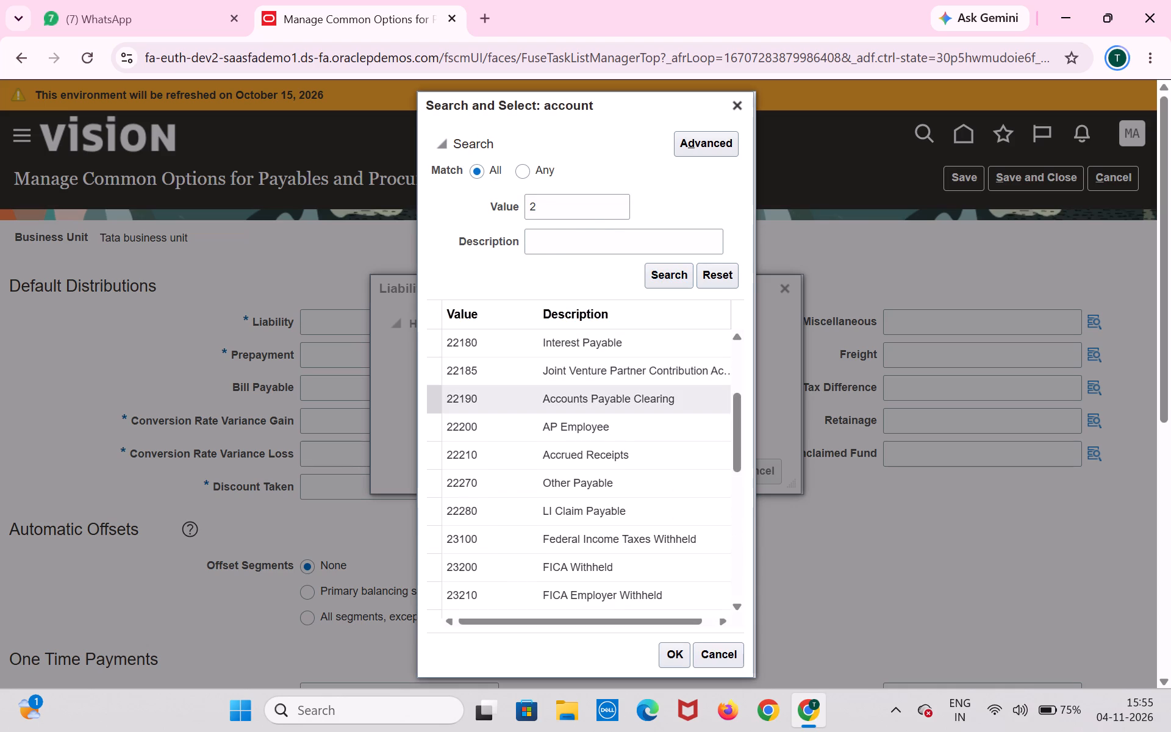
{"action": "scroll", "coordinate": [573, 492], "scroll_direction": "down", "scroll_amount": 3}
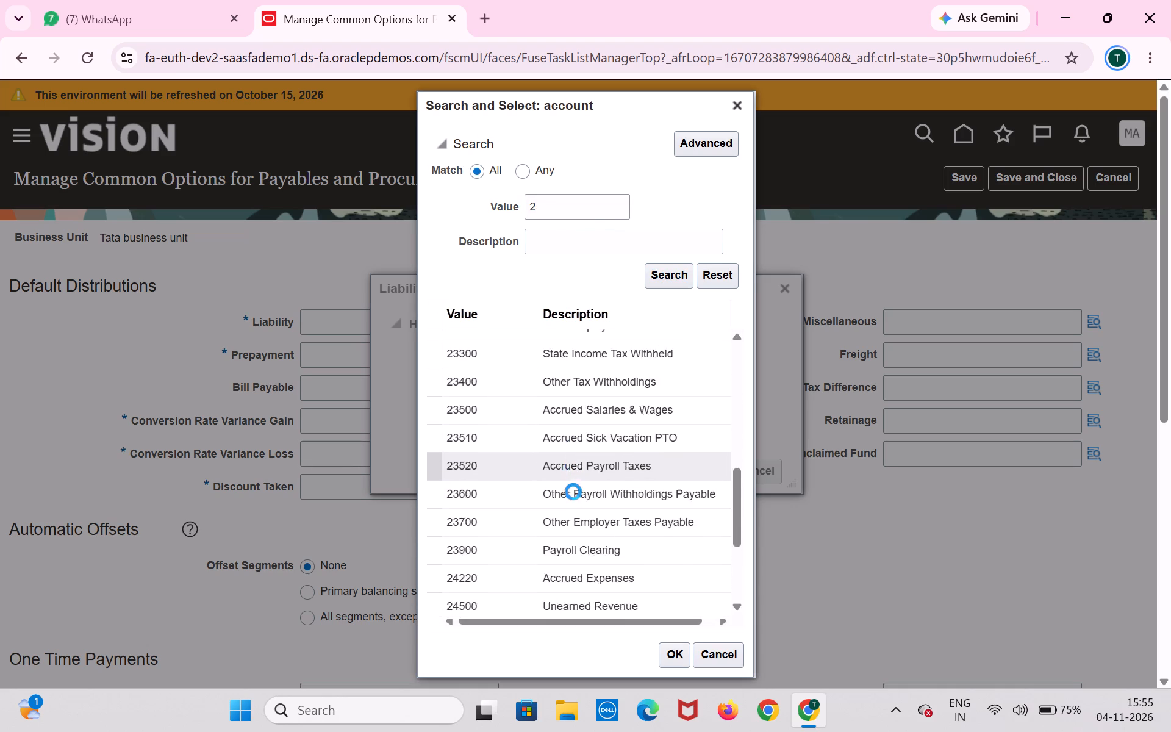
{"action": "scroll", "coordinate": [573, 492], "scroll_direction": "down", "scroll_amount": 6}
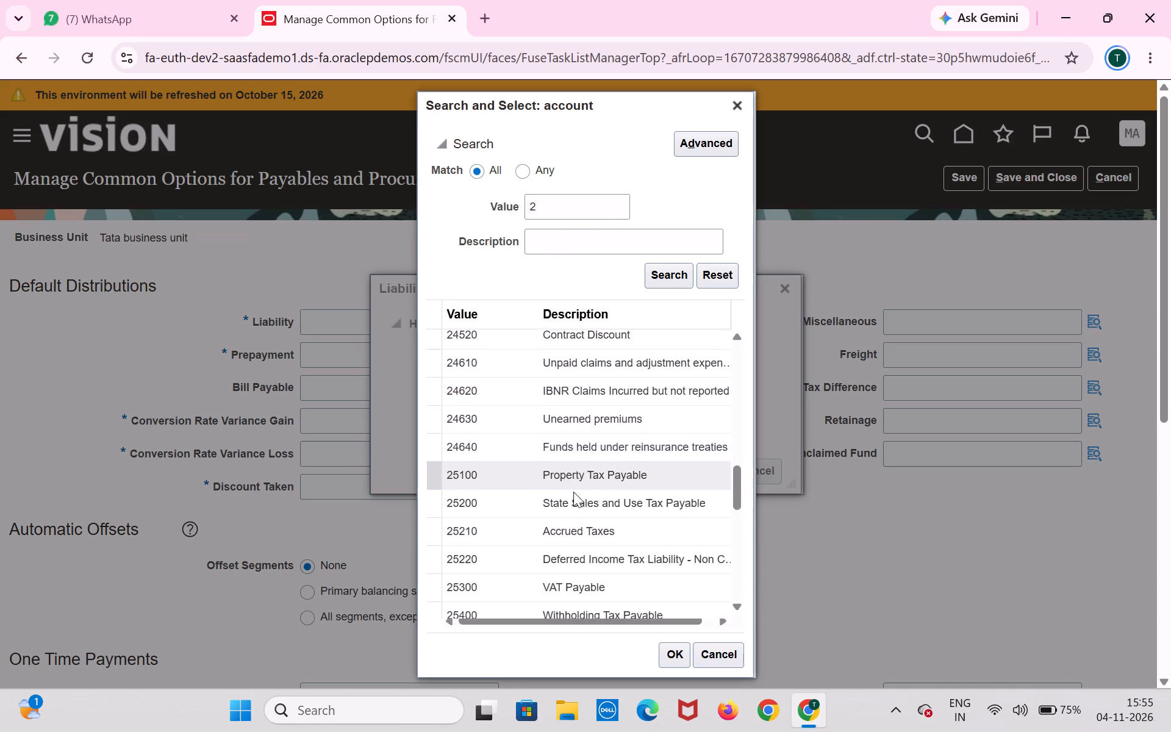
{"action": "scroll", "coordinate": [573, 492], "scroll_direction": "down", "scroll_amount": 6}
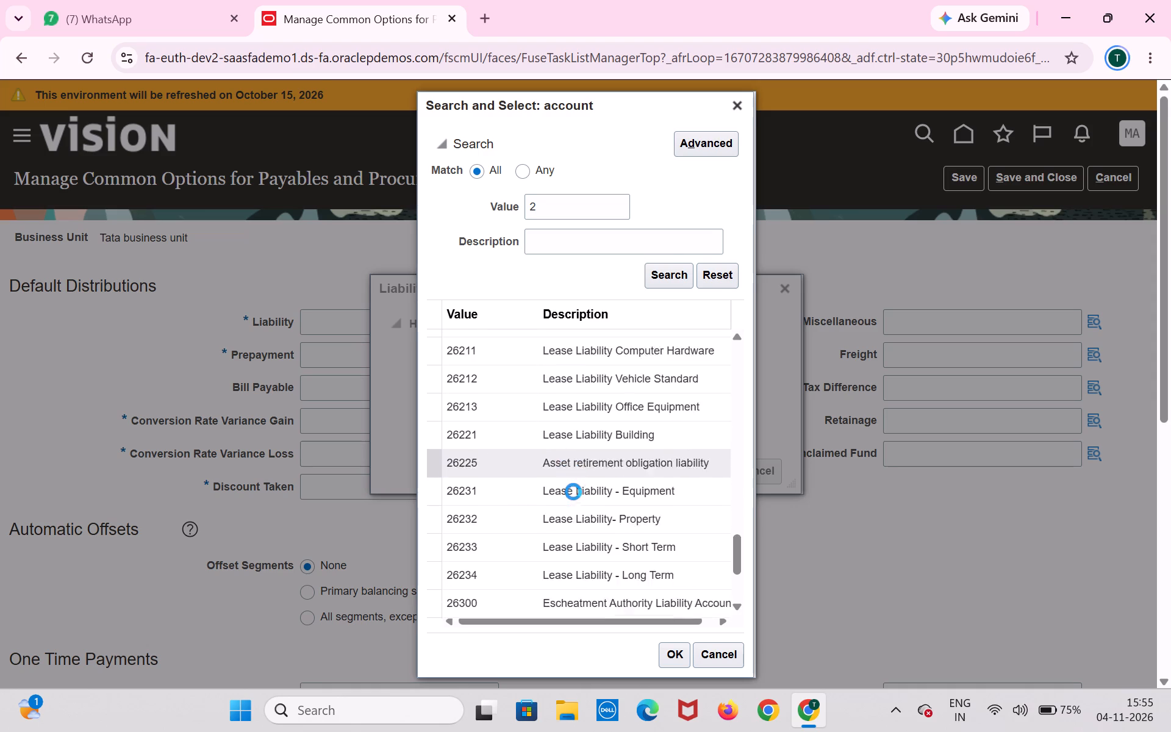
{"action": "scroll", "coordinate": [573, 492], "scroll_direction": "down", "scroll_amount": 2}
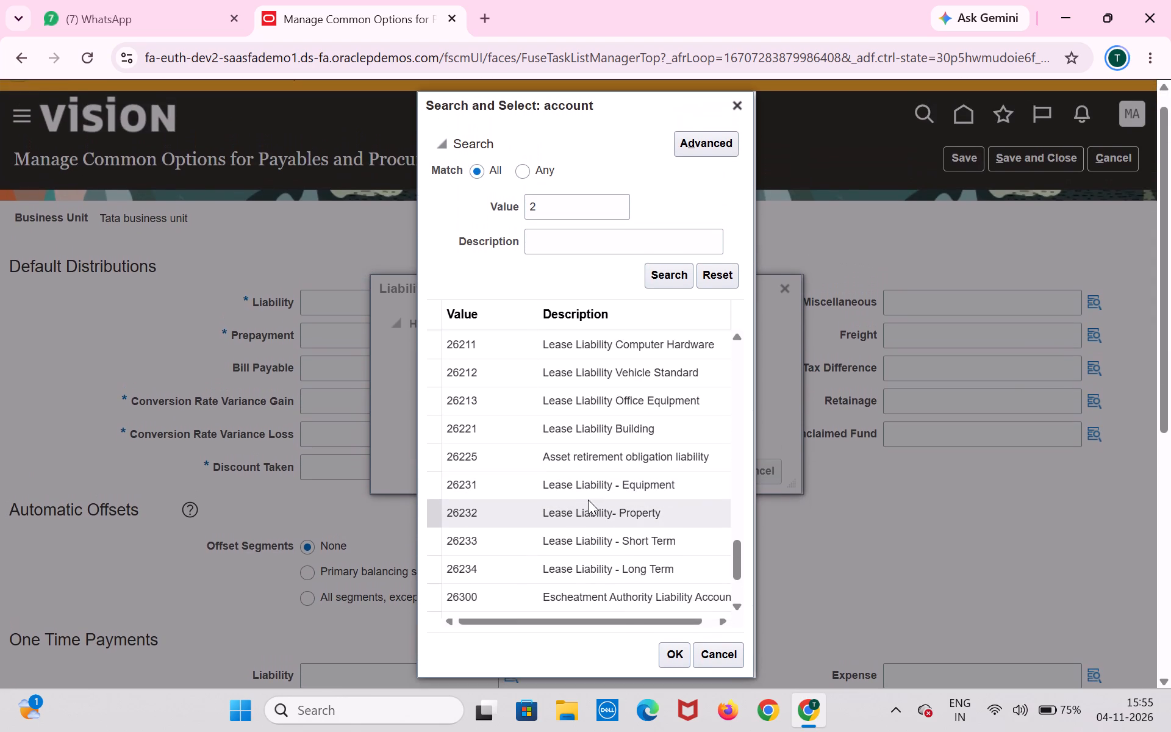
{"action": "scroll", "coordinate": [606, 436], "scroll_direction": "up", "scroll_amount": 3}
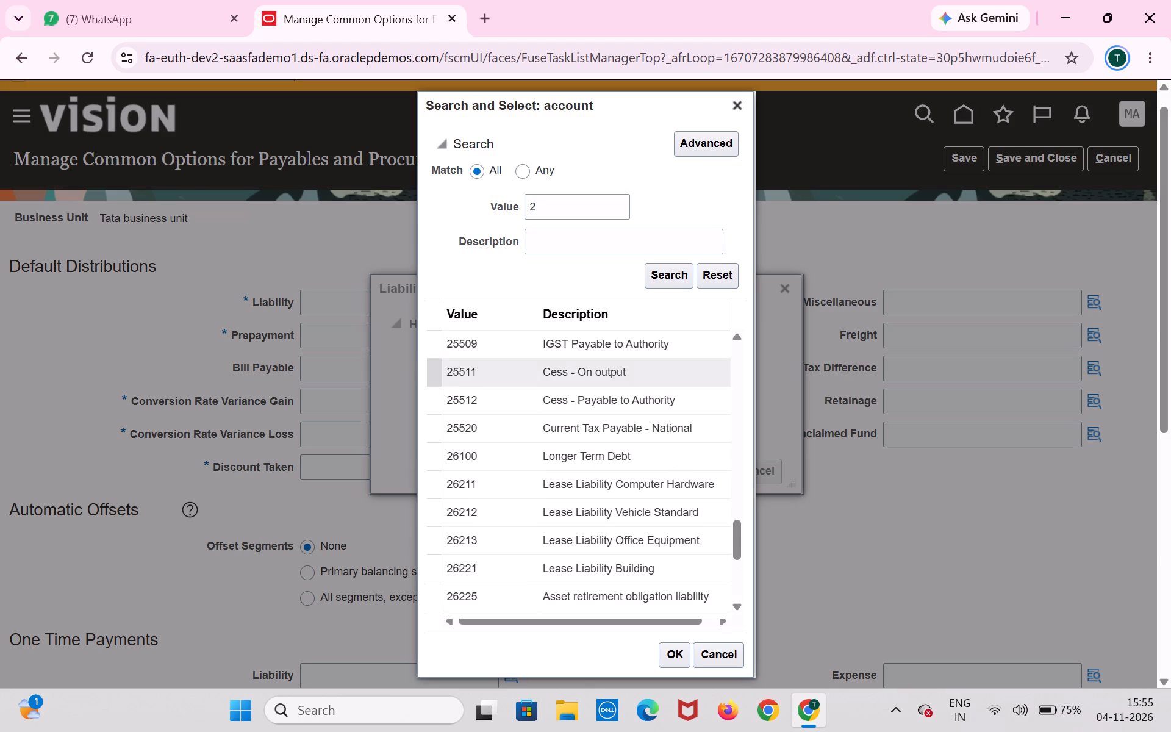
Search the account segment for value 20000.
{"action": "left_click", "coordinate": [589, 199]}
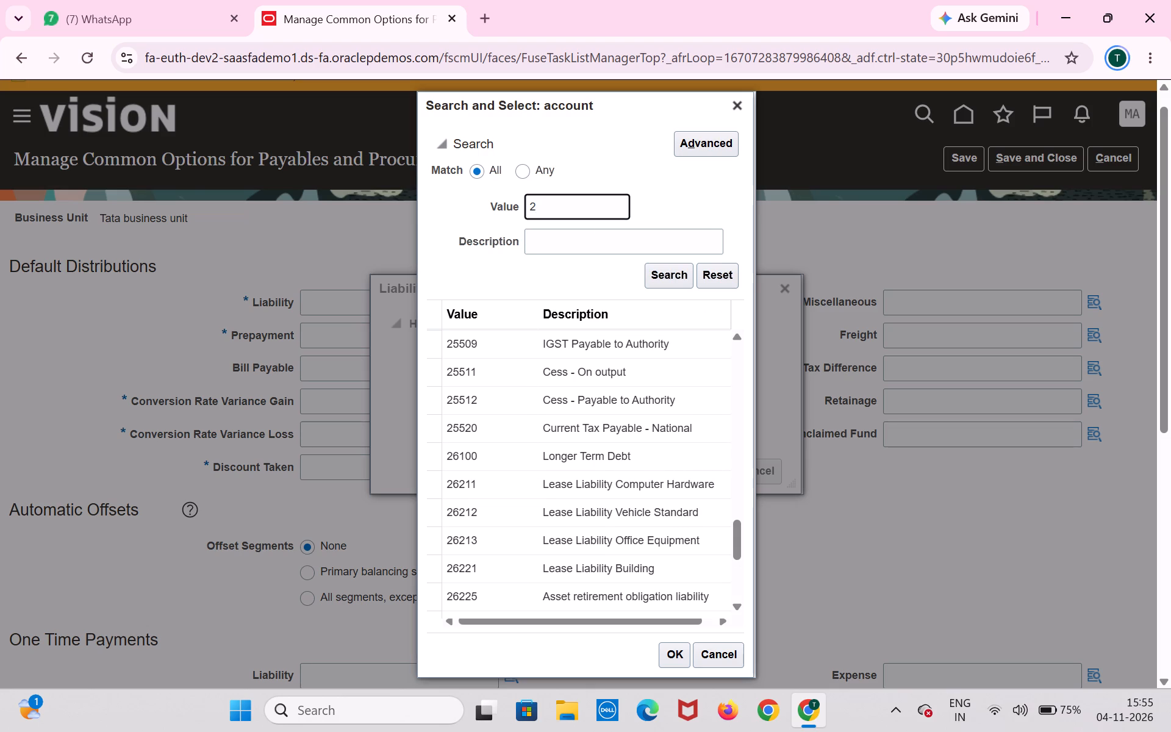
{"action": "type", "text": "000"}
{"action": "key", "text": "0"}
{"action": "key", "text": "Return"}
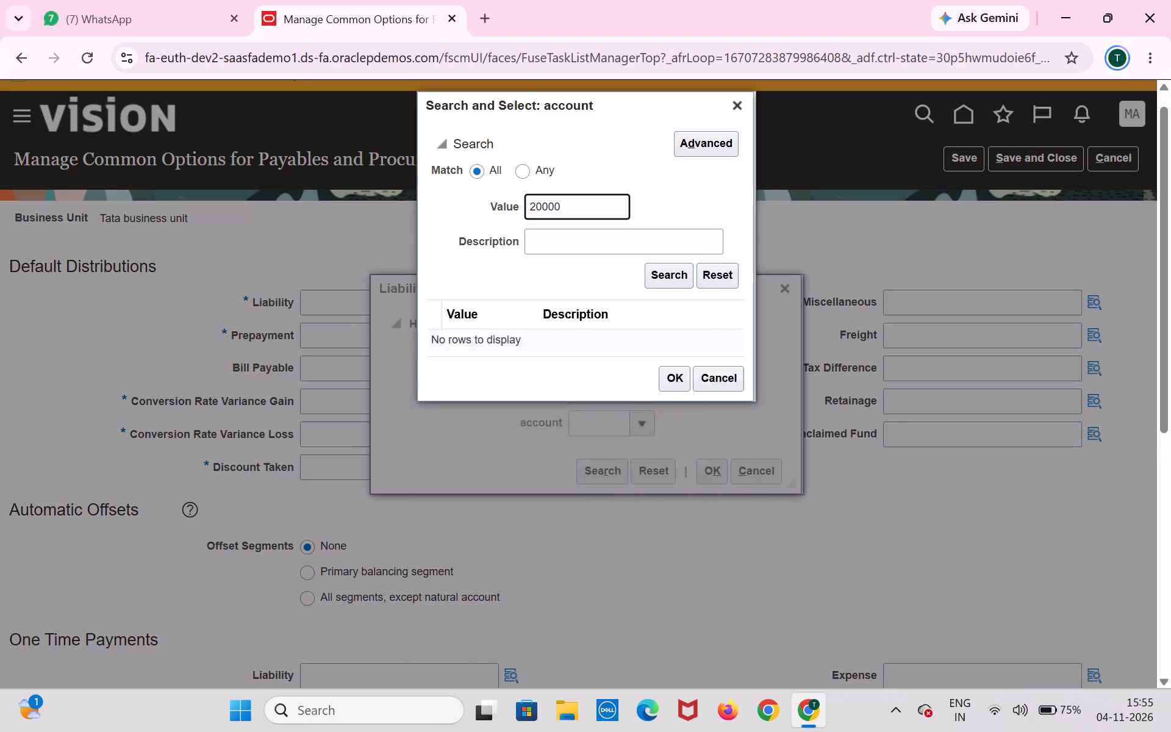
Search the account segment for values starting with 2 and look through the list for a suitable liability account.
{"action": "left_click", "coordinate": [565, 341]}
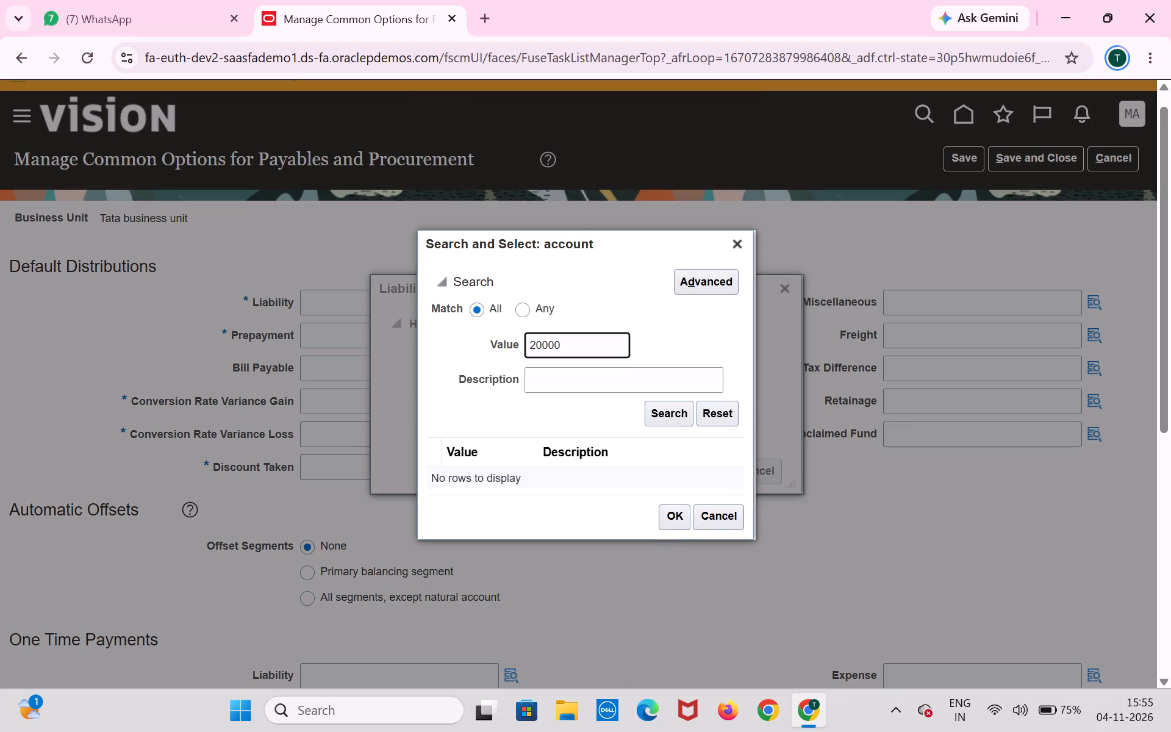
{"action": "key", "text": "BackSpace"}
{"action": "key", "text": "BackSpace"}
{"action": "key", "text": "BackSpace"}
{"action": "key", "text": "BackSpace"}
{"action": "key", "text": "Return"}
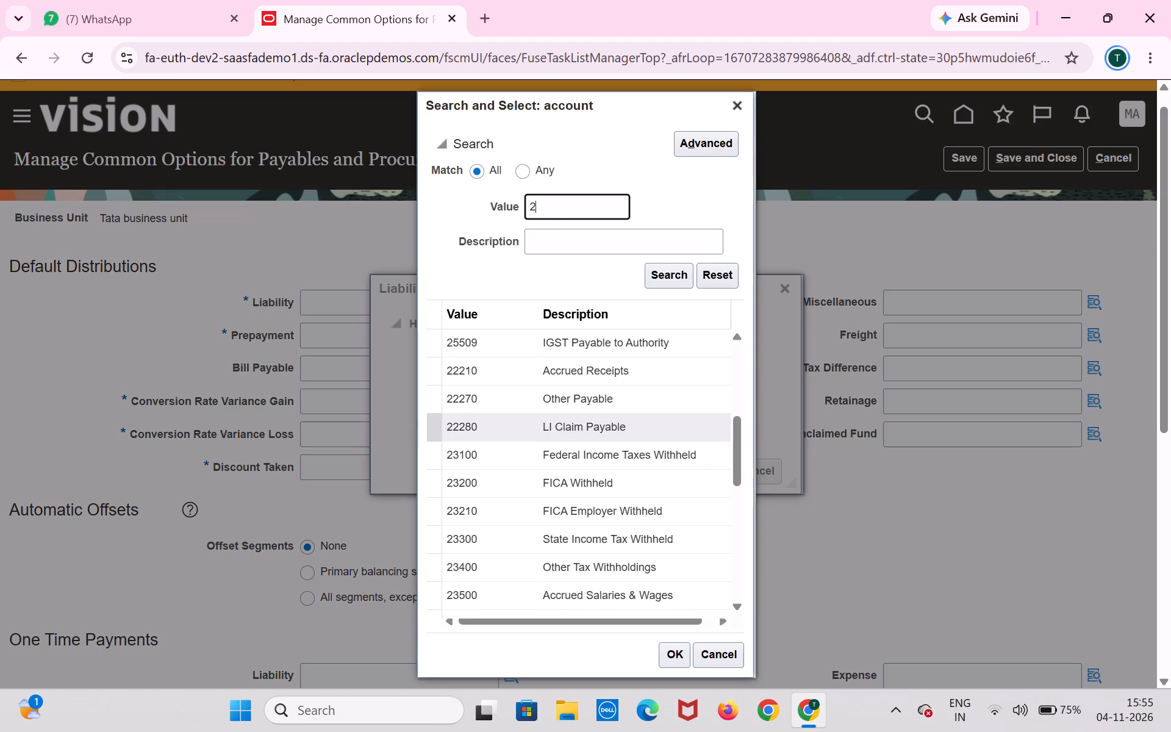
{"action": "scroll", "coordinate": [591, 431], "scroll_direction": "down", "scroll_amount": 3}
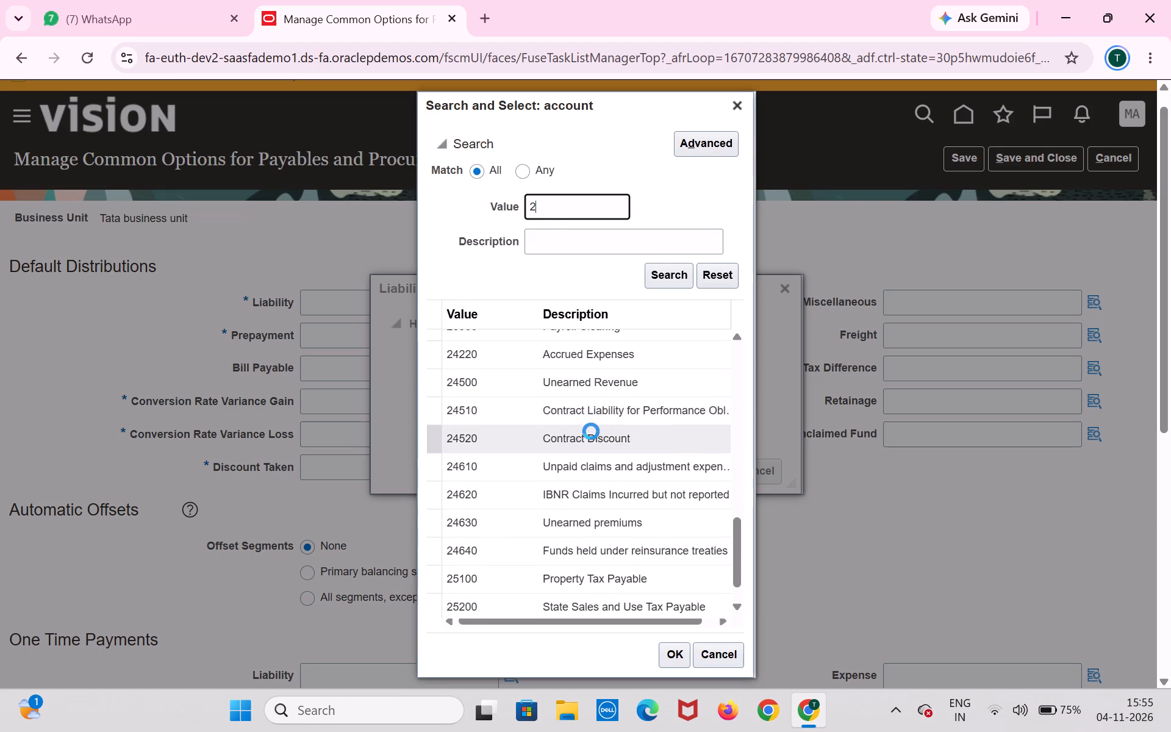
{"action": "scroll", "coordinate": [591, 431], "scroll_direction": "down", "scroll_amount": 3}
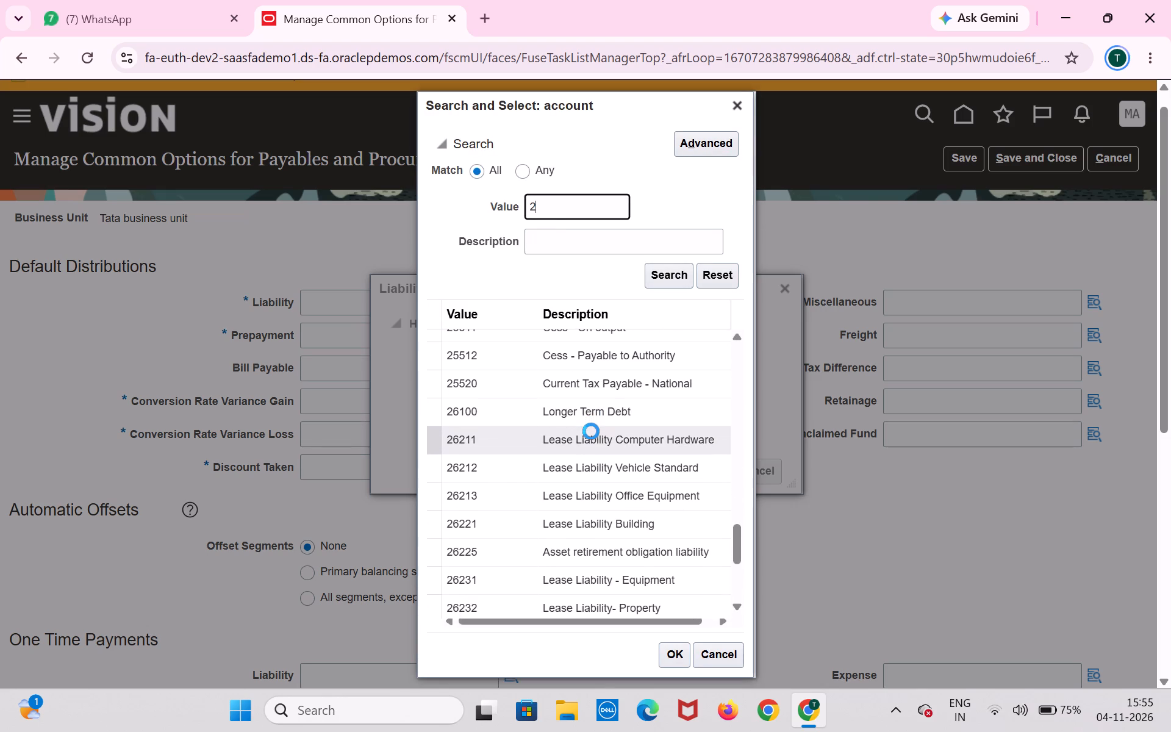
{"action": "scroll", "coordinate": [591, 431], "scroll_direction": "down", "scroll_amount": 1}
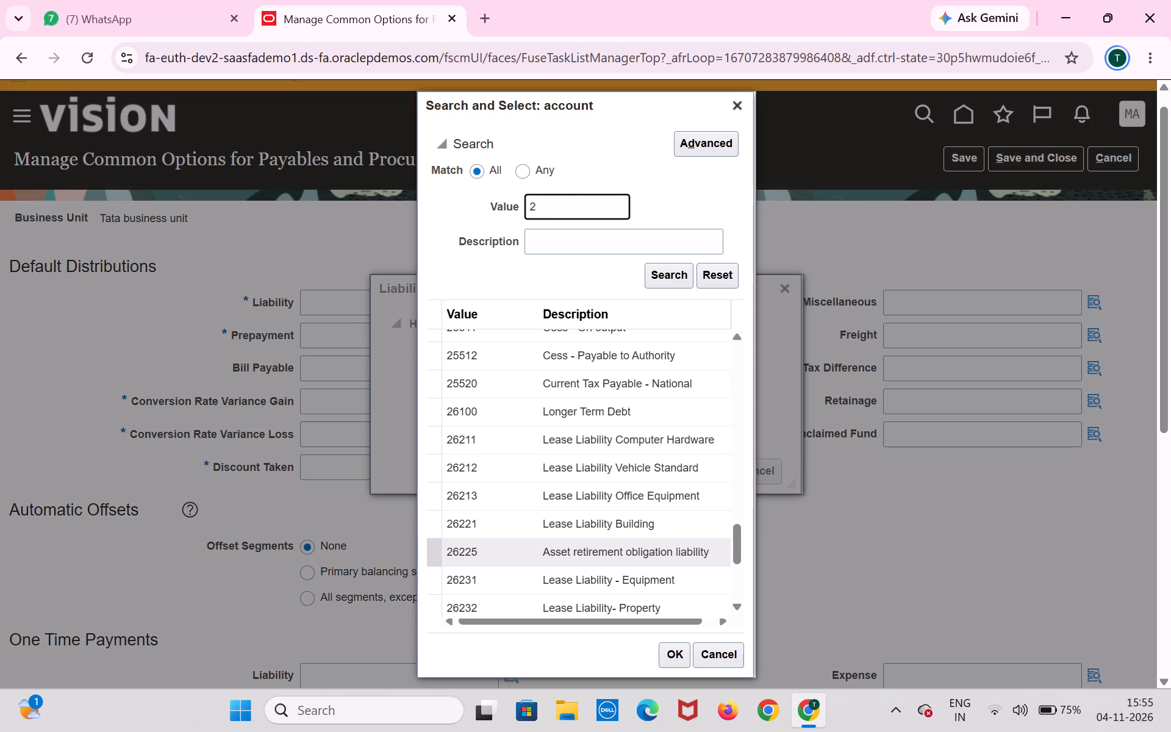
{"action": "scroll", "coordinate": [605, 556], "scroll_direction": "down", "scroll_amount": 3}
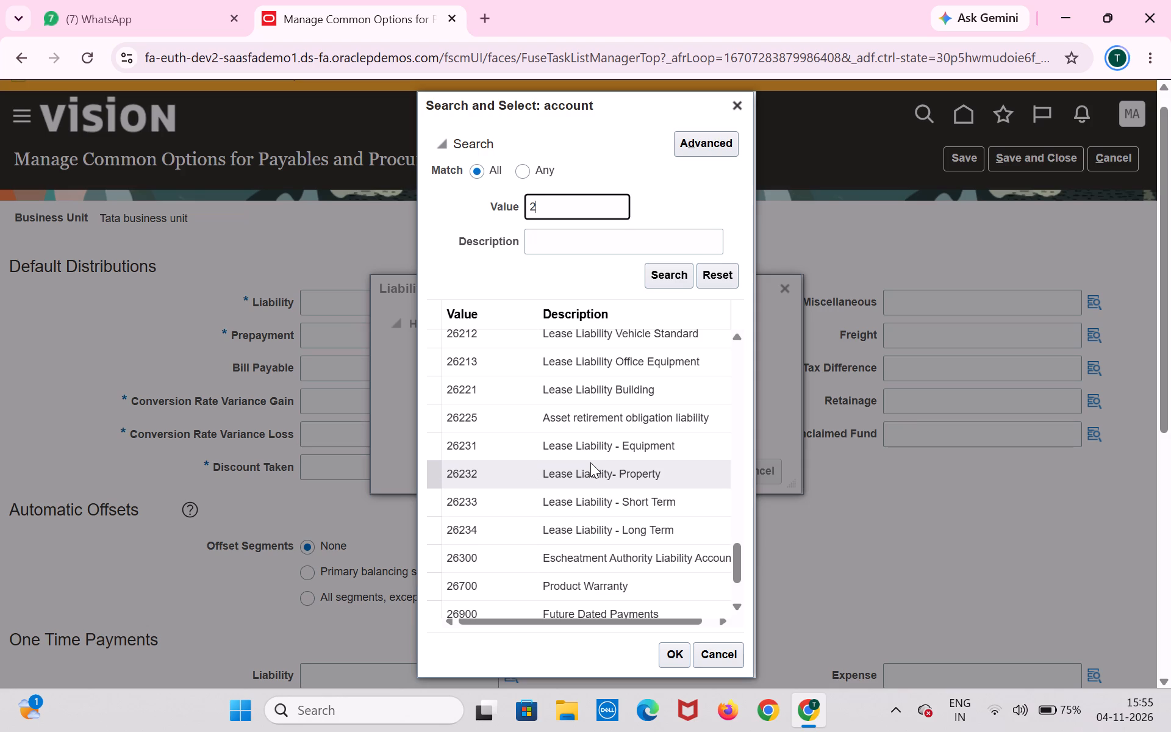
{"action": "scroll", "coordinate": [590, 462], "scroll_direction": "up", "scroll_amount": 1}
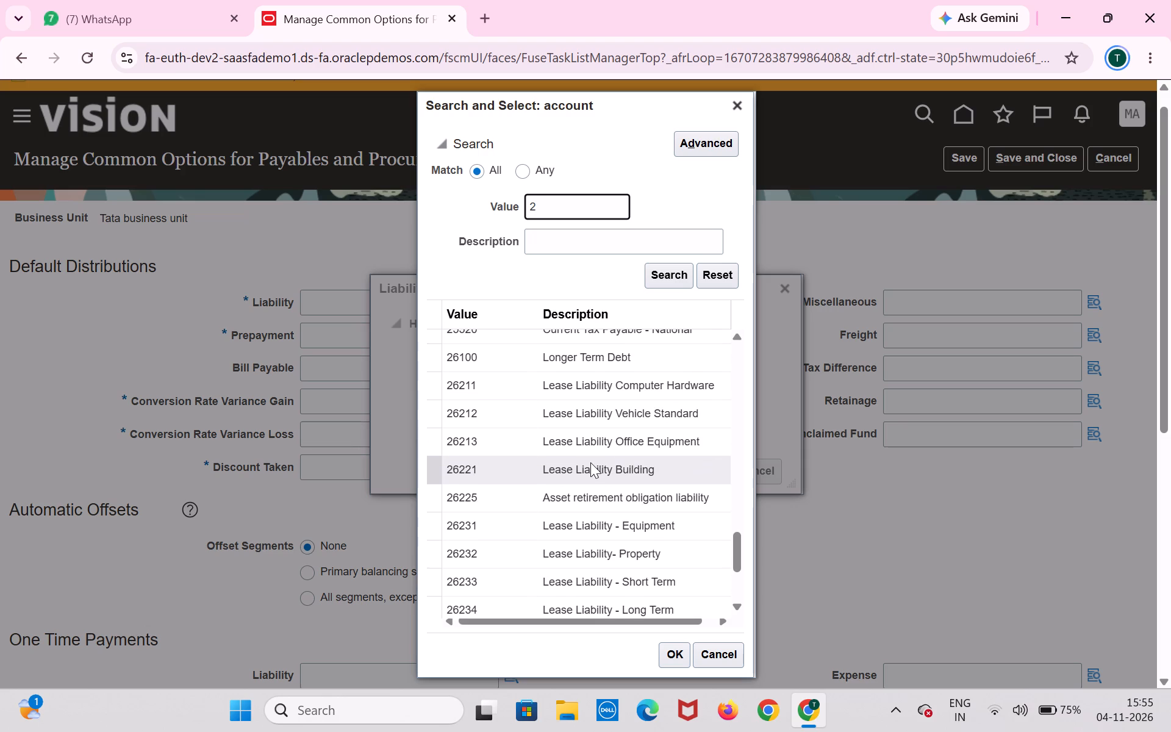
{"action": "scroll", "coordinate": [590, 462], "scroll_direction": "up", "scroll_amount": 2}
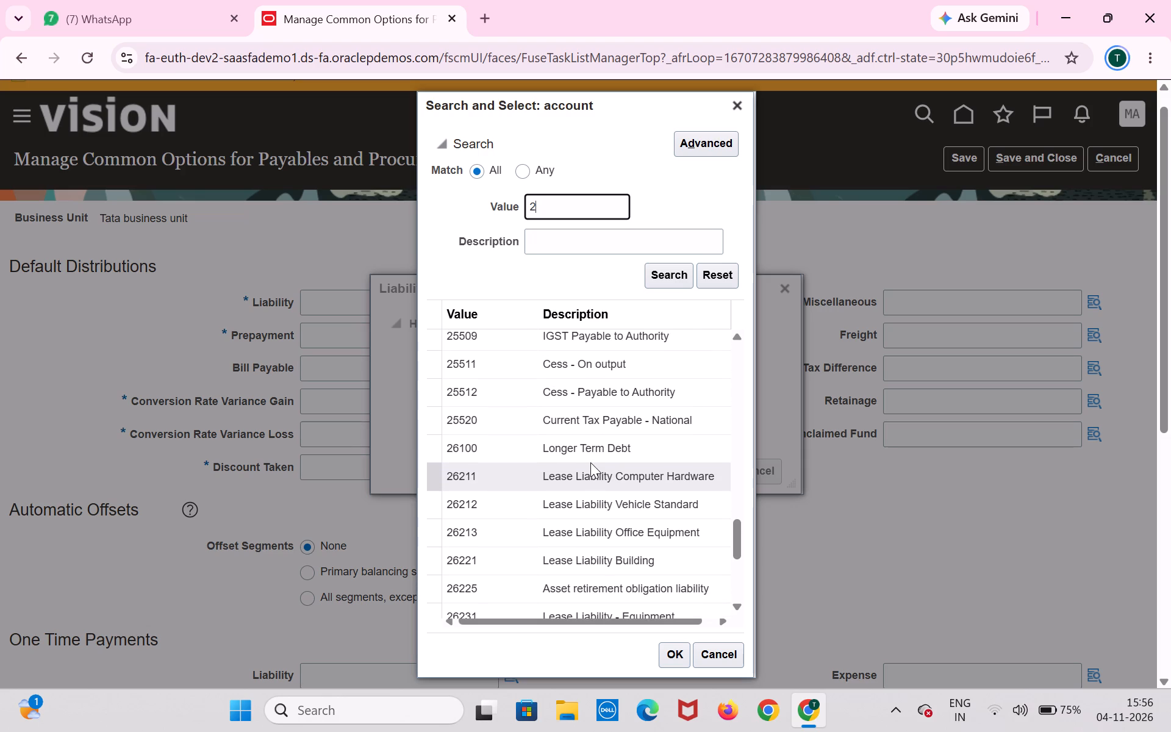
{"action": "scroll", "coordinate": [590, 462], "scroll_direction": "up", "scroll_amount": 1}
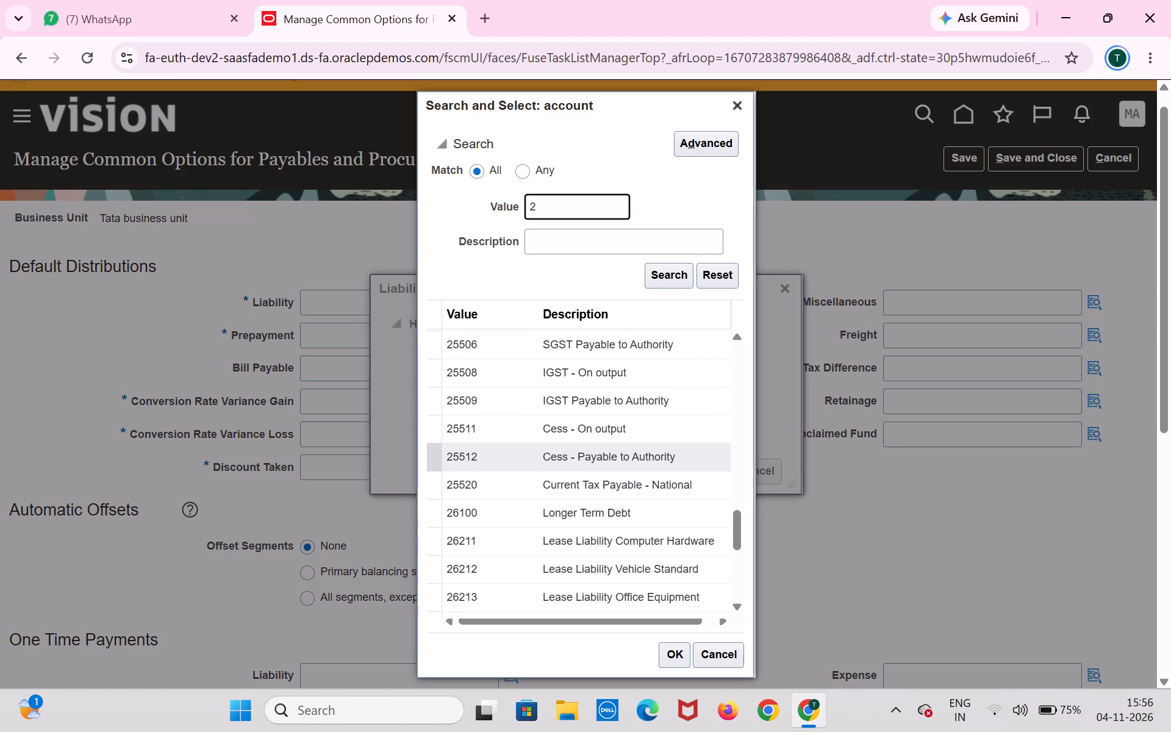
{"action": "scroll", "coordinate": [590, 462], "scroll_direction": "down", "scroll_amount": 3}
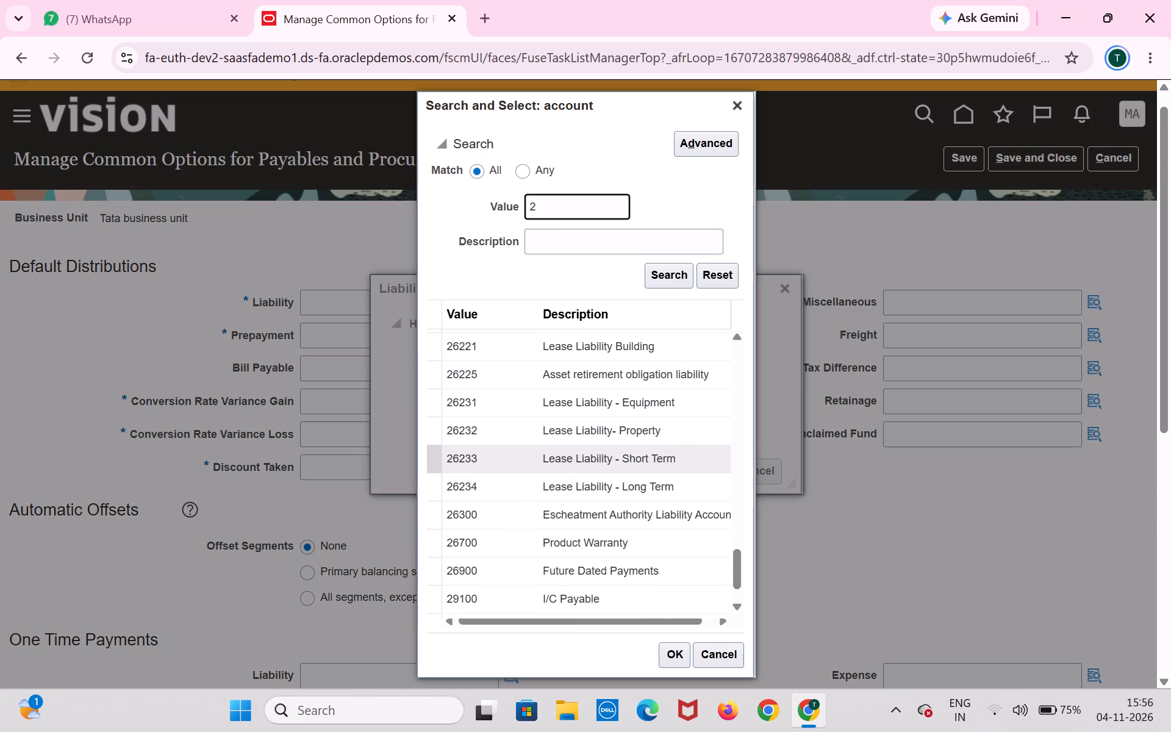
{"action": "scroll", "coordinate": [590, 462], "scroll_direction": "up", "scroll_amount": 2}
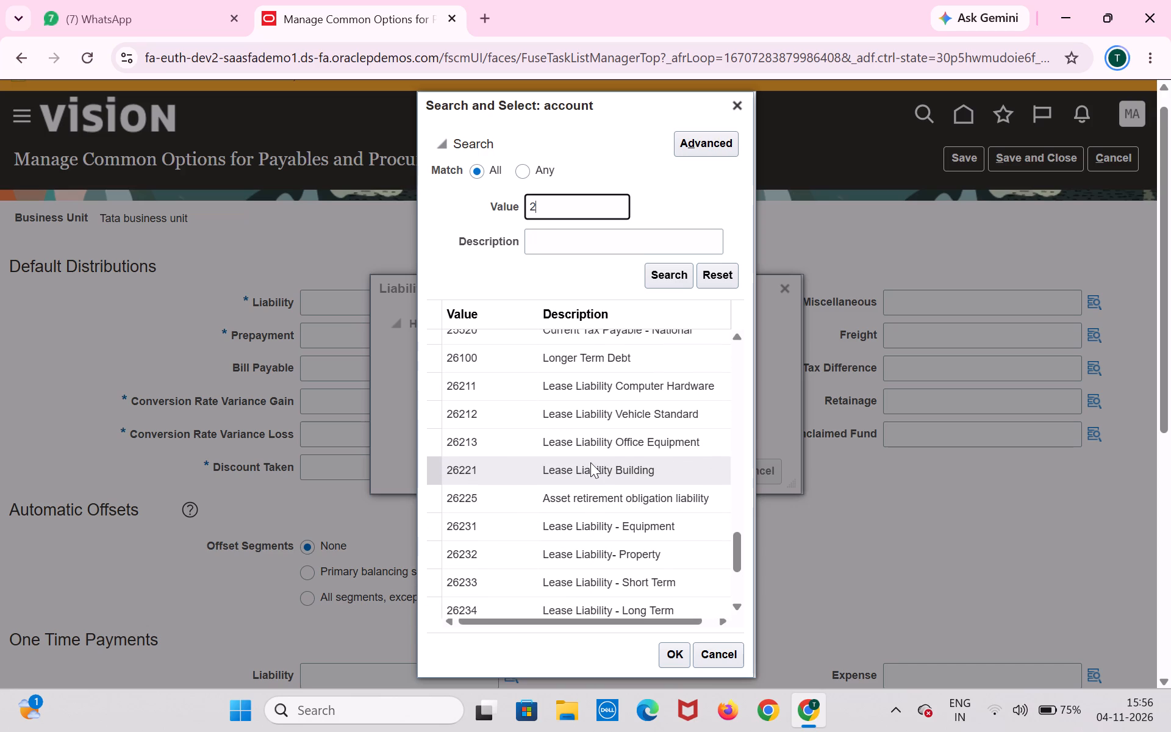
{"action": "scroll", "coordinate": [590, 462], "scroll_direction": "down", "scroll_amount": 1}
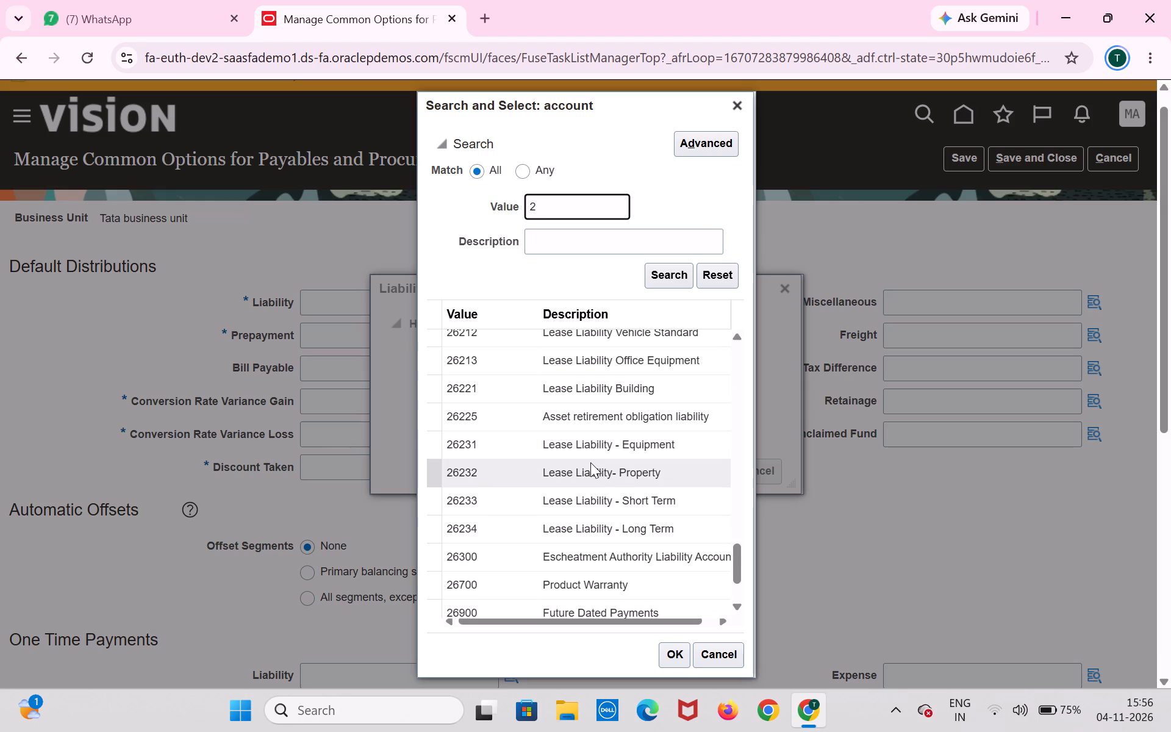
{"action": "scroll", "coordinate": [590, 462], "scroll_direction": "down", "scroll_amount": 1}
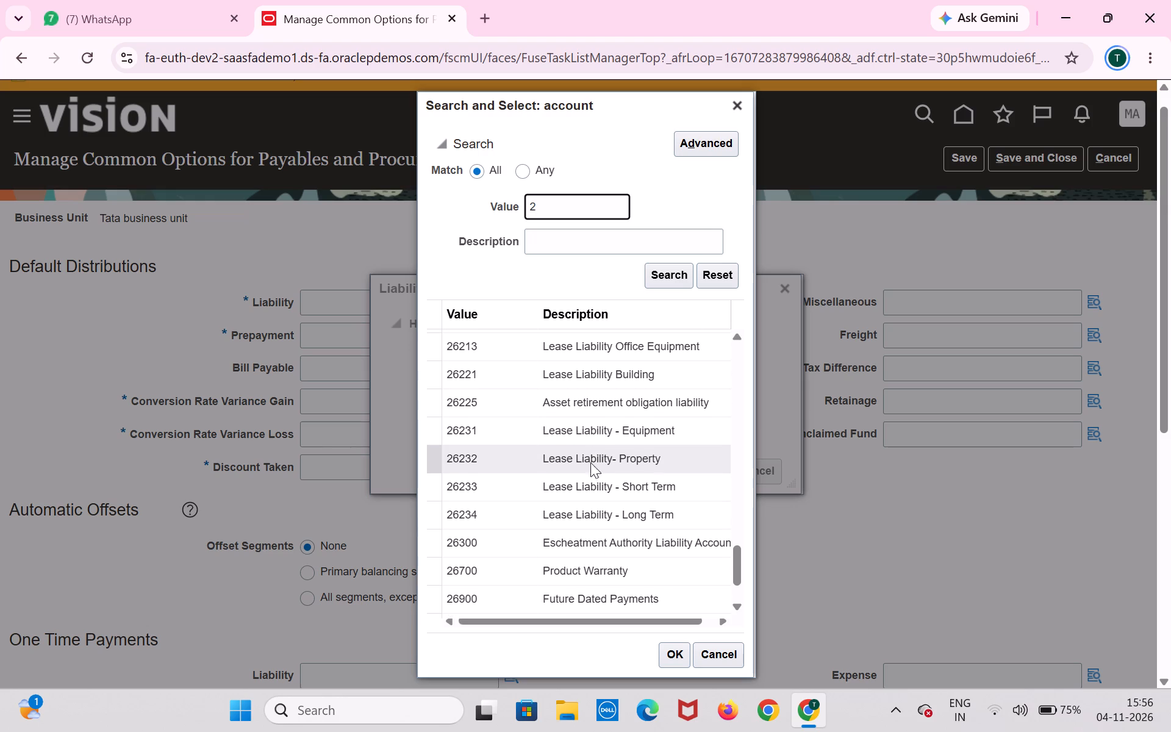
{"action": "scroll", "coordinate": [590, 462], "scroll_direction": "down", "scroll_amount": 2}
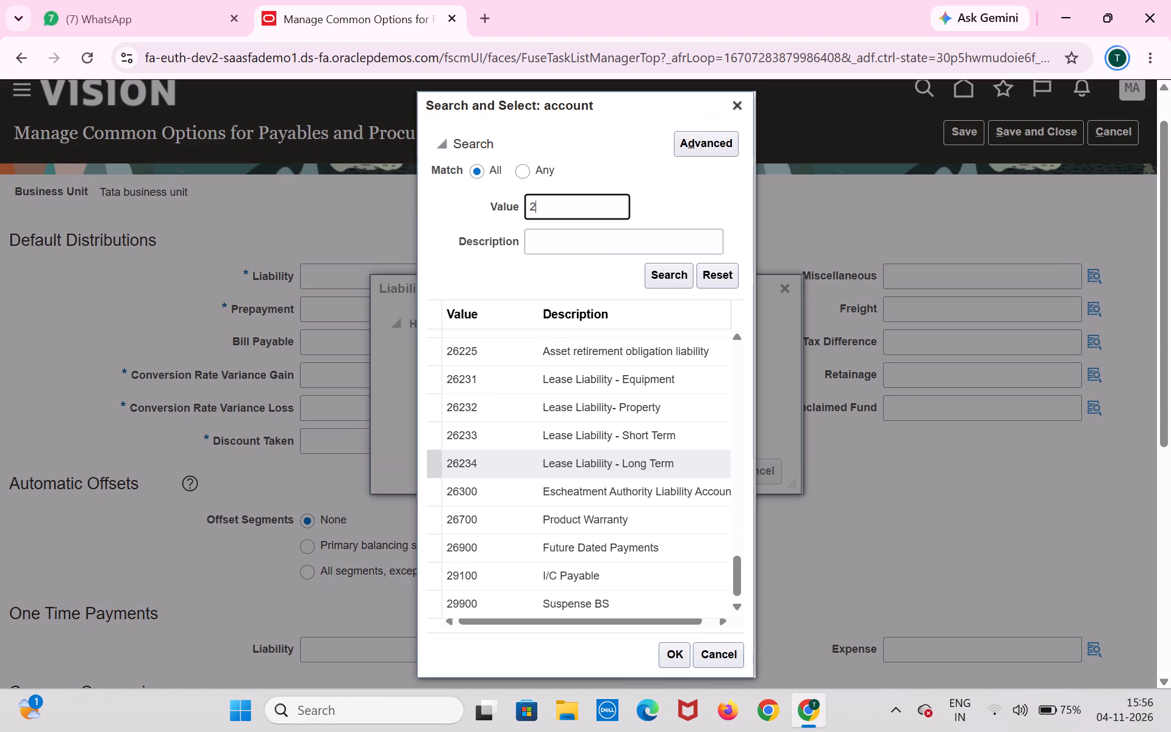
{"action": "scroll", "coordinate": [590, 462], "scroll_direction": "down", "scroll_amount": 1}
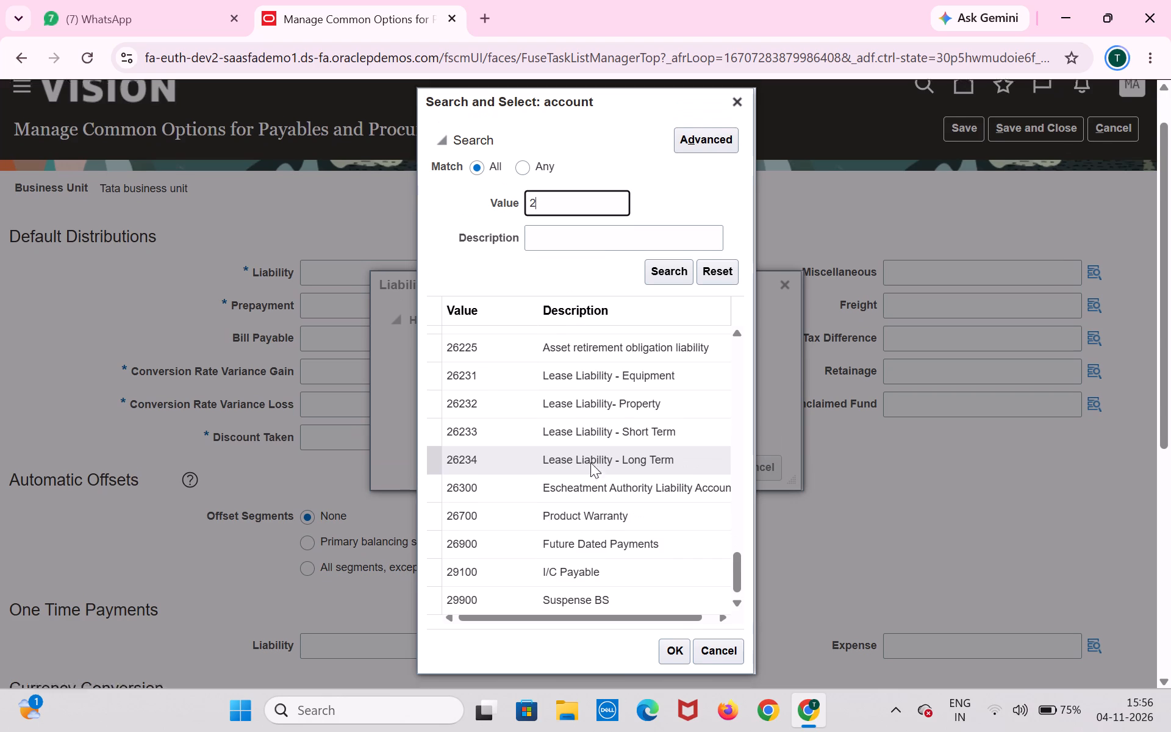
{"action": "scroll", "coordinate": [590, 462], "scroll_direction": "down", "scroll_amount": 1}
{"action": "scroll", "coordinate": [590, 462], "scroll_direction": "up", "scroll_amount": 1}
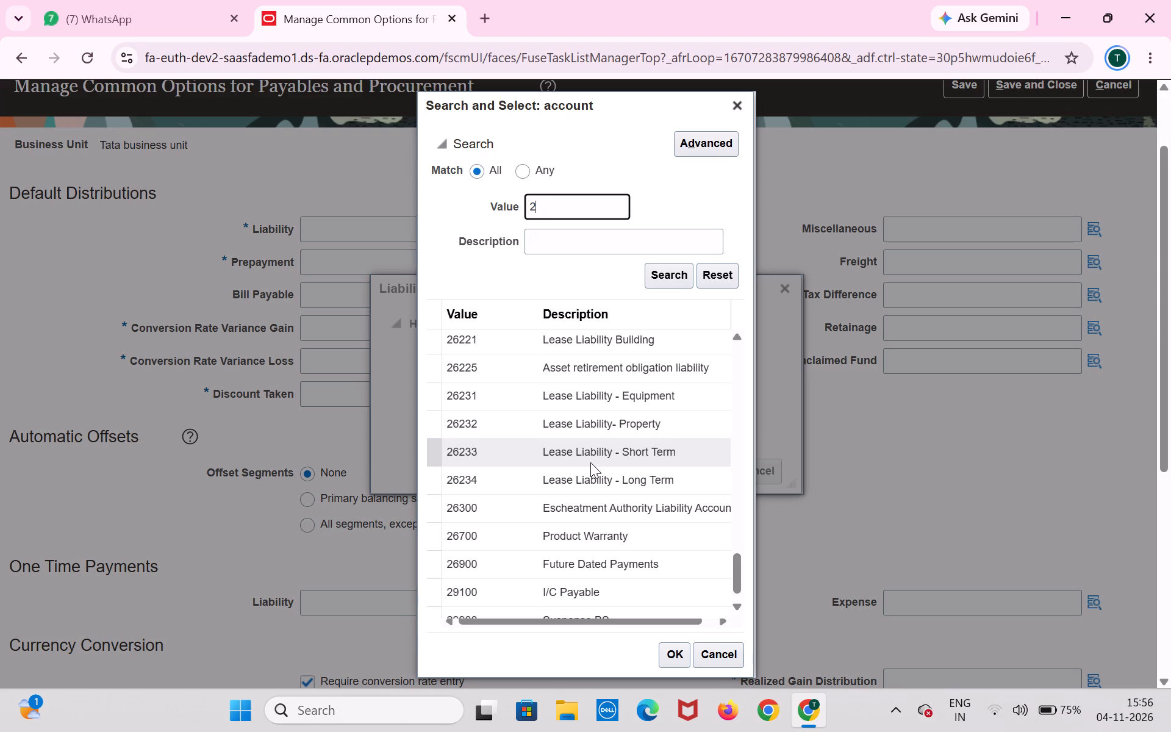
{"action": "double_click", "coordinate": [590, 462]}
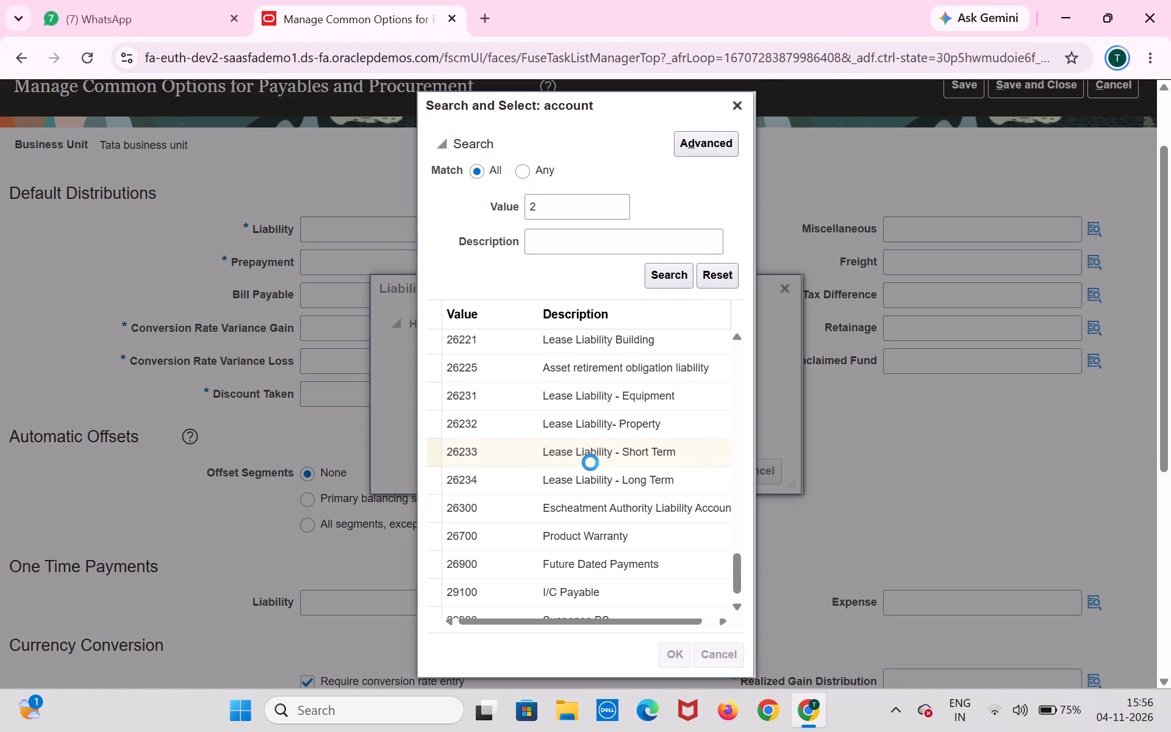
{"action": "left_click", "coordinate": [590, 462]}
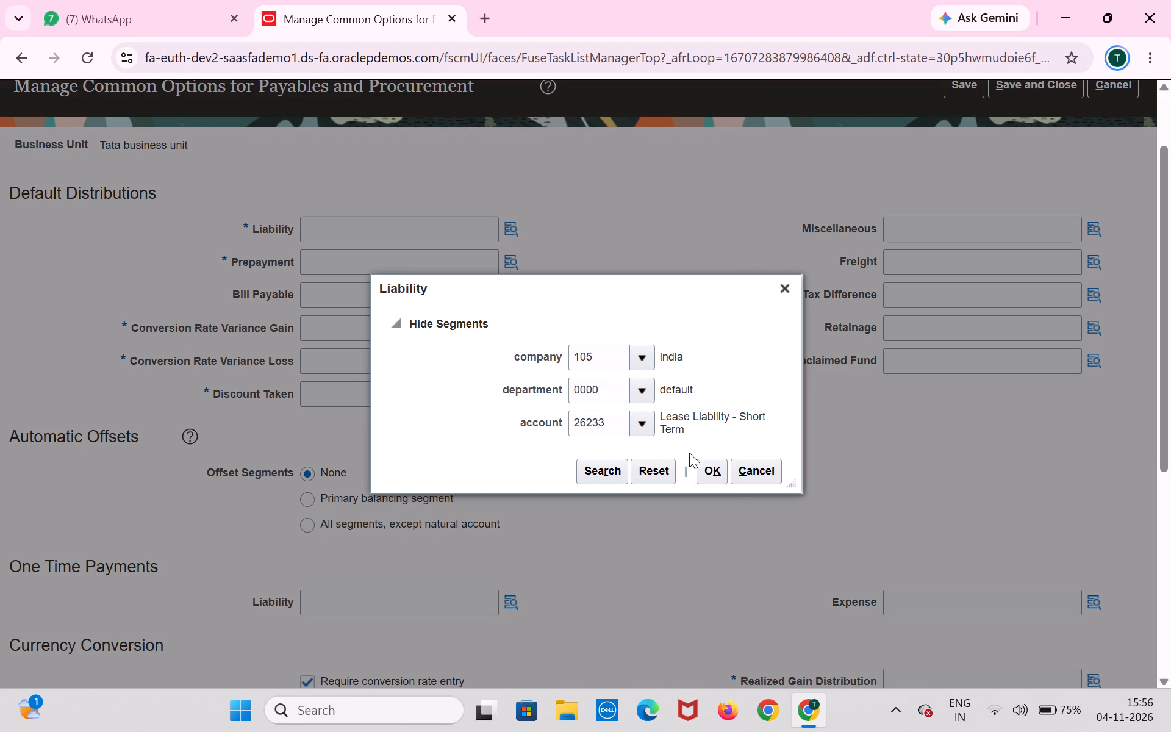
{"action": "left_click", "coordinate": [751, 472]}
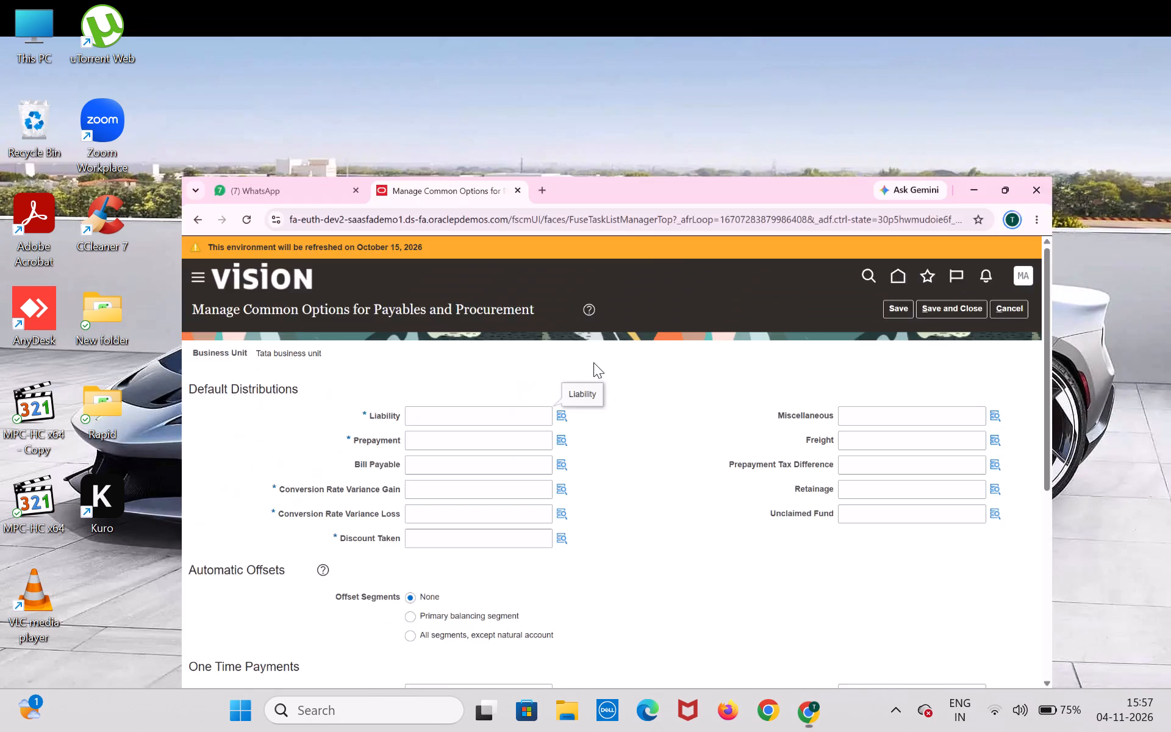
In File Explorer, open 4-Accounts Payable-2.pdf from New Volume (D:).
{"action": "double_click", "coordinate": [48, 32]}
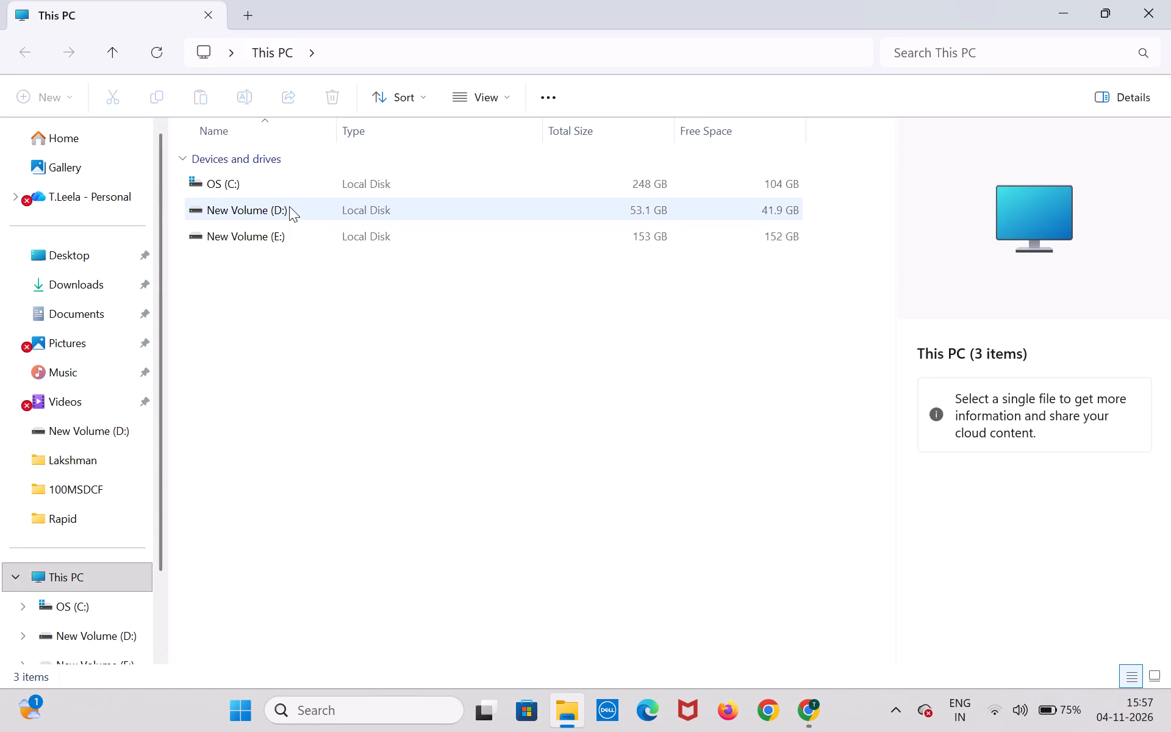
{"action": "double_click", "coordinate": [289, 206]}
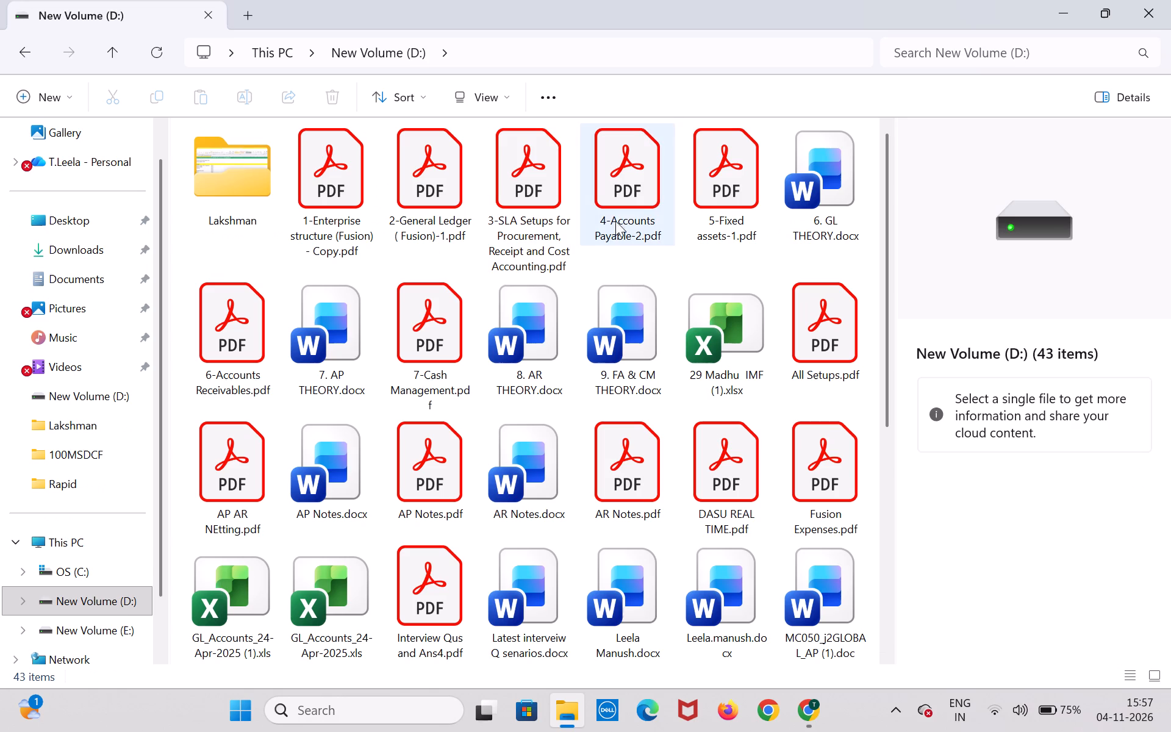
{"action": "left_click", "coordinate": [626, 214]}
{"action": "double_click", "coordinate": [626, 214]}
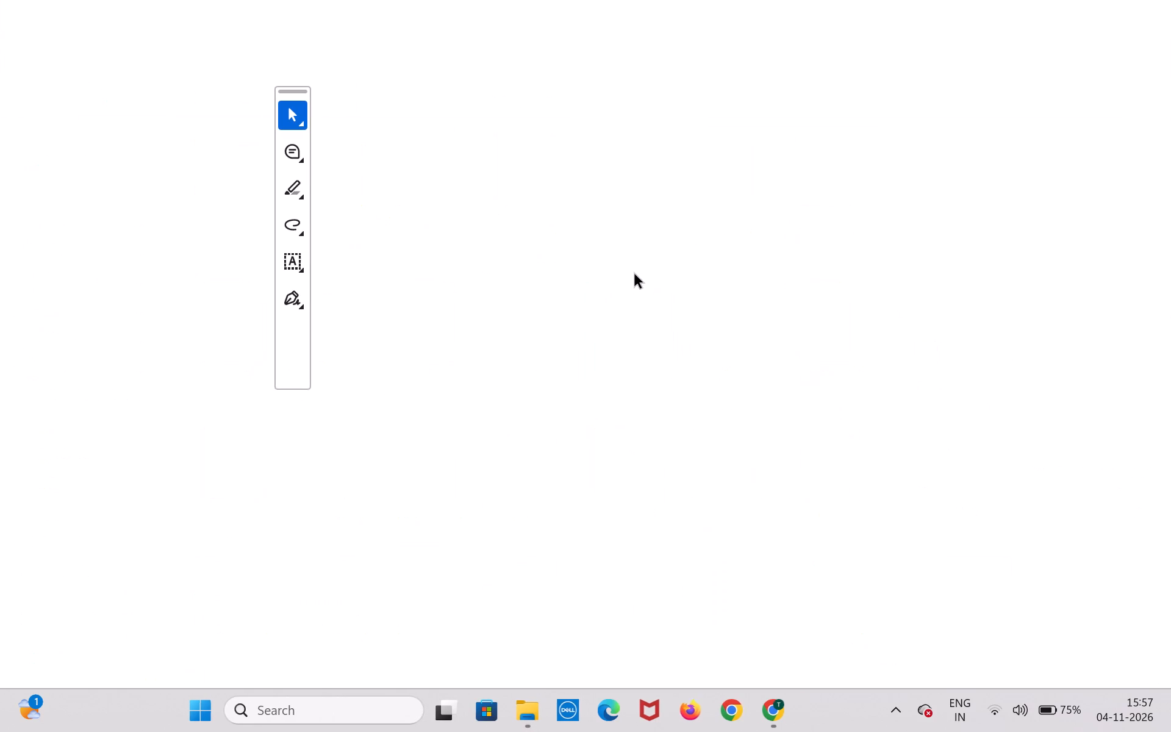
Skim the Accounts Payable guide forward from its opening setups through the Create Distribution Set pages, looking for the common options setup.
{"action": "scroll", "coordinate": [619, 311], "scroll_direction": "down", "scroll_amount": 11}
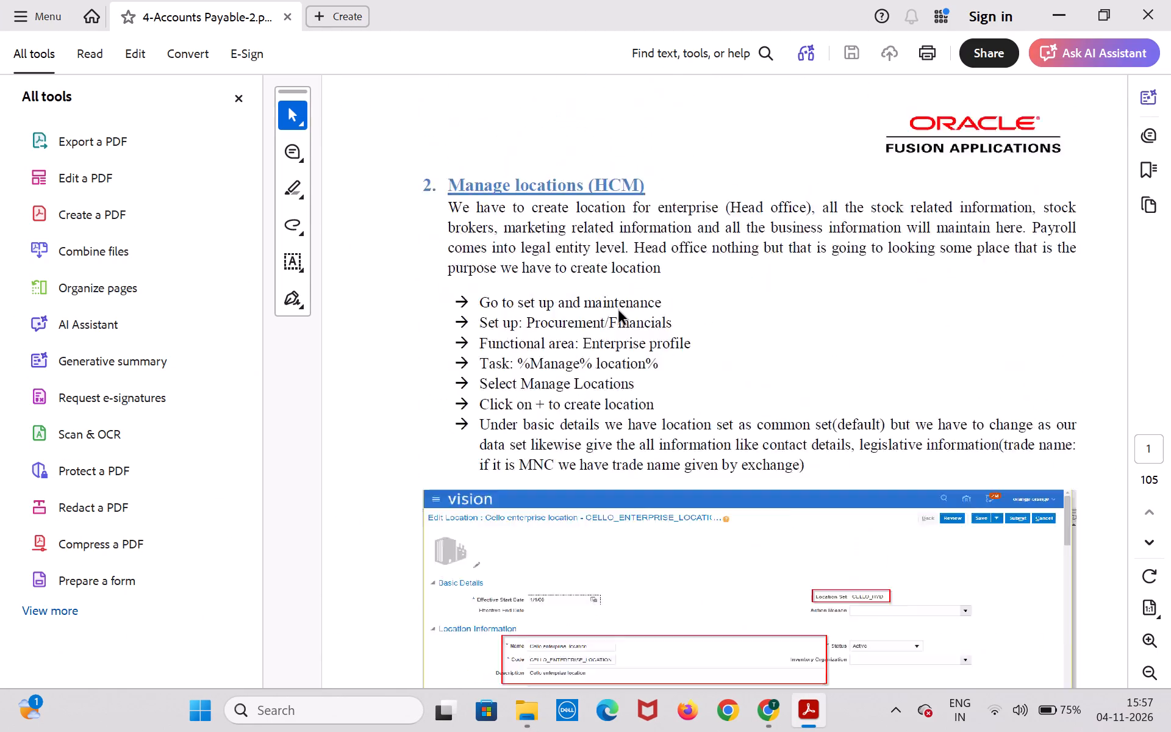
{"action": "scroll", "coordinate": [619, 311], "scroll_direction": "down", "scroll_amount": 14}
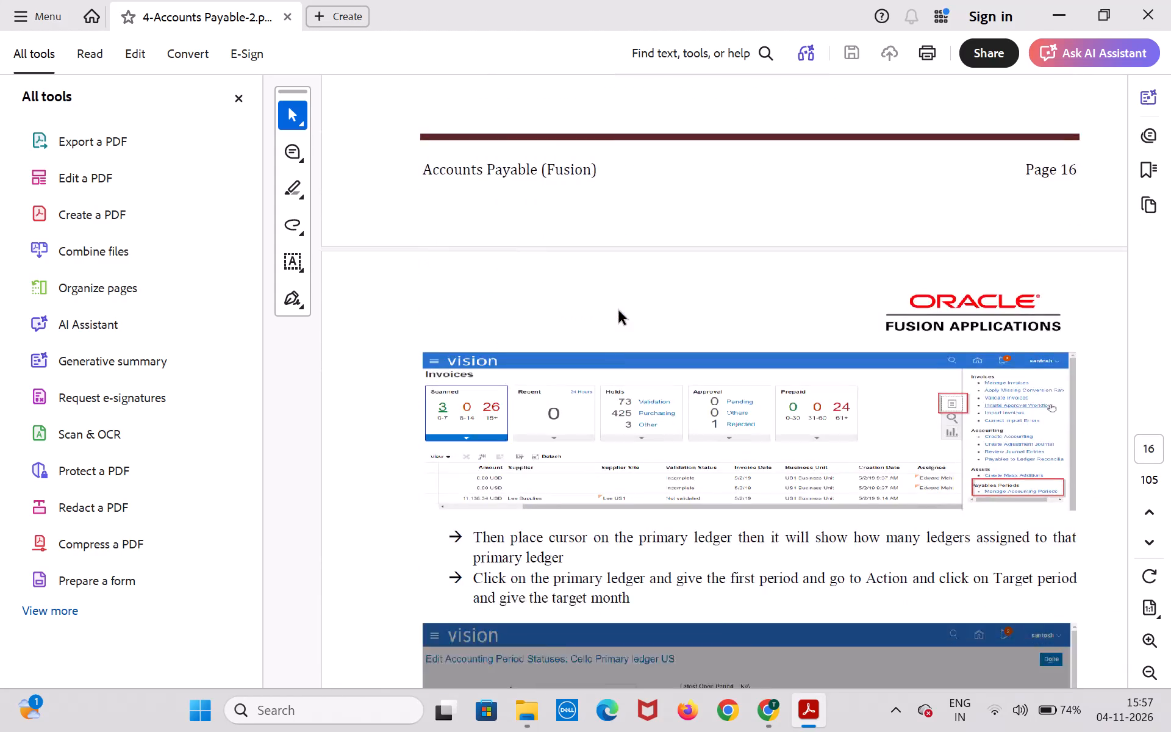
{"action": "scroll", "coordinate": [619, 311], "scroll_direction": "down", "scroll_amount": 2}
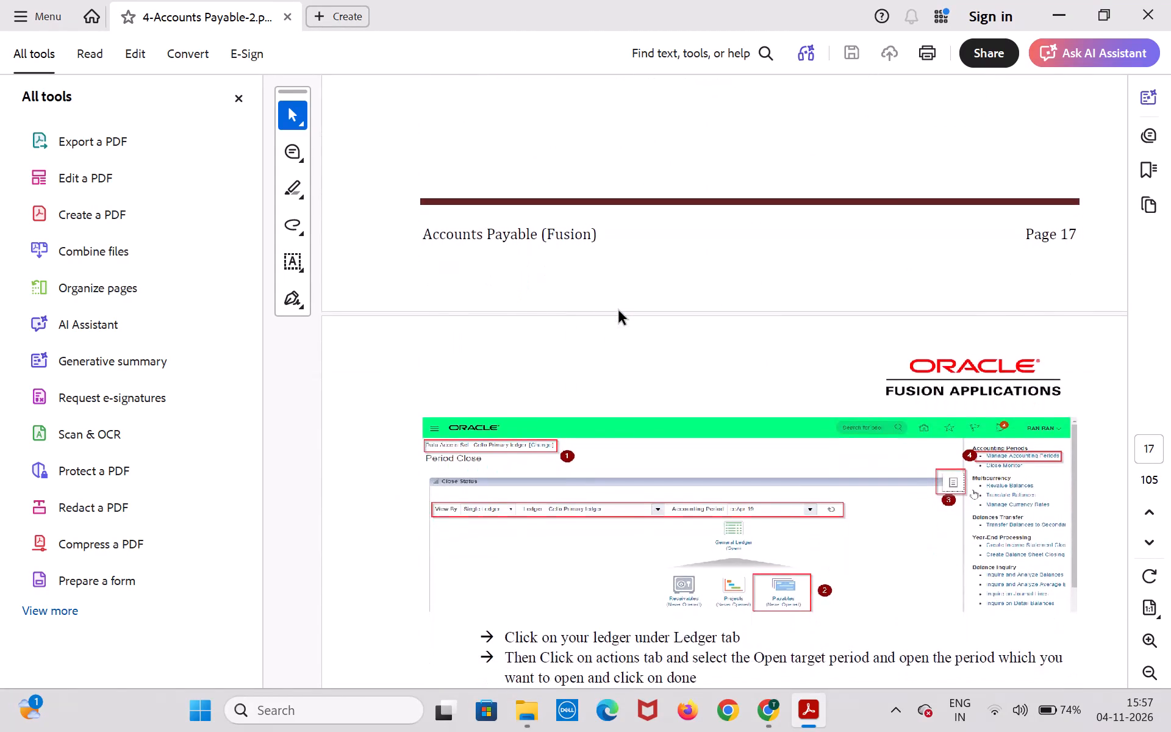
{"action": "scroll", "coordinate": [619, 311], "scroll_direction": "down", "scroll_amount": 5}
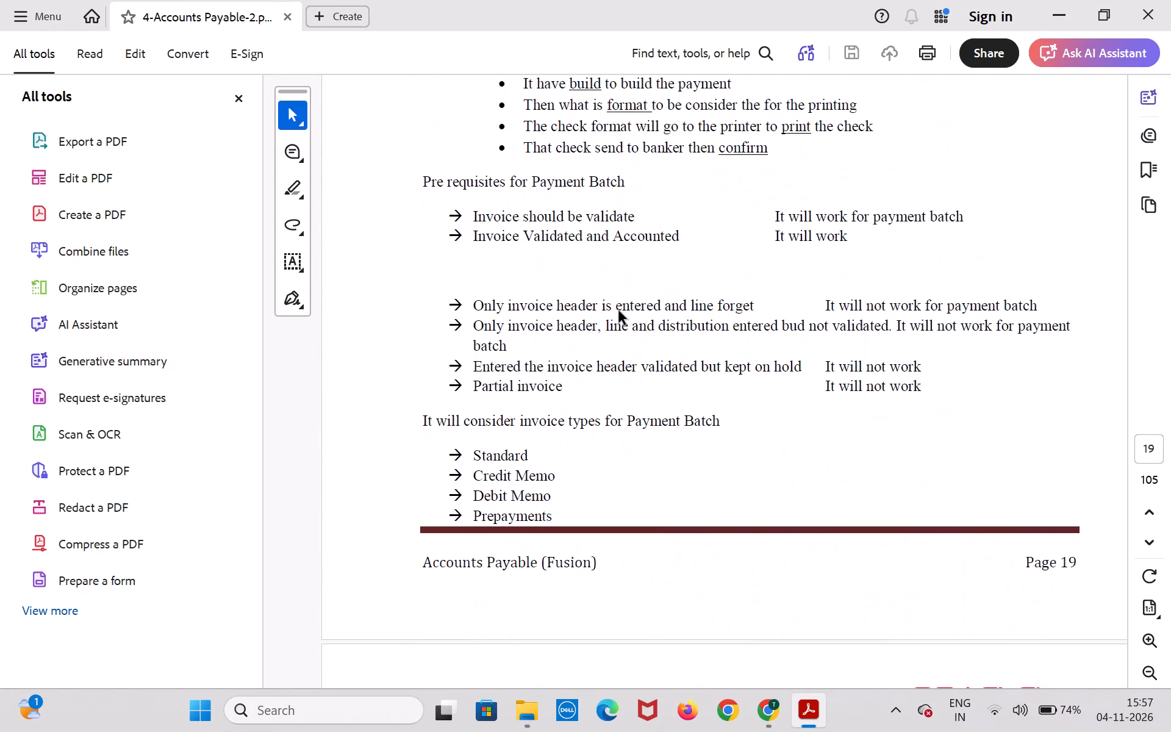
{"action": "scroll", "coordinate": [619, 311], "scroll_direction": "down", "scroll_amount": 3}
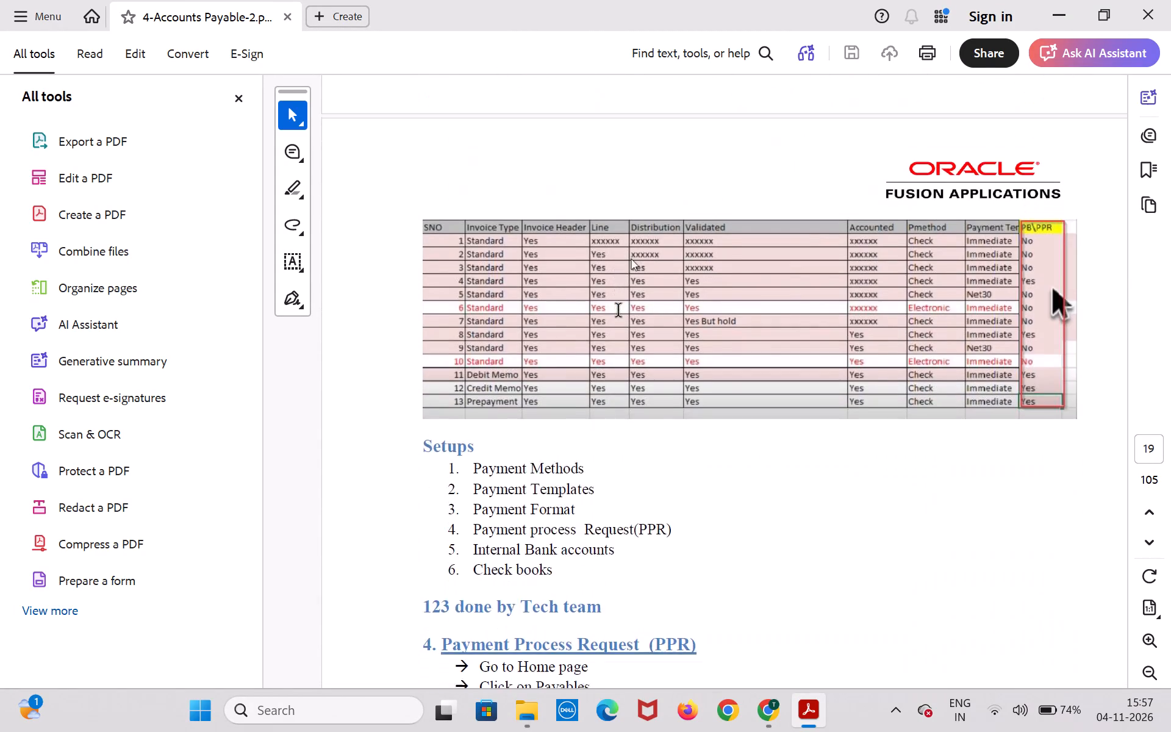
{"action": "scroll", "coordinate": [619, 311], "scroll_direction": "down", "scroll_amount": 1}
{"action": "scroll", "coordinate": [619, 311], "scroll_direction": "up", "scroll_amount": 3}
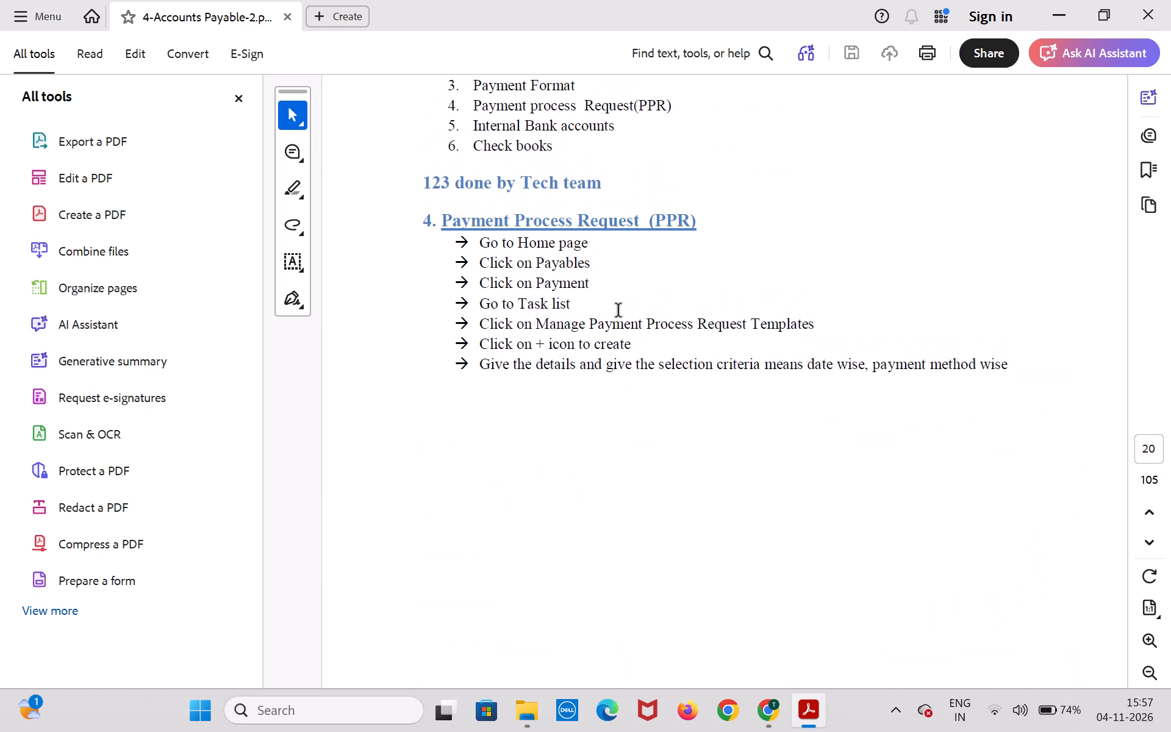
{"action": "scroll", "coordinate": [619, 311], "scroll_direction": "down", "scroll_amount": 7}
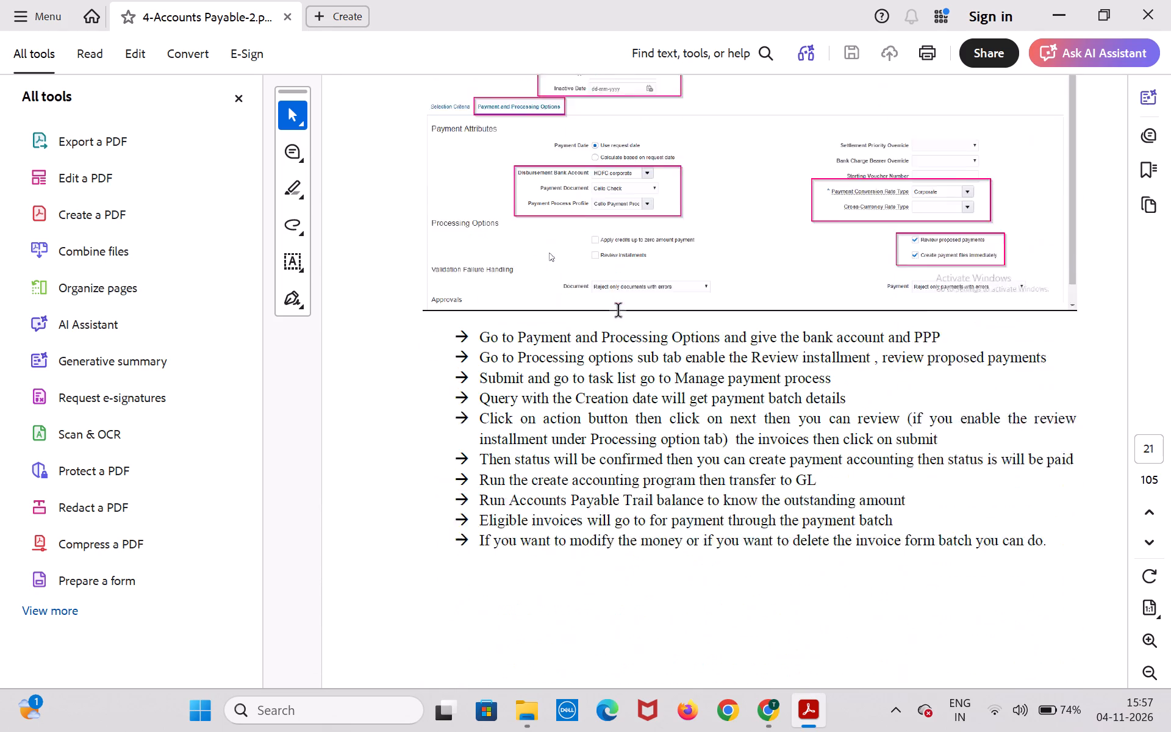
{"action": "scroll", "coordinate": [619, 311], "scroll_direction": "down", "scroll_amount": 7}
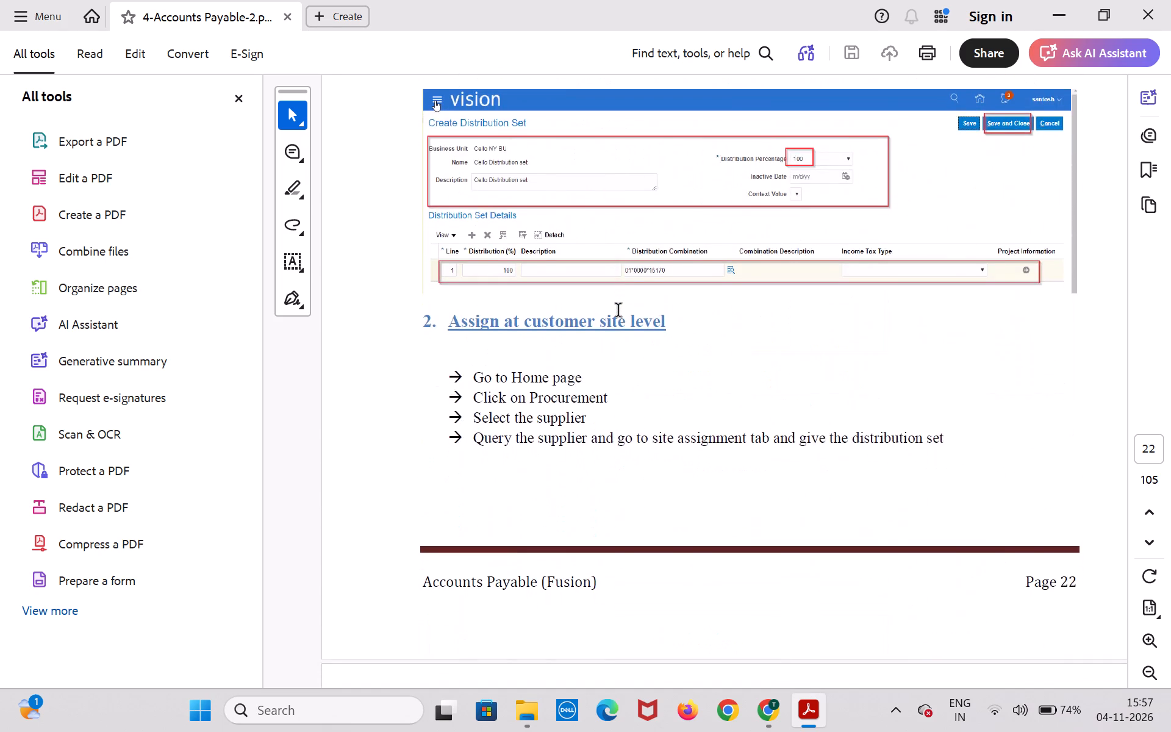
{"action": "scroll", "coordinate": [619, 311], "scroll_direction": "down", "scroll_amount": 1}
Look back through the guide's payment, invoice and common options setups as far as the Manage business units section on page 5.
{"action": "scroll", "coordinate": [619, 311], "scroll_direction": "up", "scroll_amount": 6}
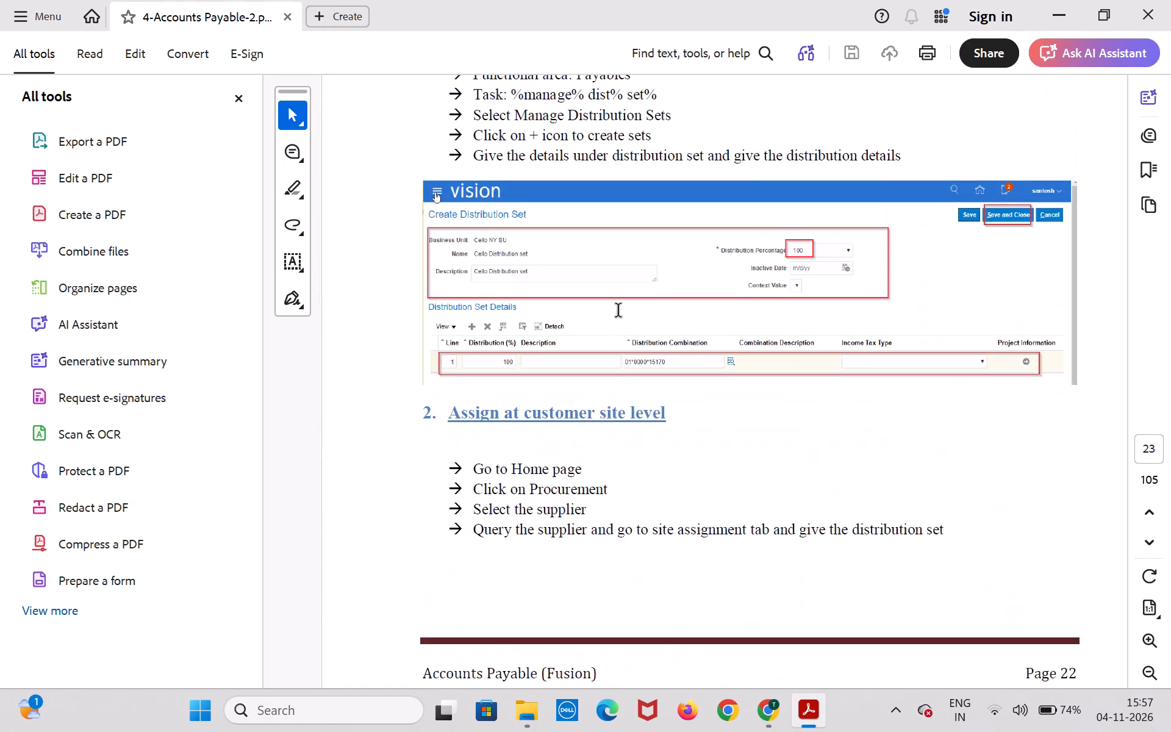
{"action": "scroll", "coordinate": [619, 311], "scroll_direction": "up", "scroll_amount": 5}
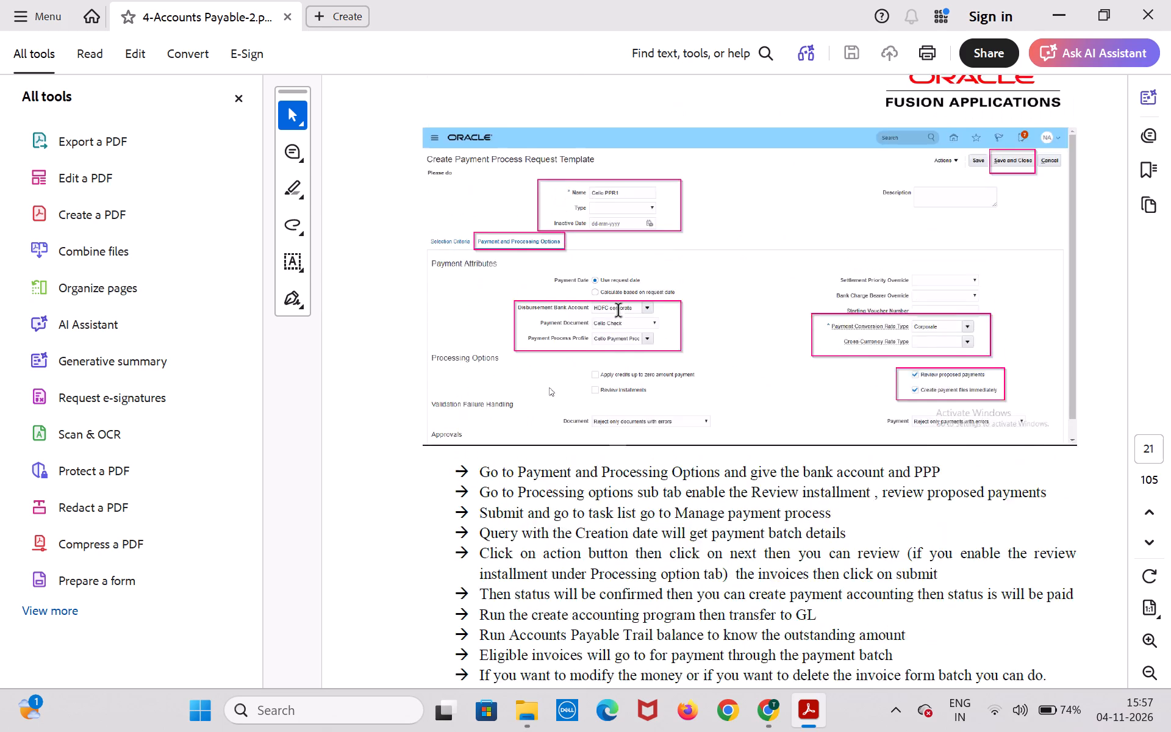
{"action": "scroll", "coordinate": [619, 311], "scroll_direction": "up", "scroll_amount": 6}
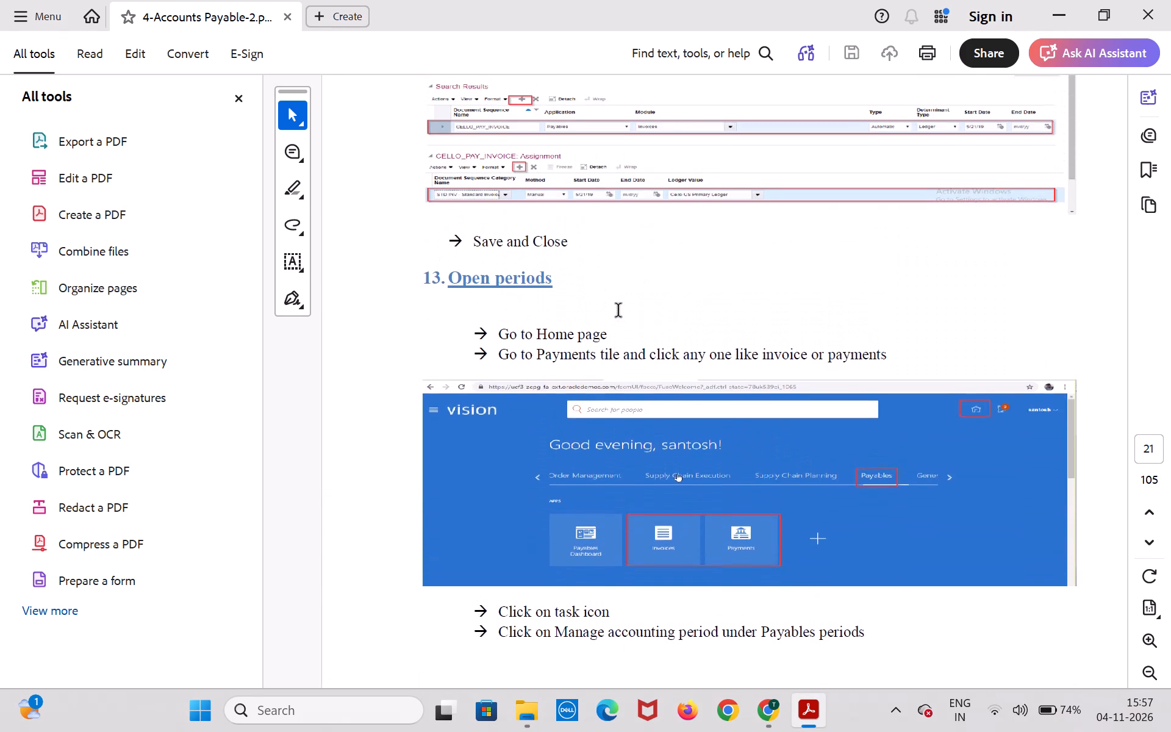
{"action": "scroll", "coordinate": [619, 311], "scroll_direction": "up", "scroll_amount": 4}
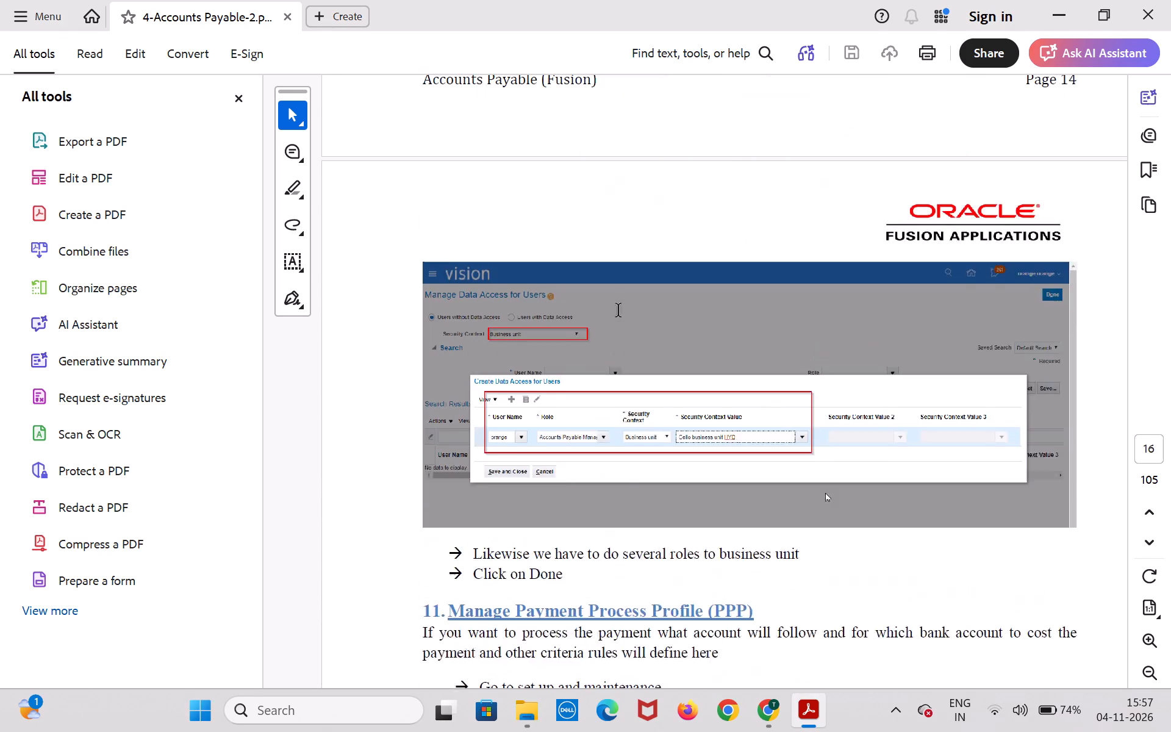
{"action": "scroll", "coordinate": [619, 311], "scroll_direction": "up", "scroll_amount": 4}
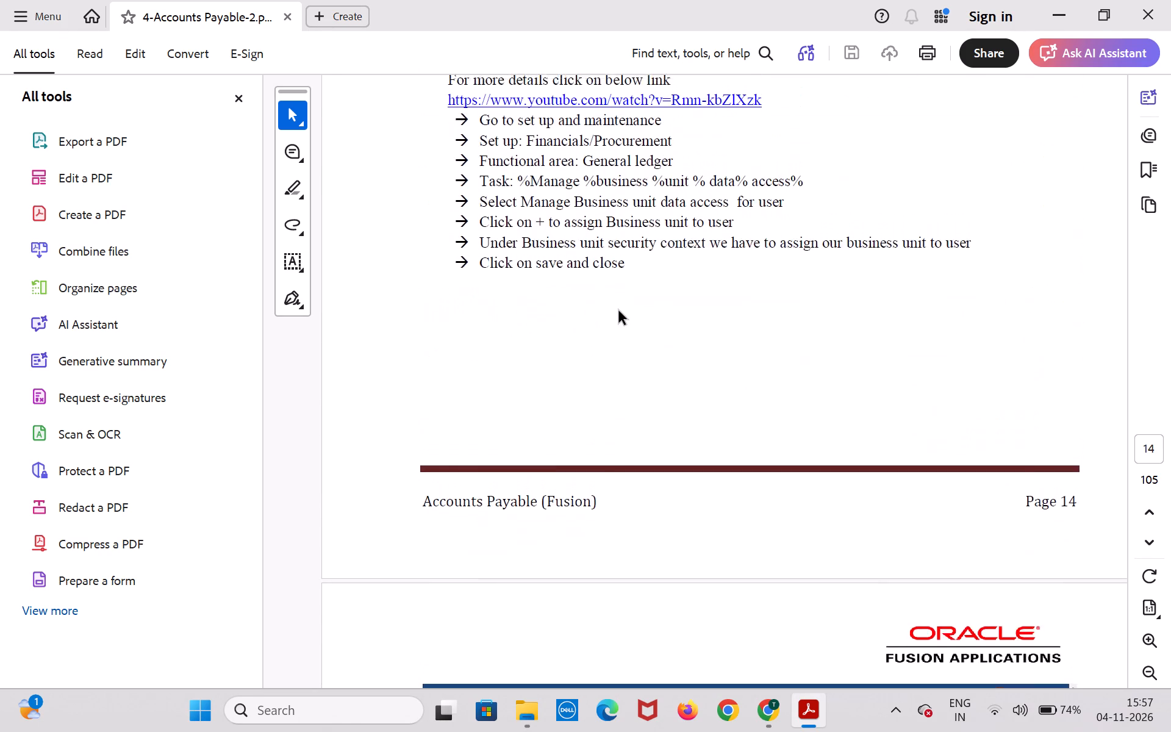
{"action": "scroll", "coordinate": [619, 311], "scroll_direction": "up", "scroll_amount": 3}
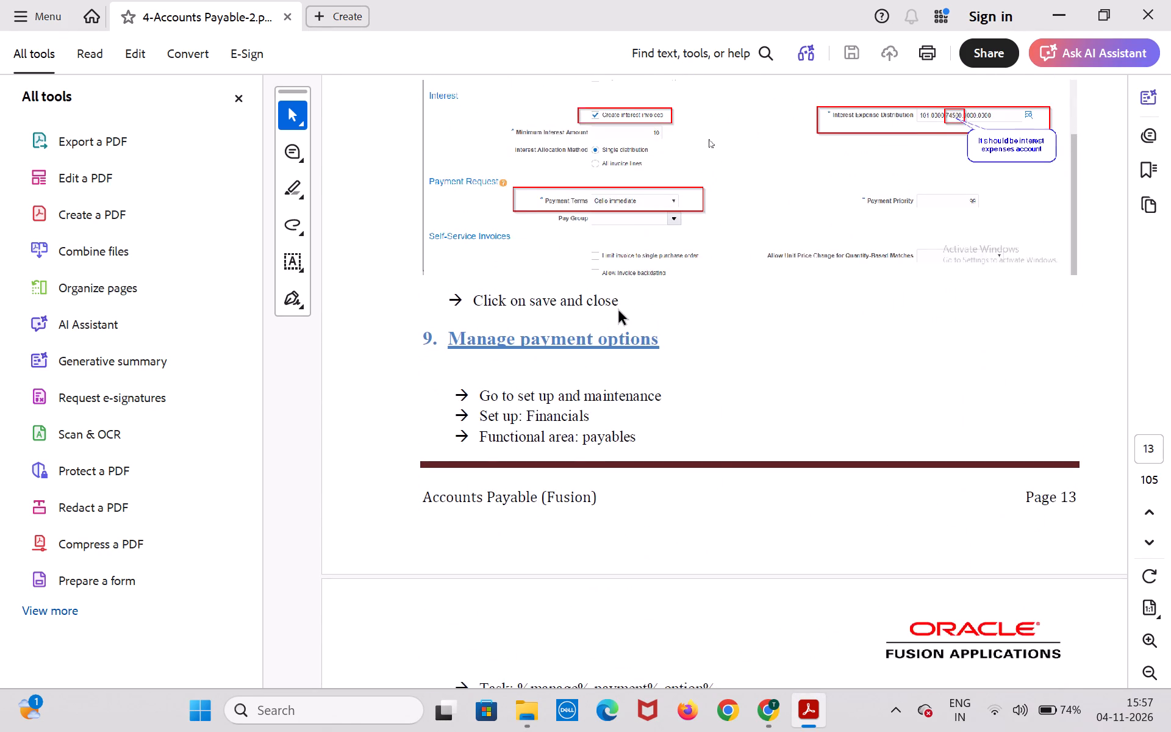
{"action": "scroll", "coordinate": [619, 311], "scroll_direction": "up", "scroll_amount": 5}
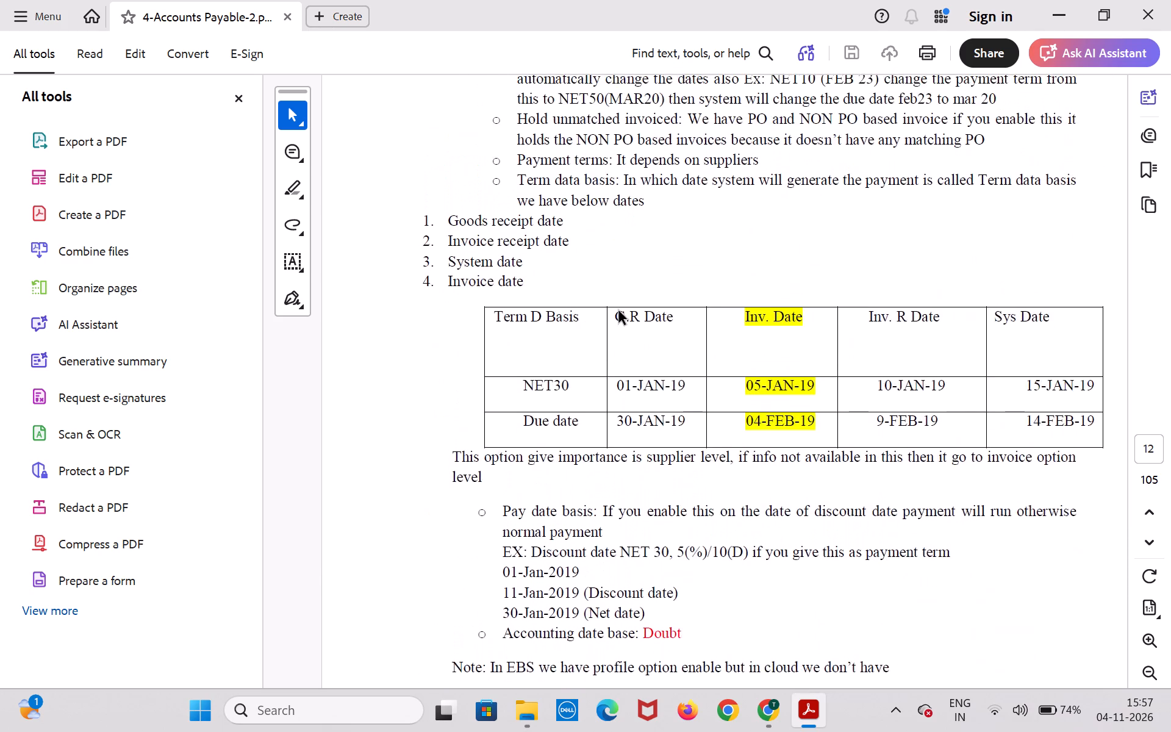
{"action": "scroll", "coordinate": [619, 311], "scroll_direction": "up", "scroll_amount": 4}
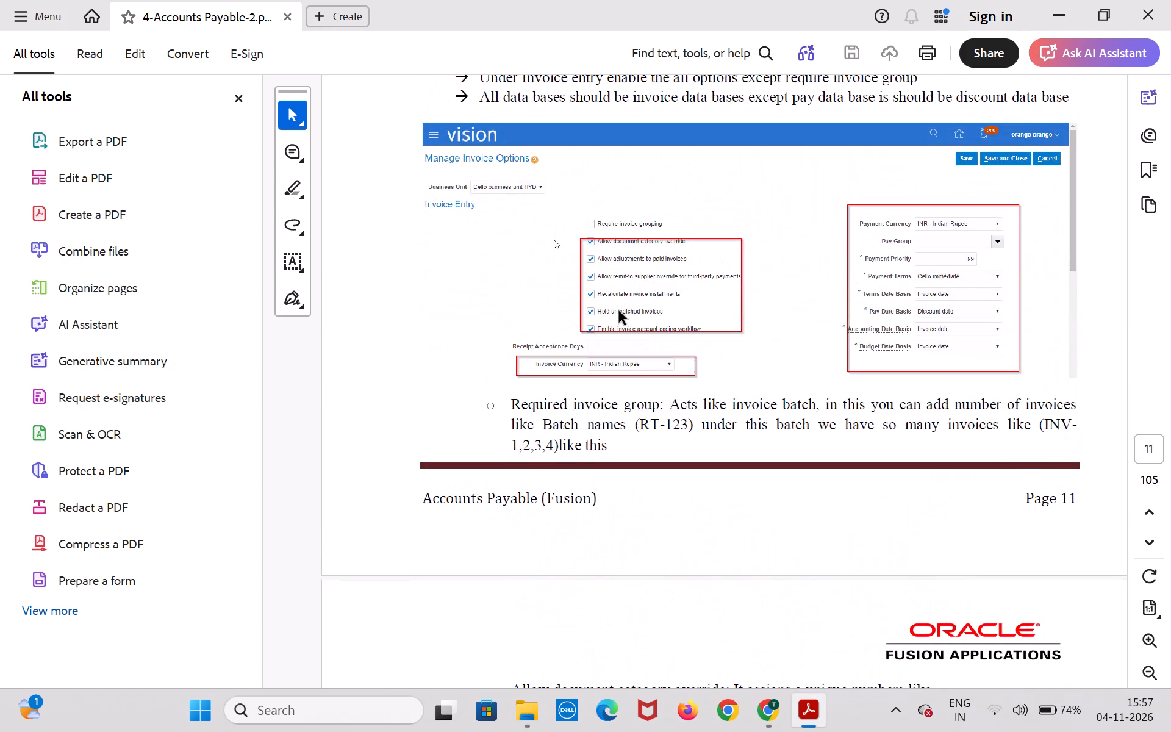
{"action": "scroll", "coordinate": [619, 311], "scroll_direction": "up", "scroll_amount": 2}
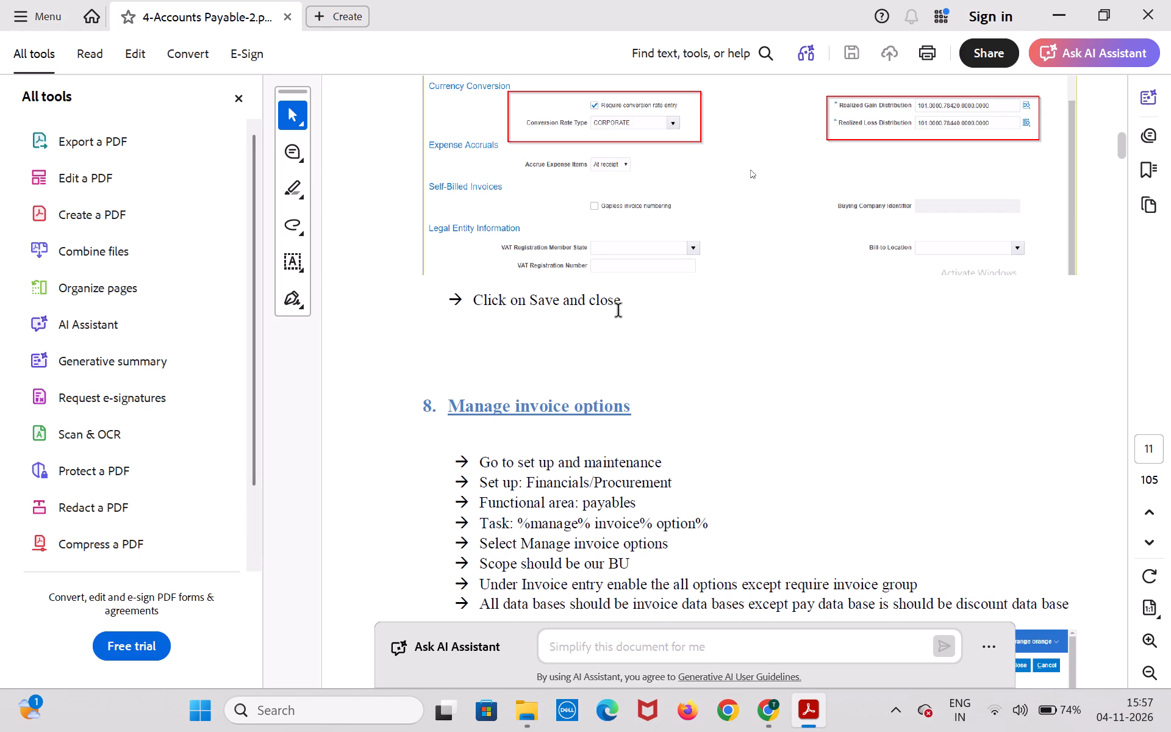
{"action": "scroll", "coordinate": [619, 311], "scroll_direction": "up", "scroll_amount": 2}
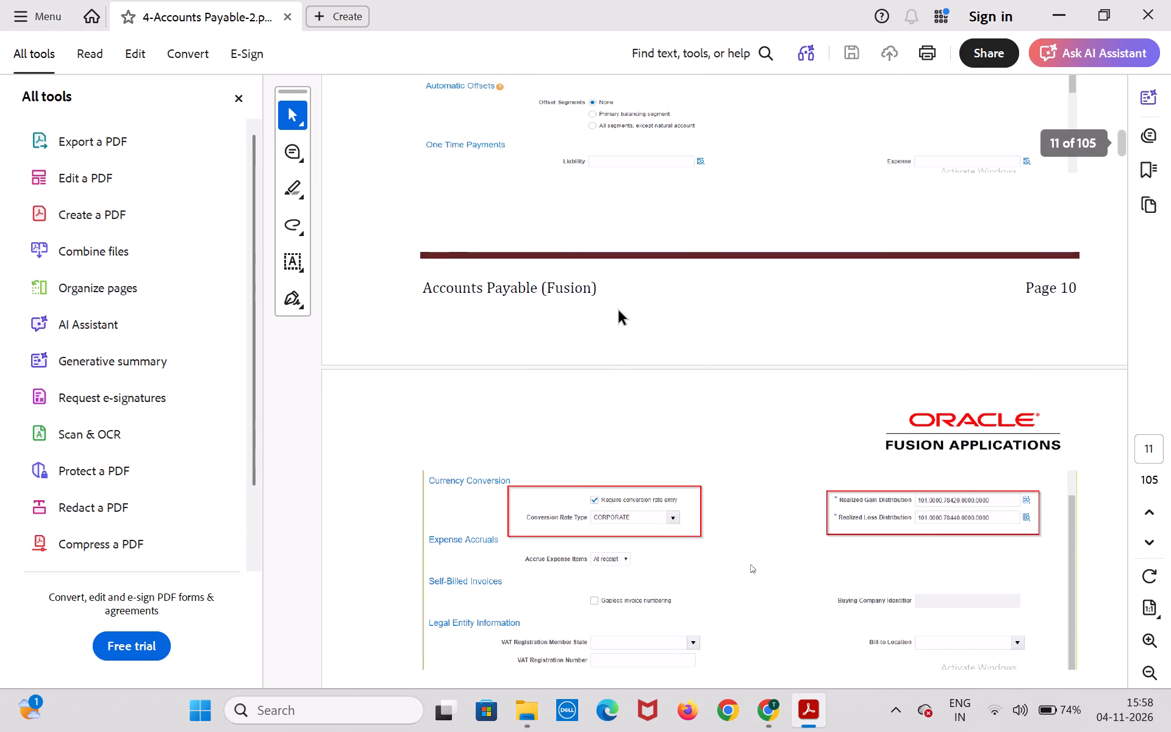
{"action": "scroll", "coordinate": [619, 311], "scroll_direction": "up", "scroll_amount": 1}
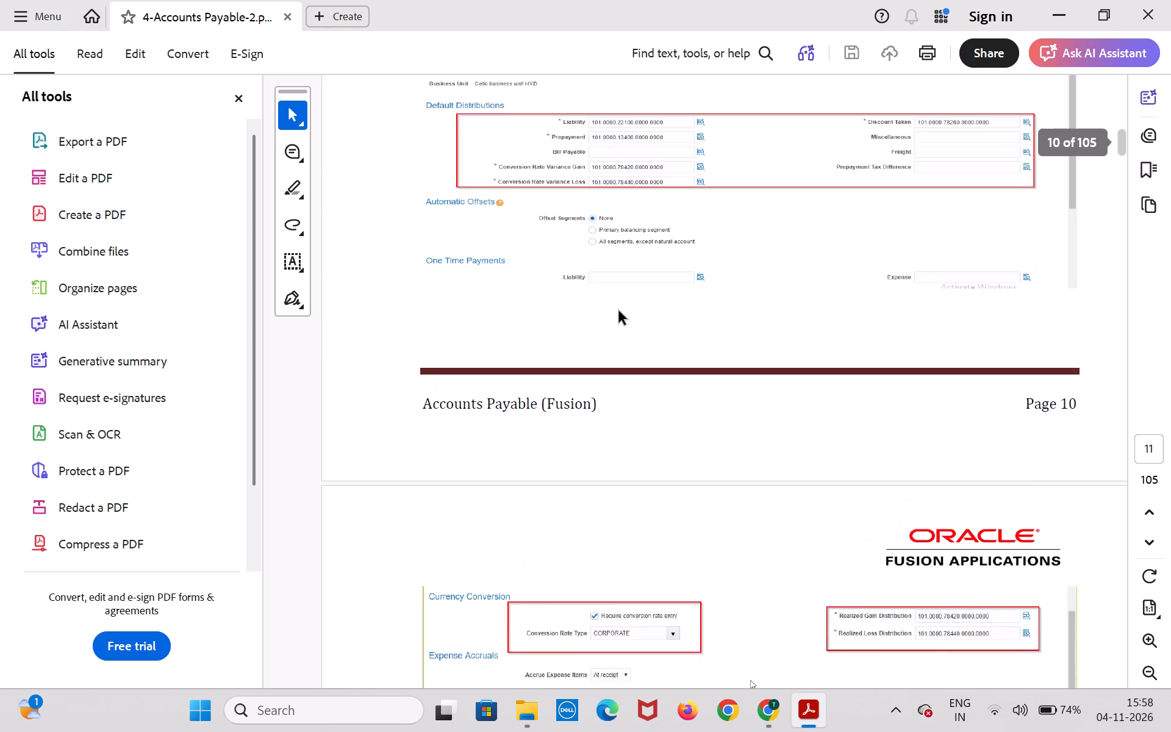
{"action": "scroll", "coordinate": [619, 311], "scroll_direction": "up", "scroll_amount": 3}
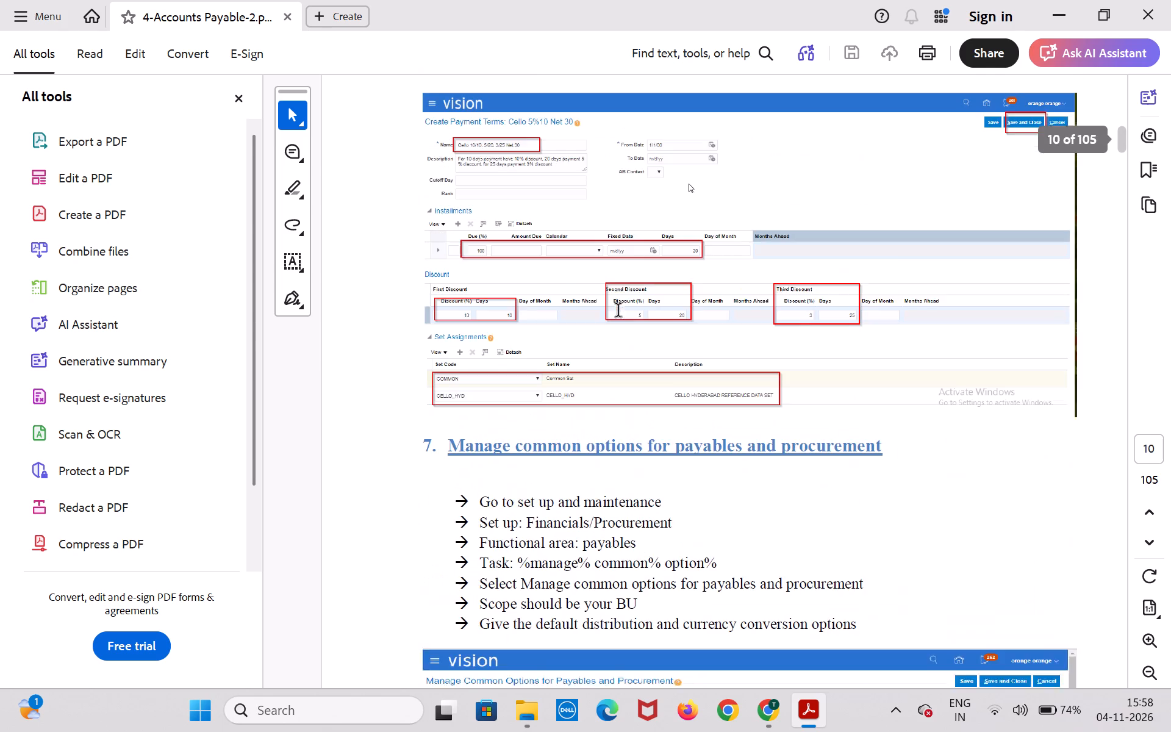
{"action": "scroll", "coordinate": [619, 311], "scroll_direction": "up", "scroll_amount": 3}
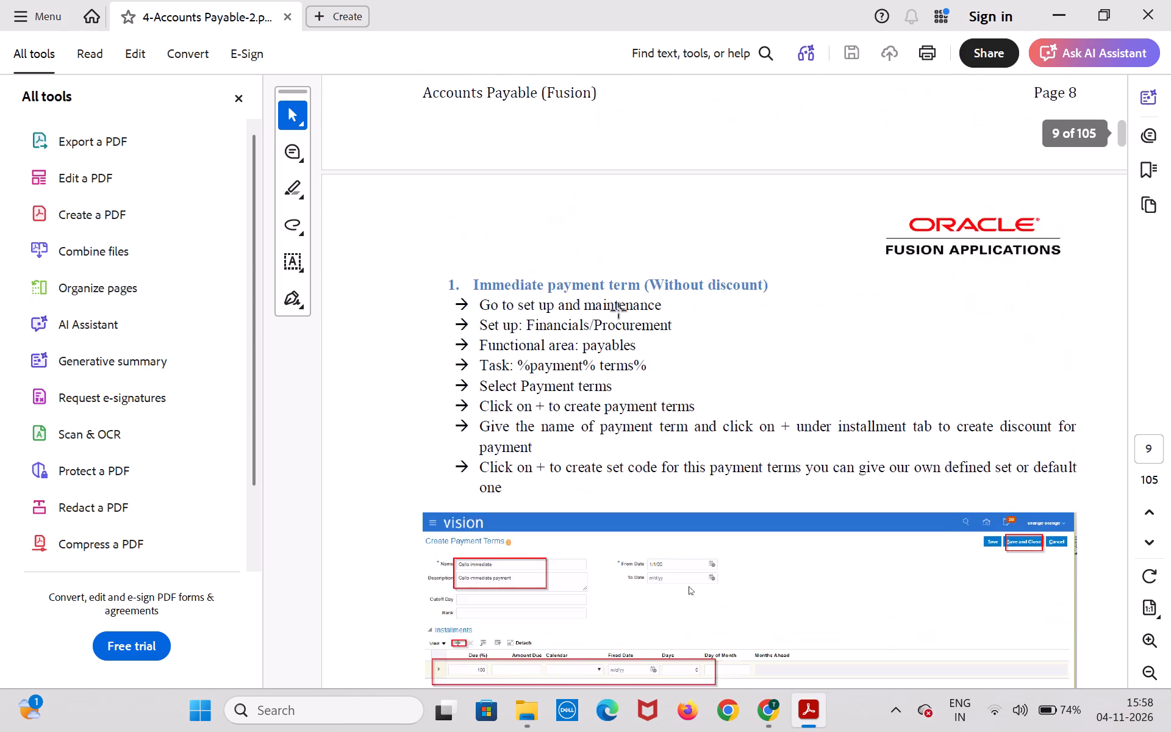
{"action": "scroll", "coordinate": [619, 311], "scroll_direction": "up", "scroll_amount": 3}
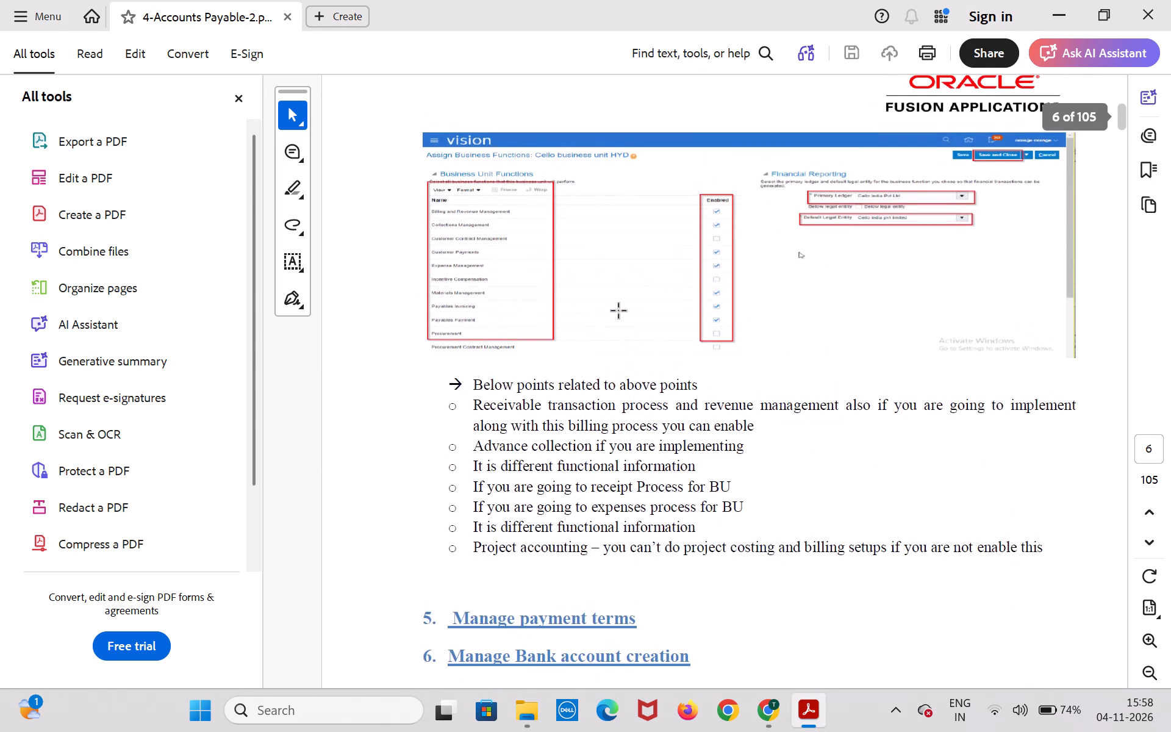
{"action": "scroll", "coordinate": [619, 311], "scroll_direction": "up", "scroll_amount": 3}
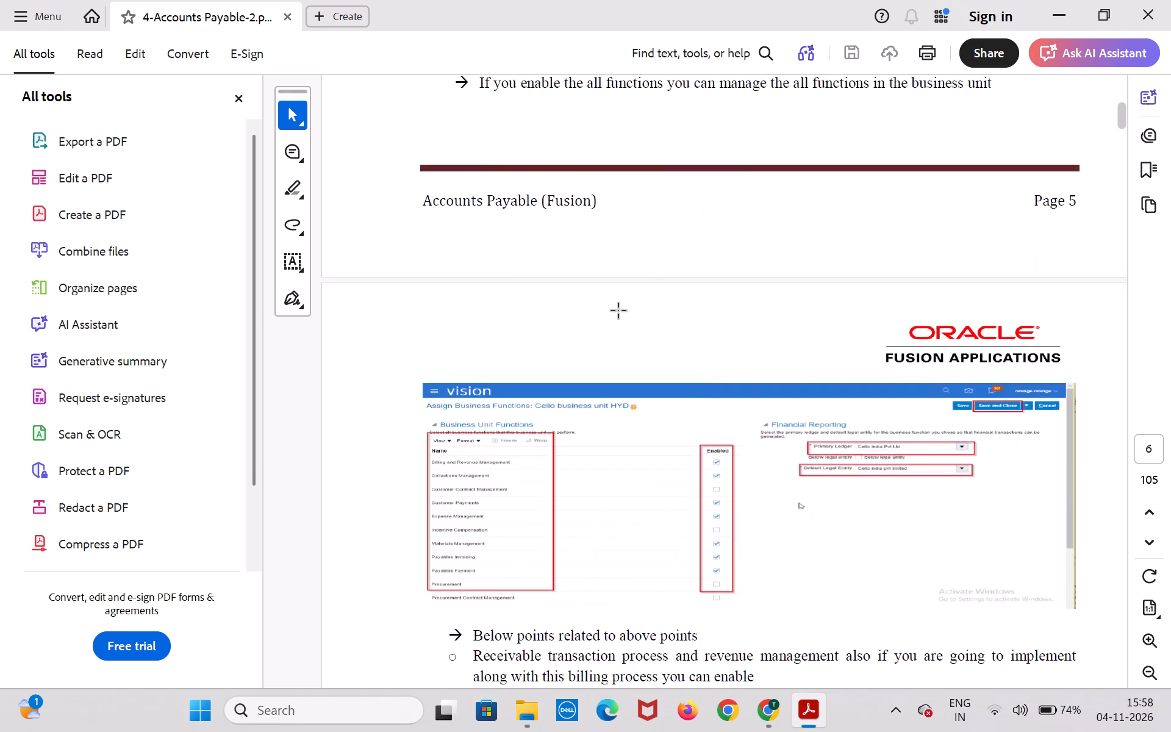
{"action": "scroll", "coordinate": [619, 311], "scroll_direction": "up", "scroll_amount": 3}
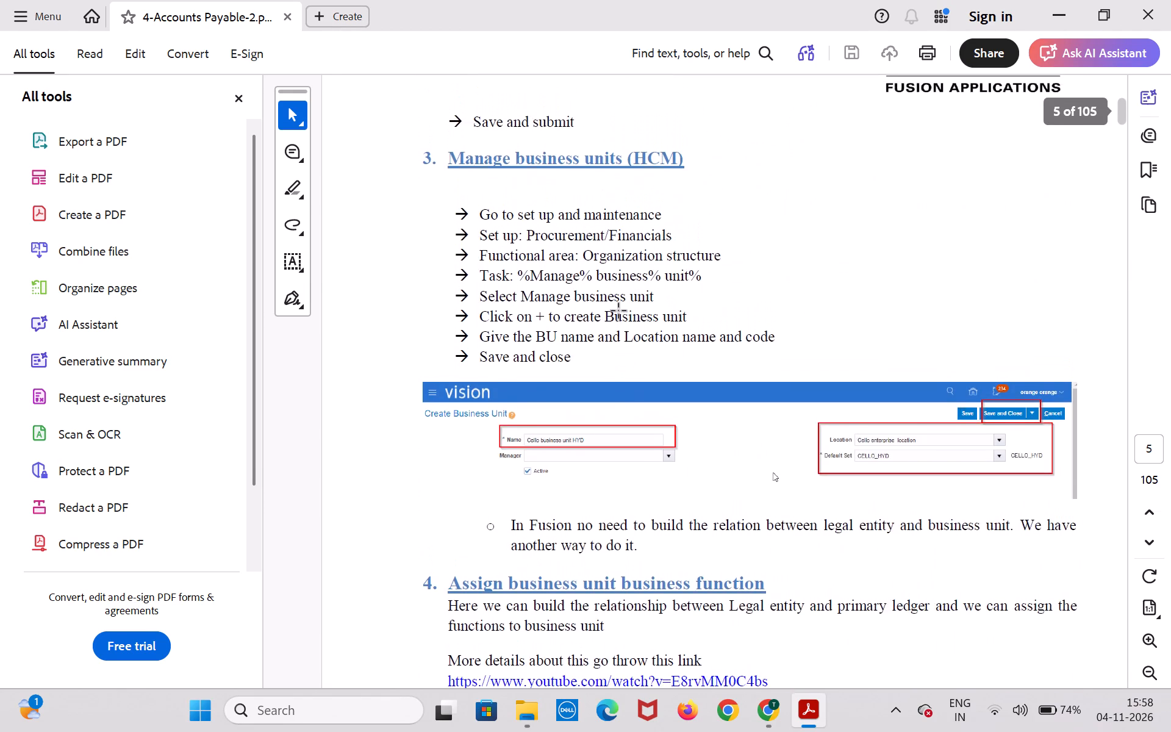
{"action": "scroll", "coordinate": [619, 311], "scroll_direction": "up", "scroll_amount": 1}
Find section 7, Manage common options for payables and procurement, in the guide and examine its example Default Distributions accounts on page 10.
{"action": "scroll", "coordinate": [619, 311], "scroll_direction": "down", "scroll_amount": 4}
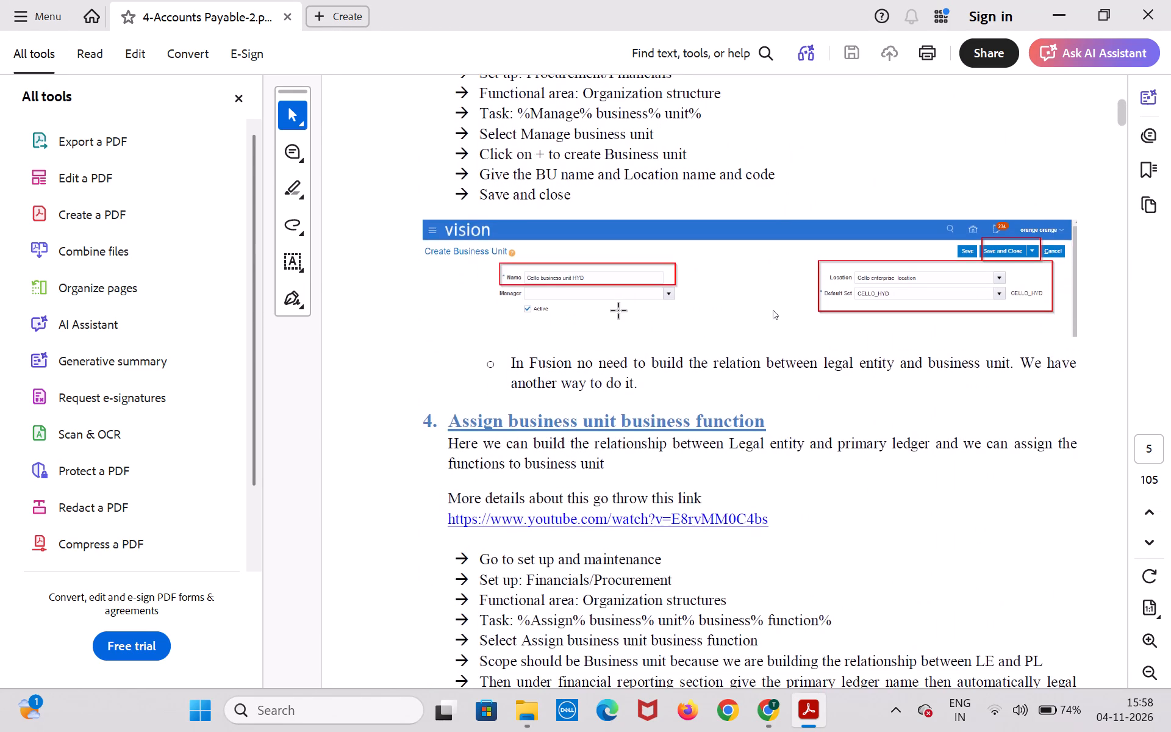
{"action": "scroll", "coordinate": [619, 311], "scroll_direction": "down", "scroll_amount": 5}
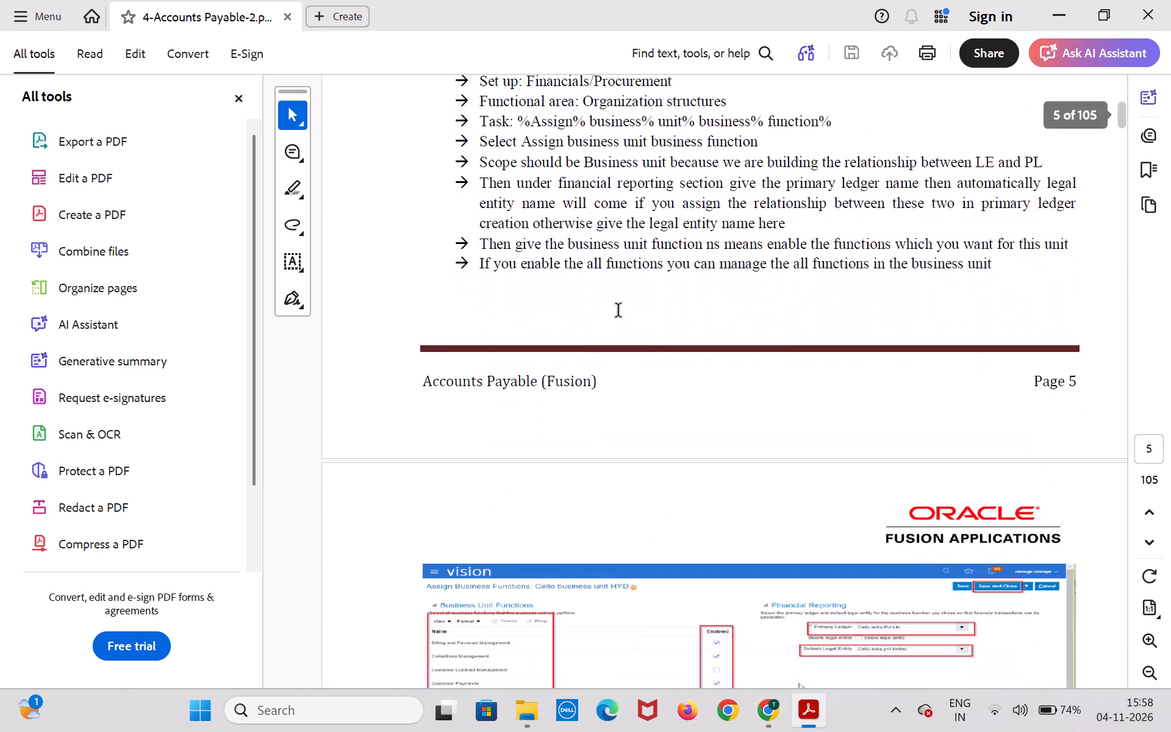
{"action": "scroll", "coordinate": [619, 311], "scroll_direction": "down", "scroll_amount": 4}
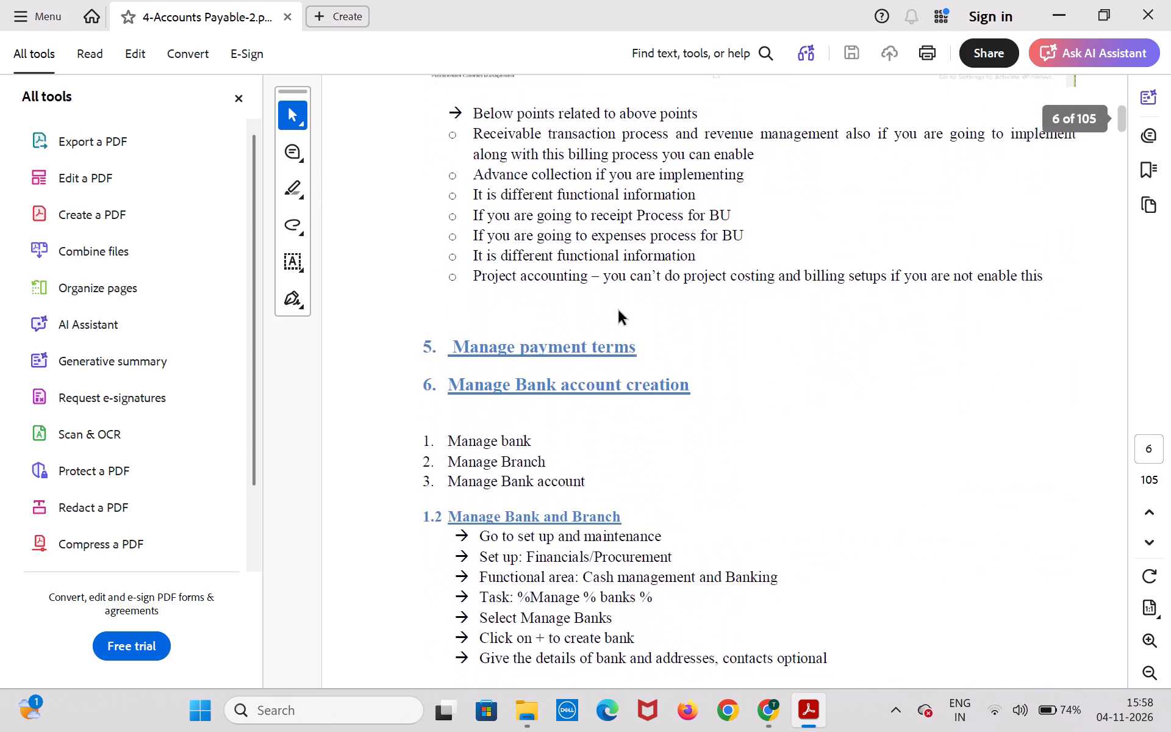
{"action": "scroll", "coordinate": [619, 311], "scroll_direction": "down", "scroll_amount": 5}
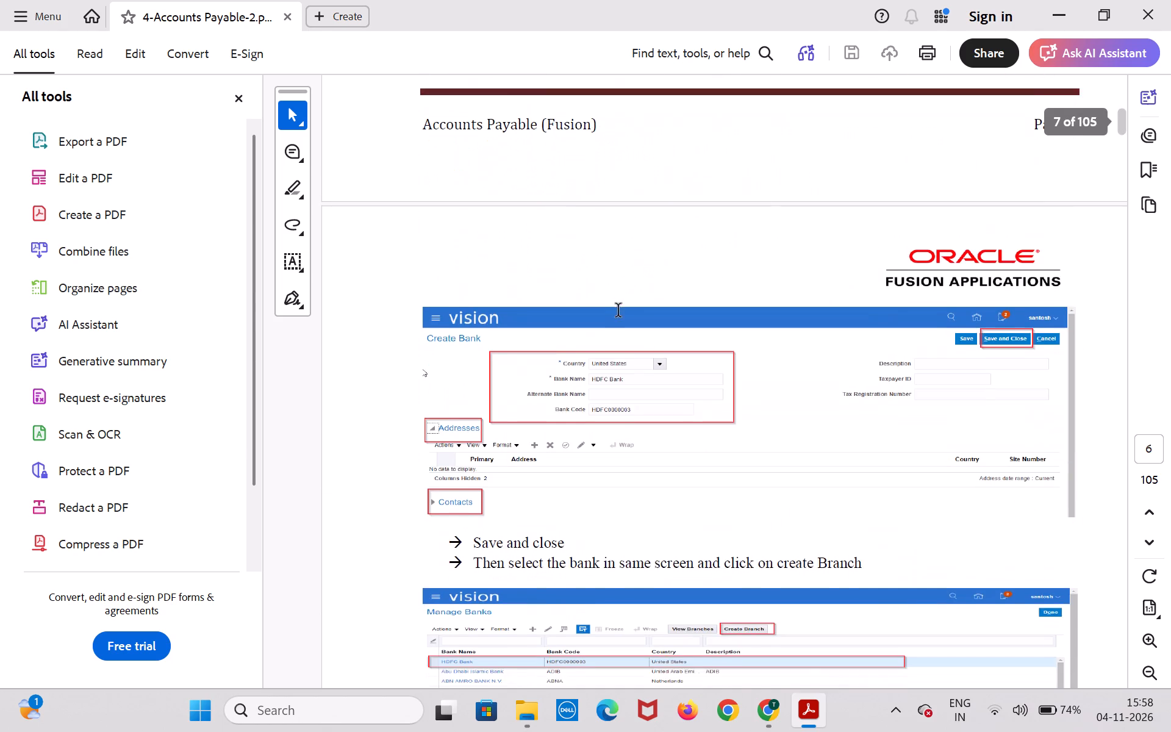
{"action": "scroll", "coordinate": [619, 311], "scroll_direction": "down", "scroll_amount": 4}
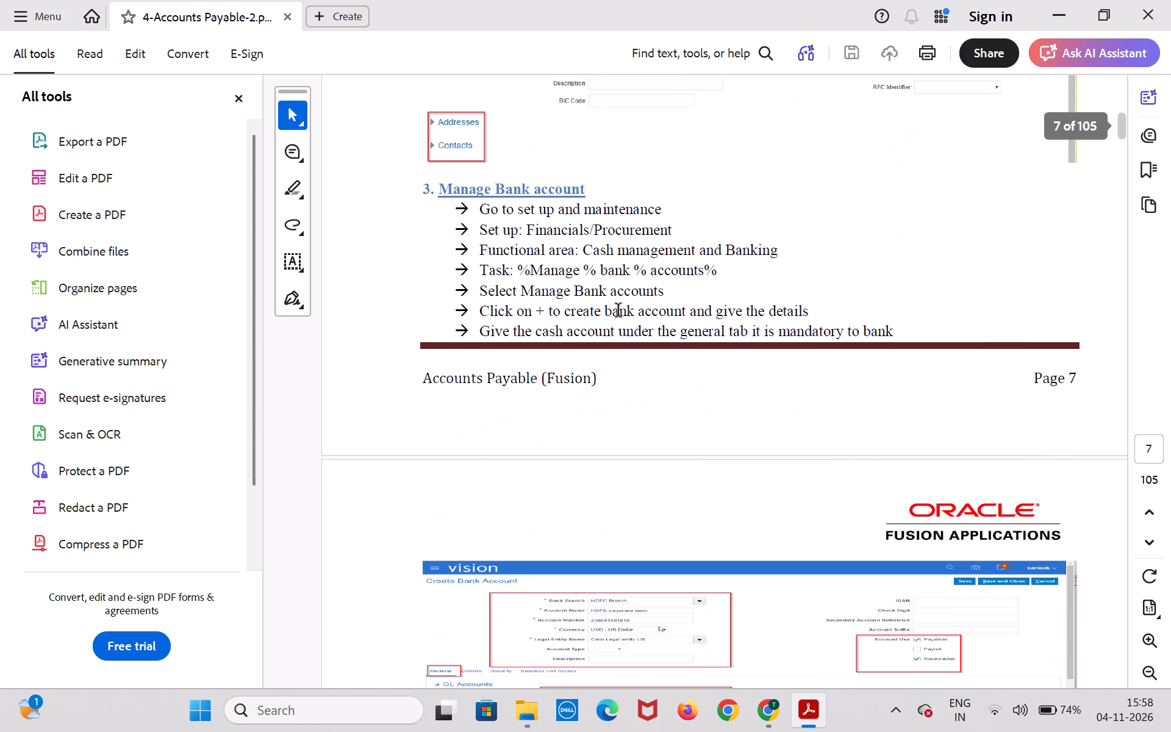
{"action": "scroll", "coordinate": [619, 311], "scroll_direction": "down", "scroll_amount": 5}
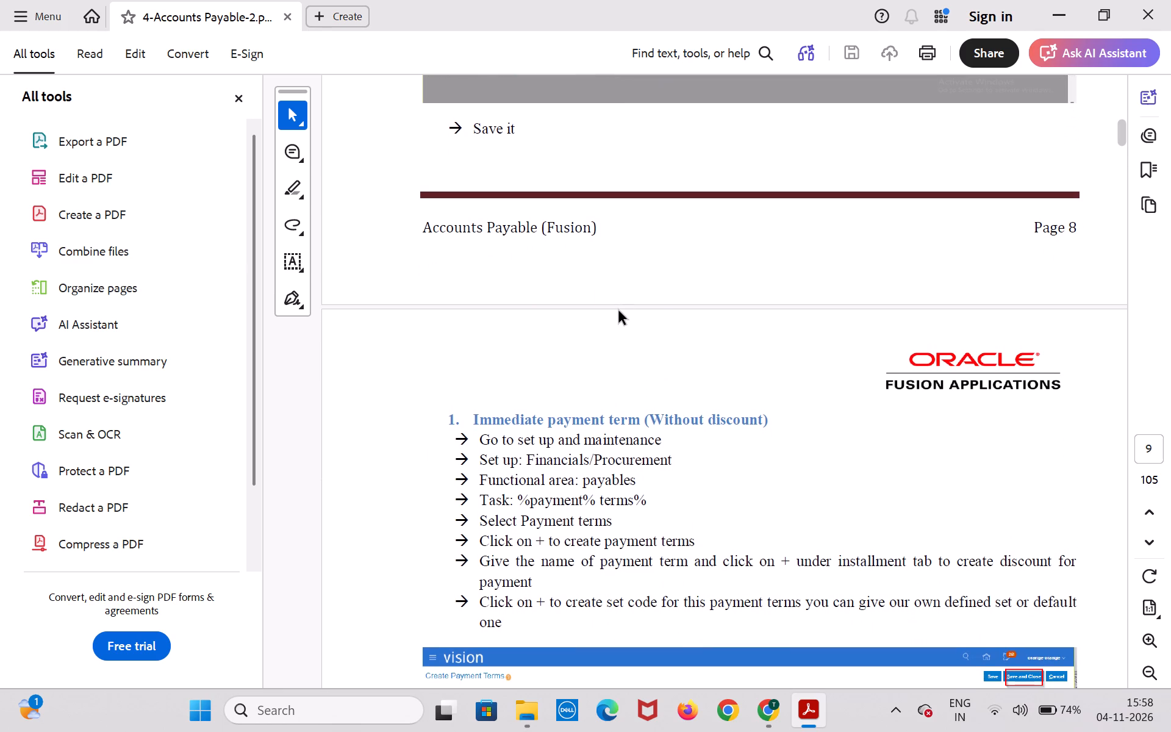
{"action": "scroll", "coordinate": [619, 311], "scroll_direction": "down", "scroll_amount": 2}
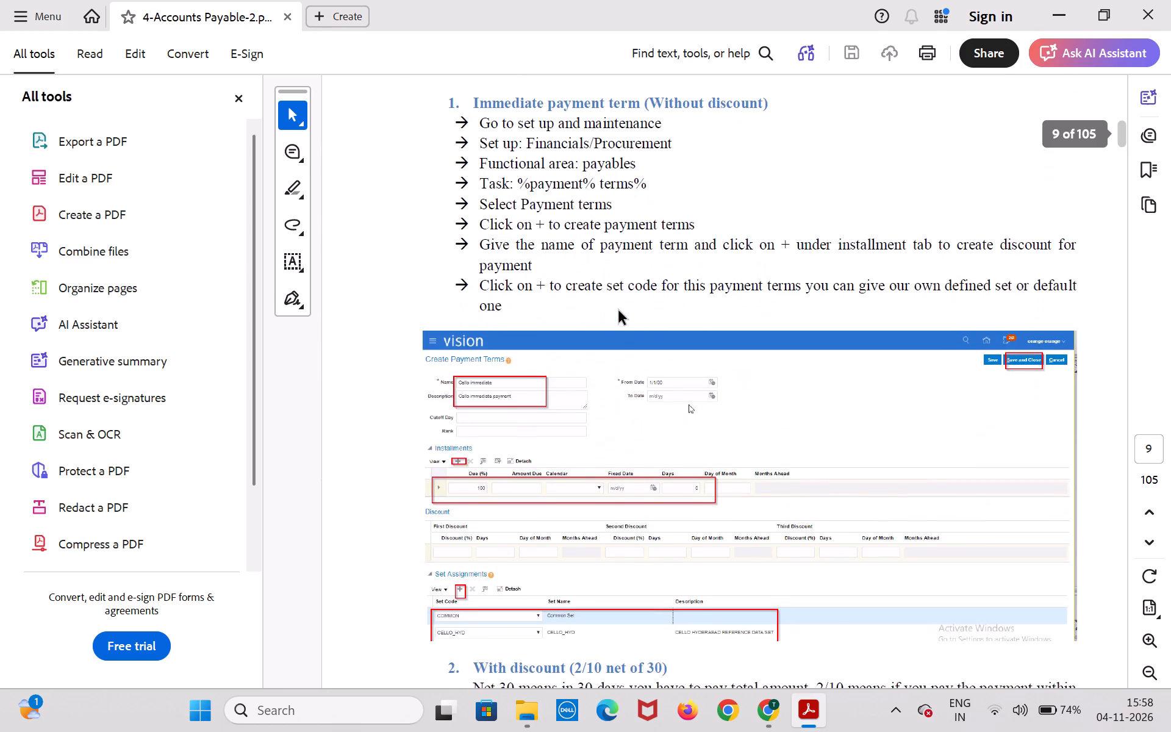
{"action": "scroll", "coordinate": [619, 311], "scroll_direction": "down", "scroll_amount": 4}
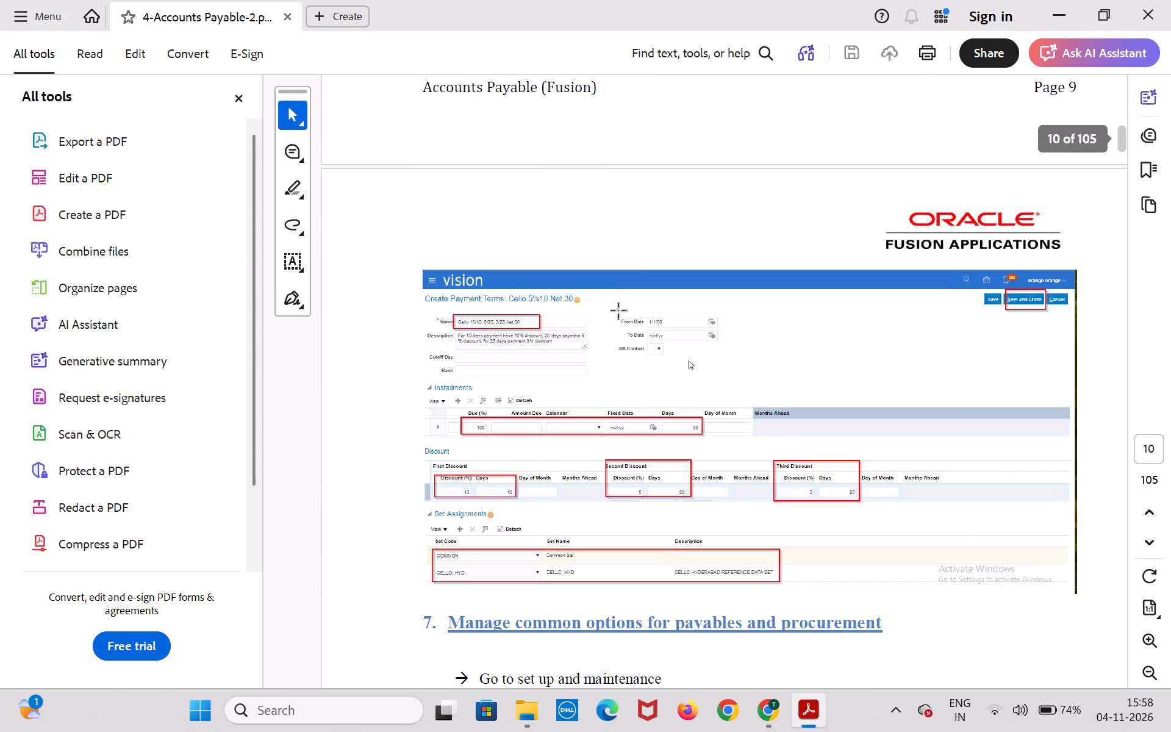
{"action": "scroll", "coordinate": [619, 311], "scroll_direction": "down", "scroll_amount": 2}
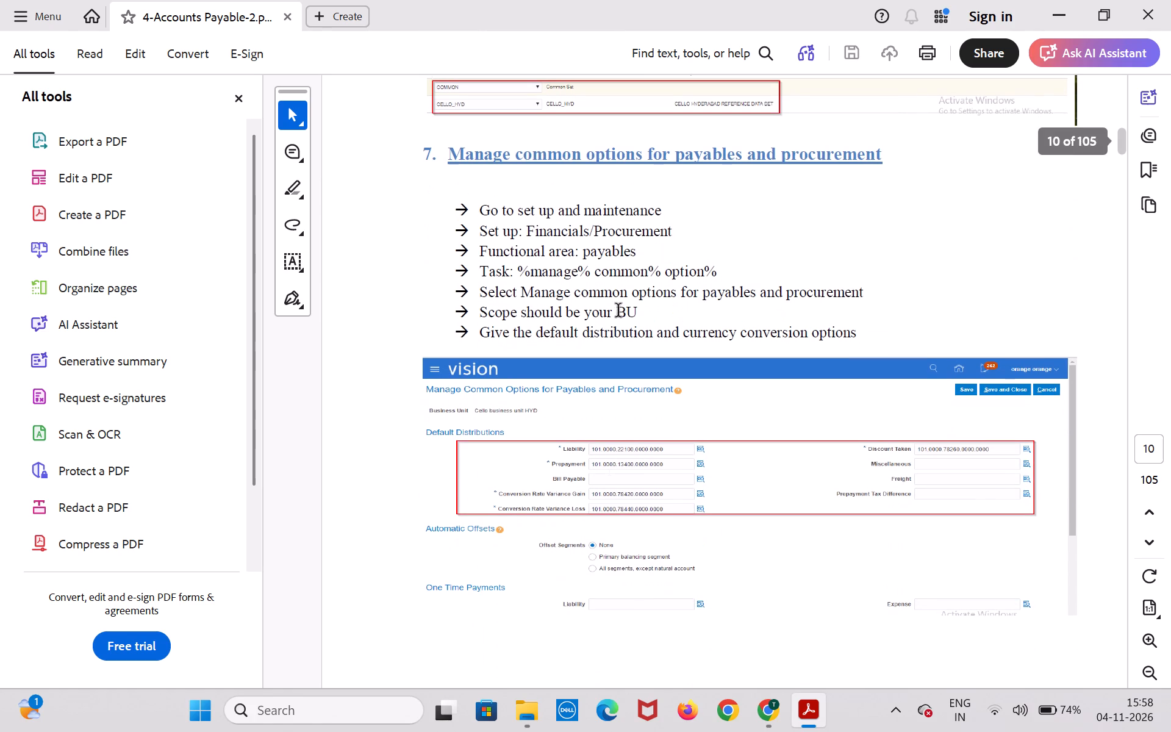
{"action": "scroll", "coordinate": [619, 311], "scroll_direction": "down", "scroll_amount": 2}
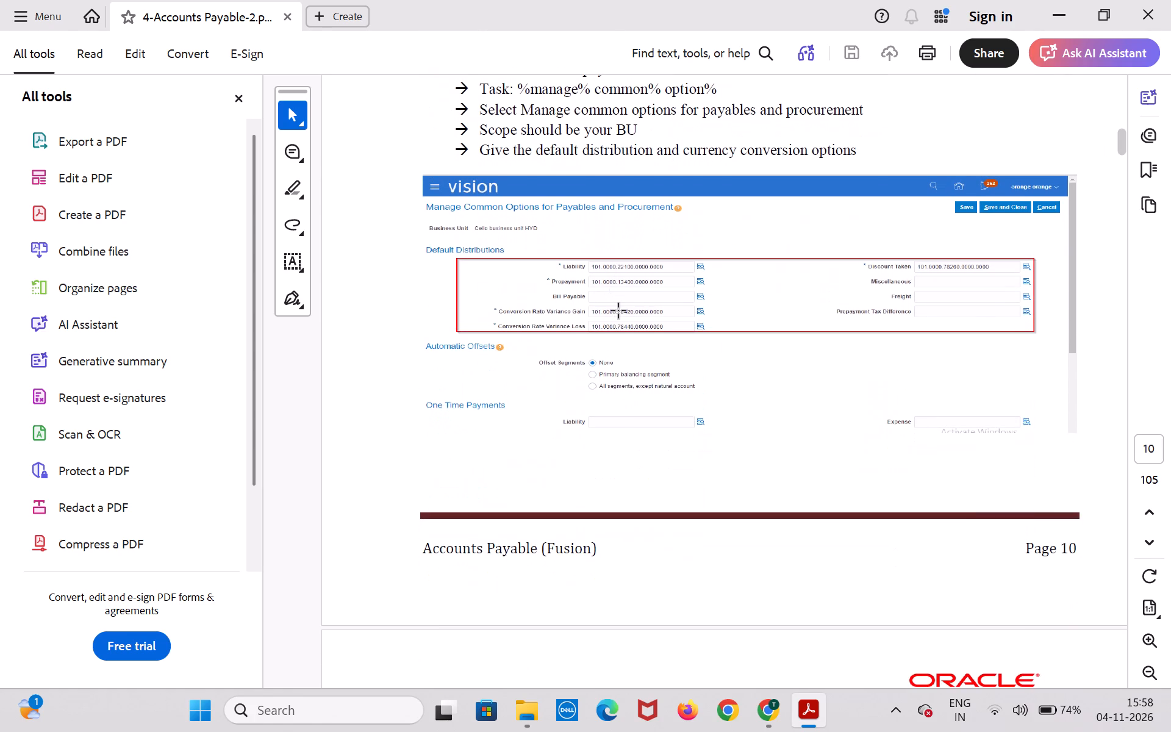
{"action": "scroll", "coordinate": [619, 311], "scroll_direction": "down", "scroll_amount": 1}
{"action": "scroll", "coordinate": [619, 311], "scroll_direction": "up", "scroll_amount": 2}
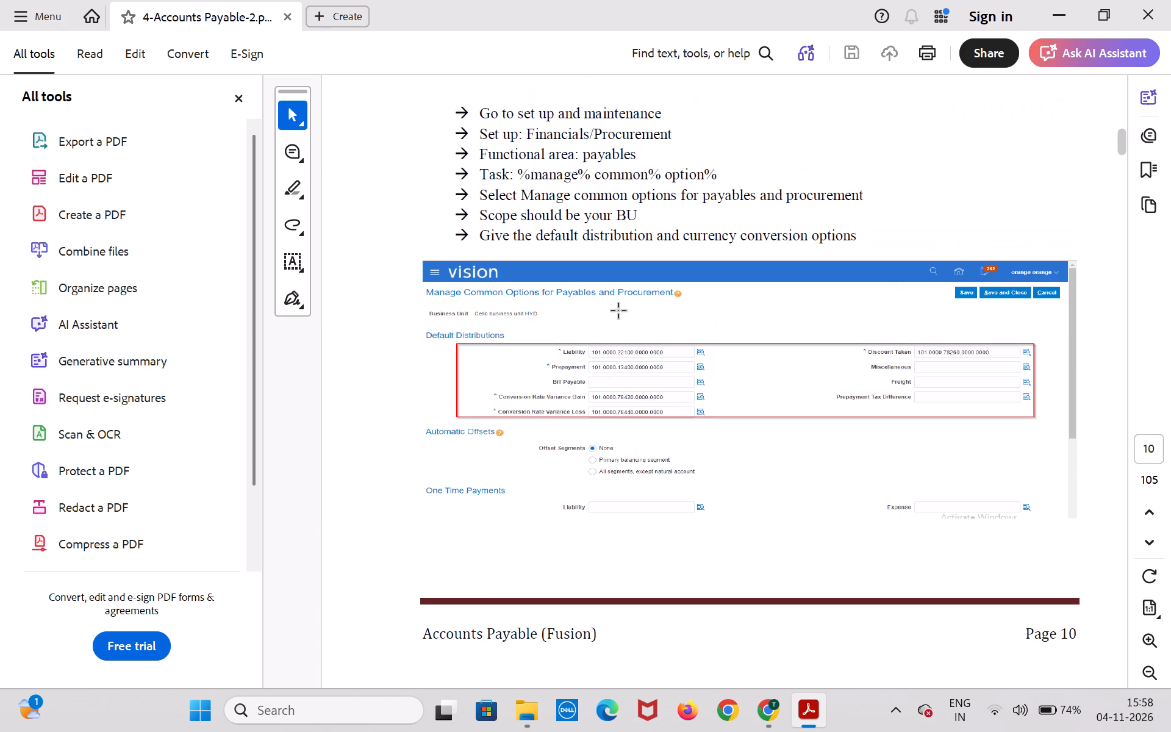
Examine the example Default Distributions accounts on page 10 of the Accounts Payable guide.
{"action": "scroll", "coordinate": [619, 311], "scroll_direction": "down", "scroll_amount": 2}
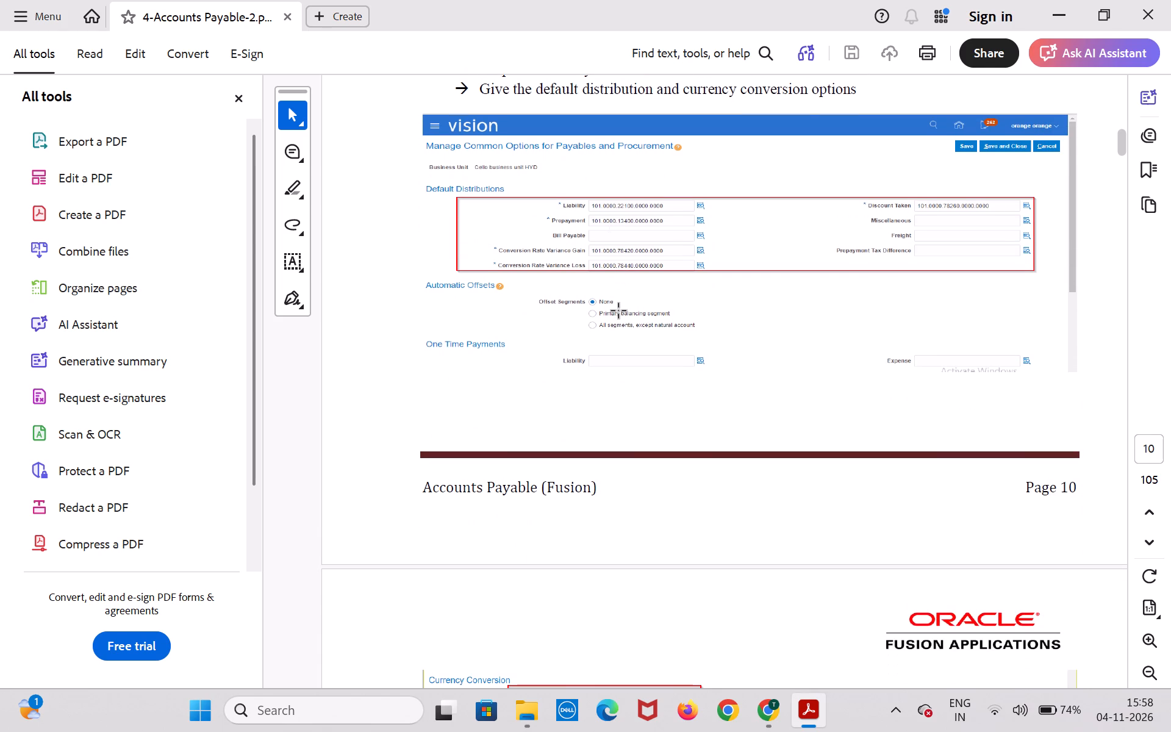
{"action": "scroll", "coordinate": [619, 311], "scroll_direction": "up", "scroll_amount": 1}
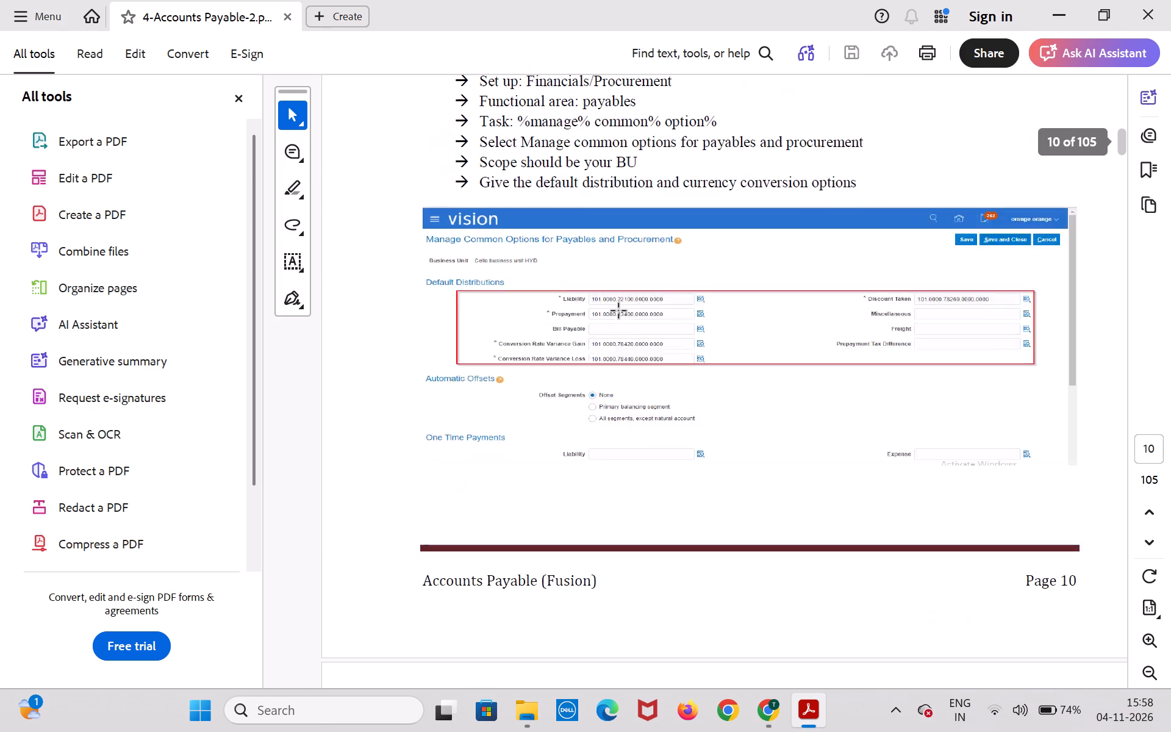
{"action": "scroll", "coordinate": [619, 311], "scroll_direction": "up", "scroll_amount": 2}
{"action": "scroll", "coordinate": [619, 311], "scroll_direction": "down", "scroll_amount": 2}
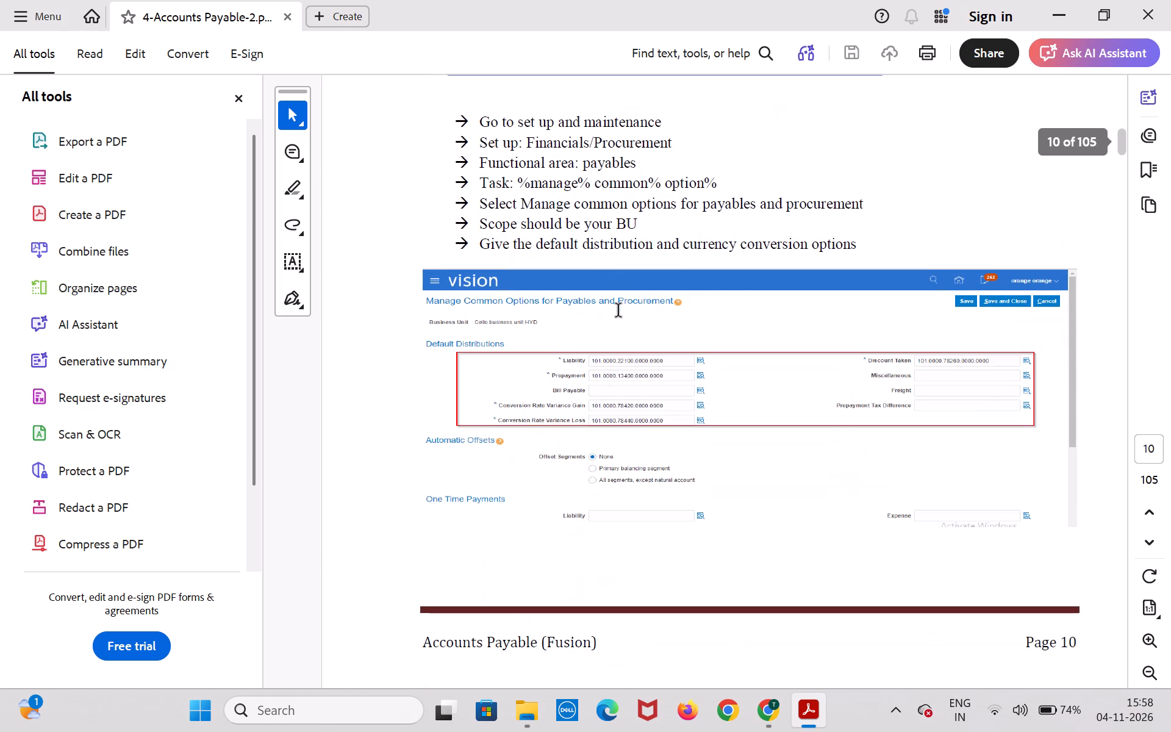
{"action": "scroll", "coordinate": [619, 311], "scroll_direction": "down", "scroll_amount": 1}
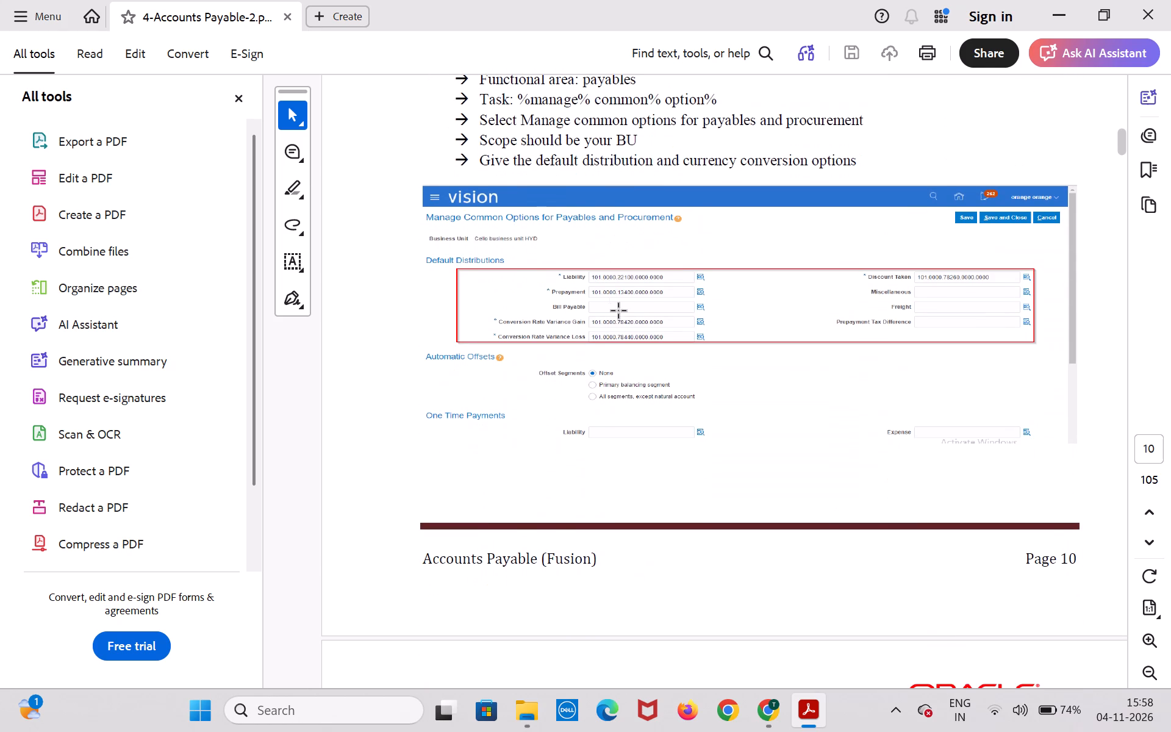
{"action": "scroll", "coordinate": [619, 311], "scroll_direction": "up", "scroll_amount": 1}
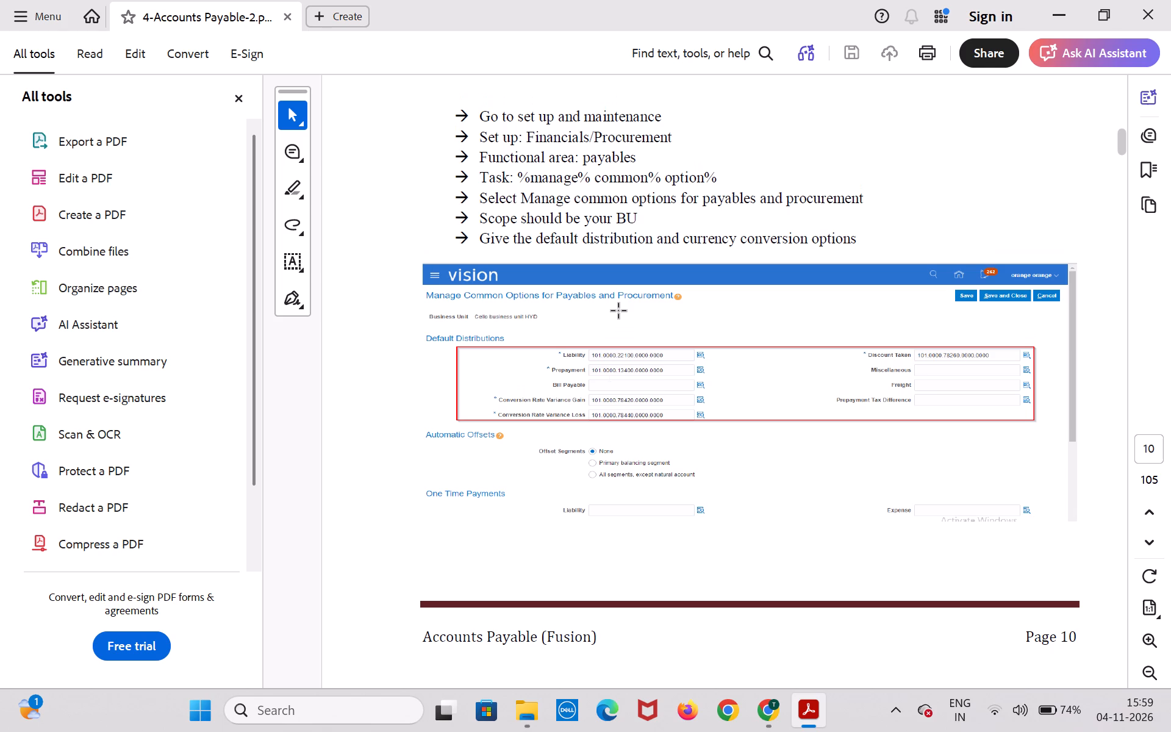
{"action": "scroll", "coordinate": [619, 311], "scroll_direction": "down", "scroll_amount": 1}
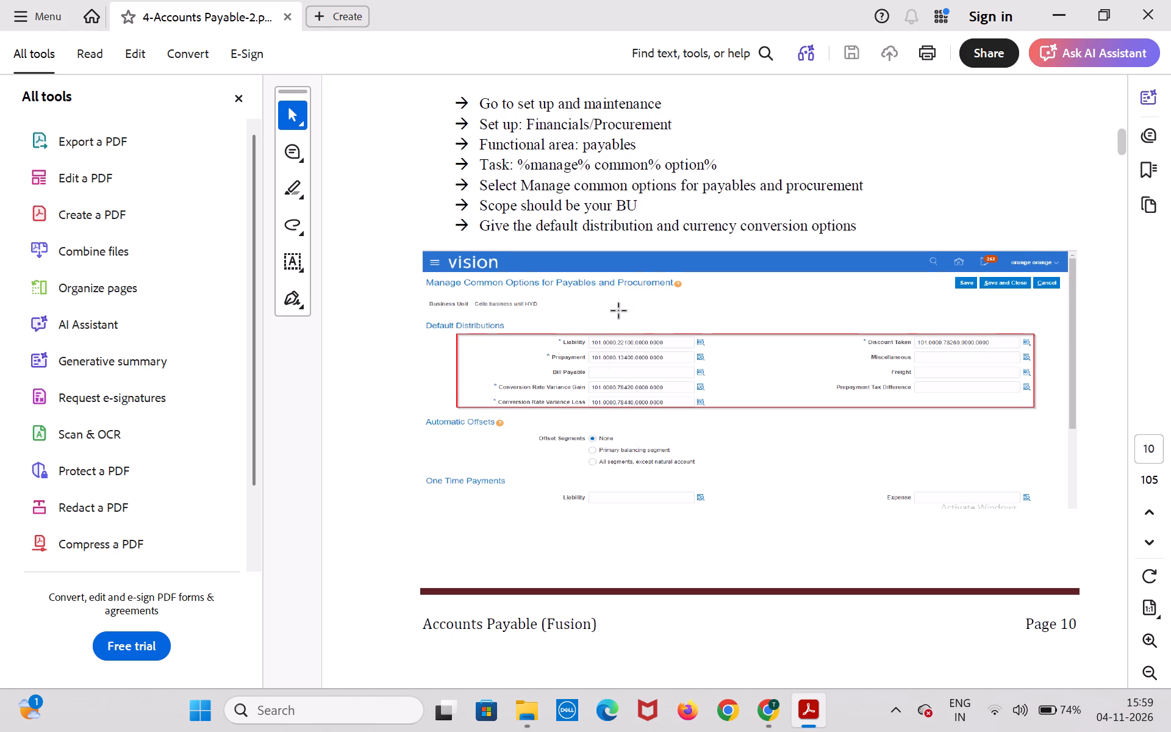
{"action": "scroll", "coordinate": [619, 311], "scroll_direction": "down", "scroll_amount": 2}
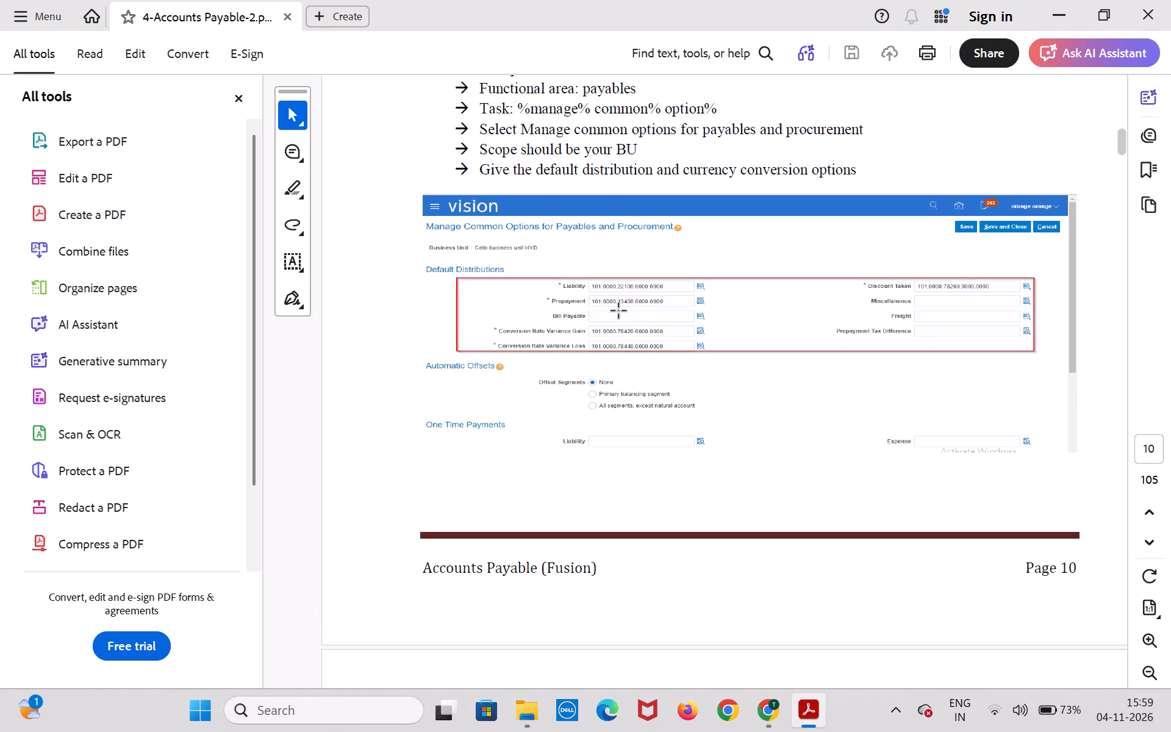
{"action": "scroll", "coordinate": [619, 311], "scroll_direction": "right", "scroll_amount": 2}
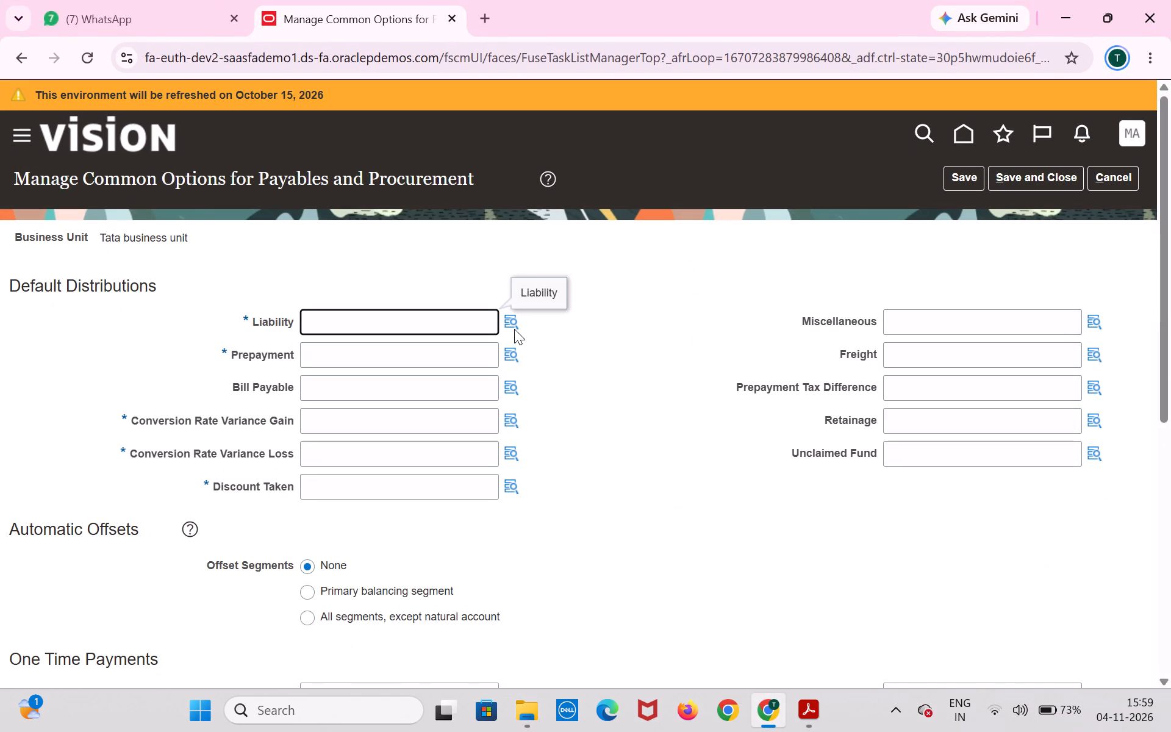
Back in Chrome, open the default distribution Liability account for editing and set company 105 (india) and department 0000 (default).
{"action": "left_click", "coordinate": [514, 329]}
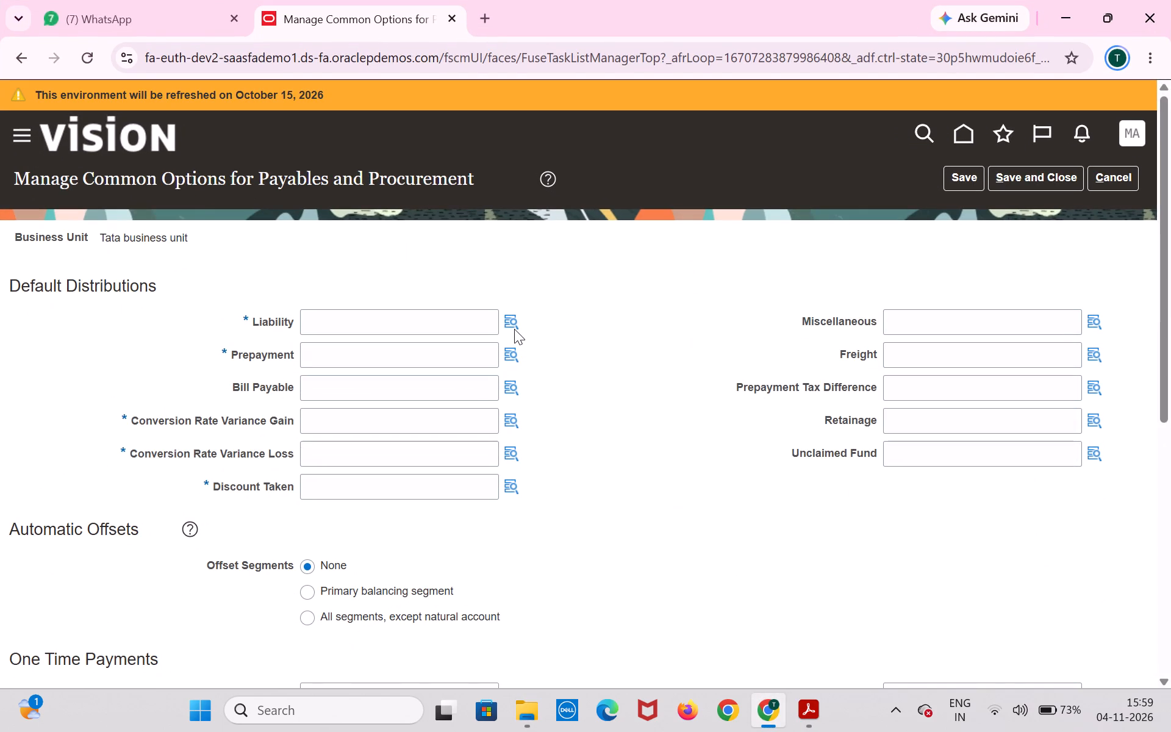
{"action": "left_click", "coordinate": [512, 323]}
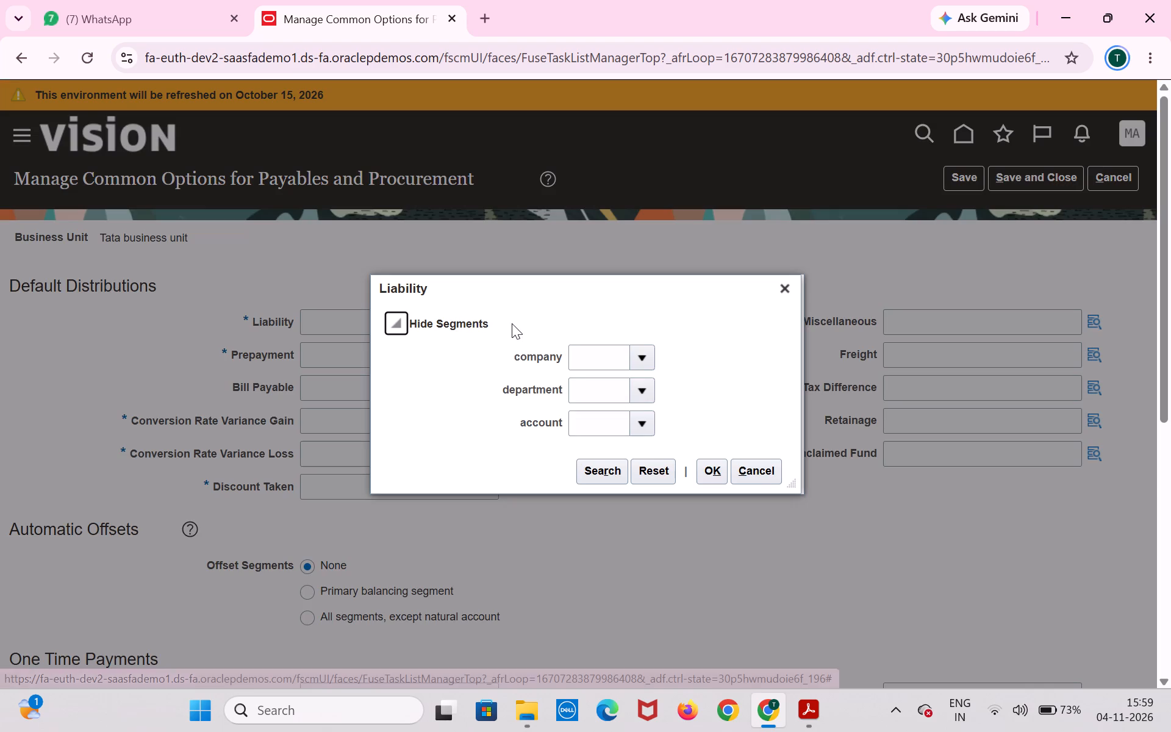
{"action": "left_click", "coordinate": [647, 359]}
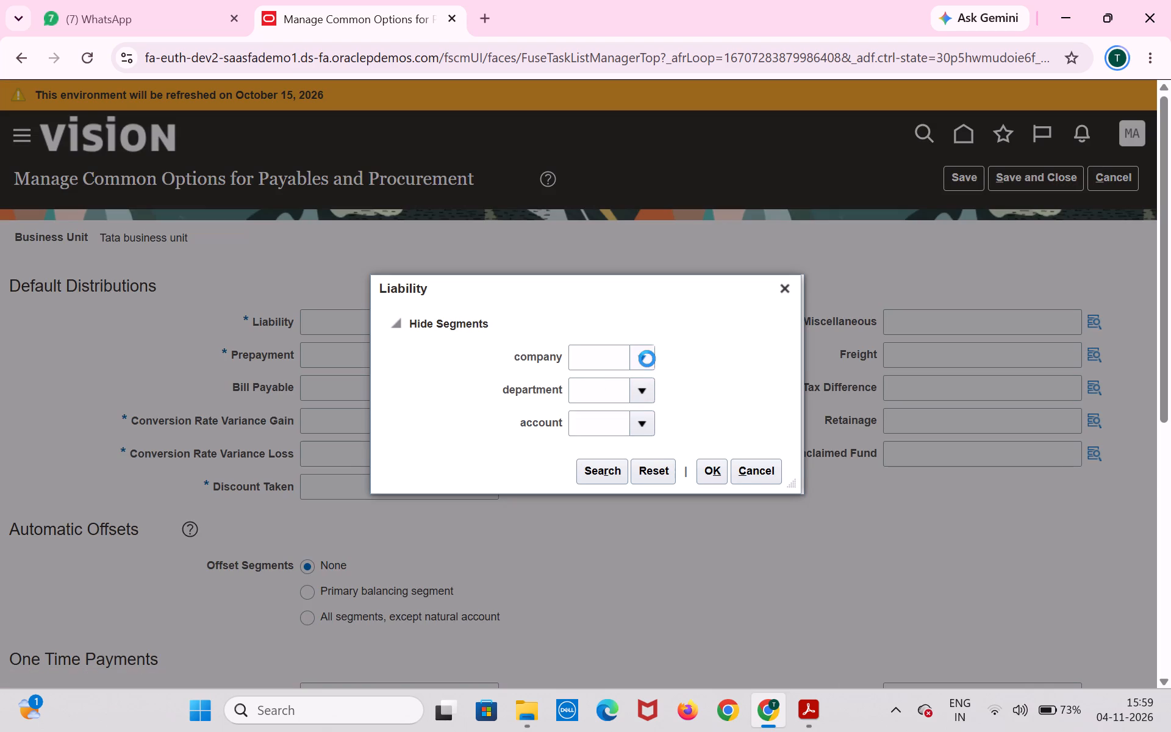
{"action": "left_click", "coordinate": [642, 386]}
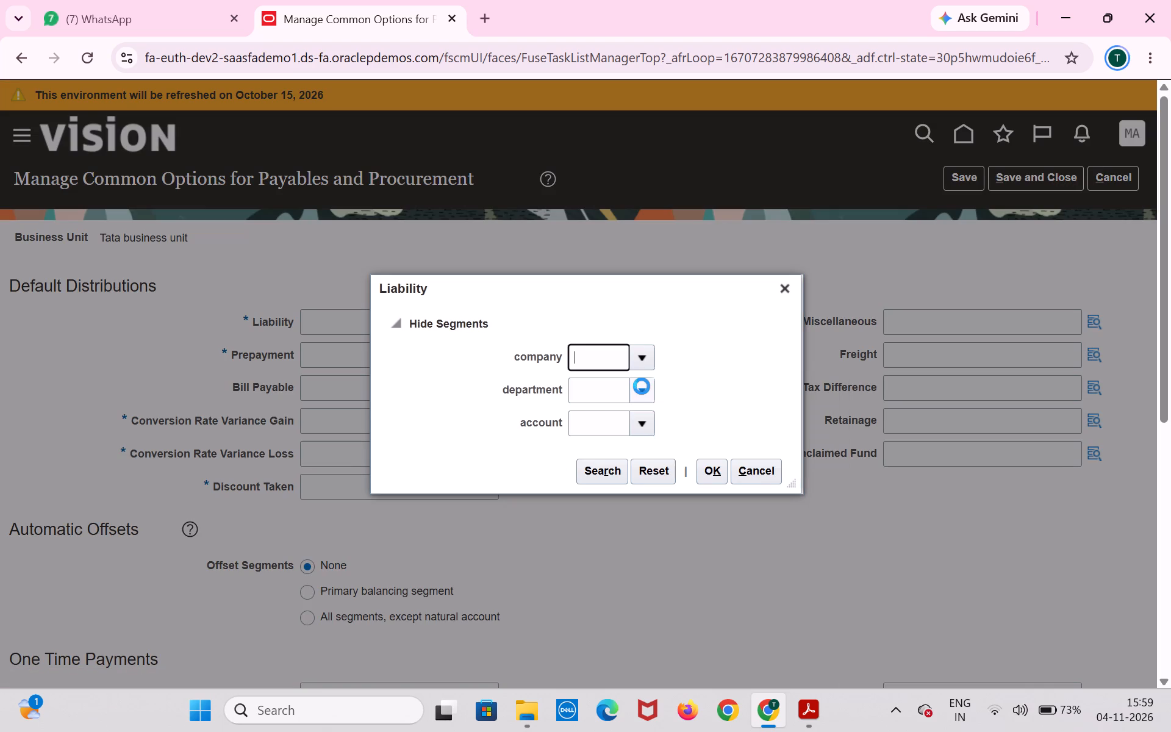
{"action": "left_click", "coordinate": [642, 386]}
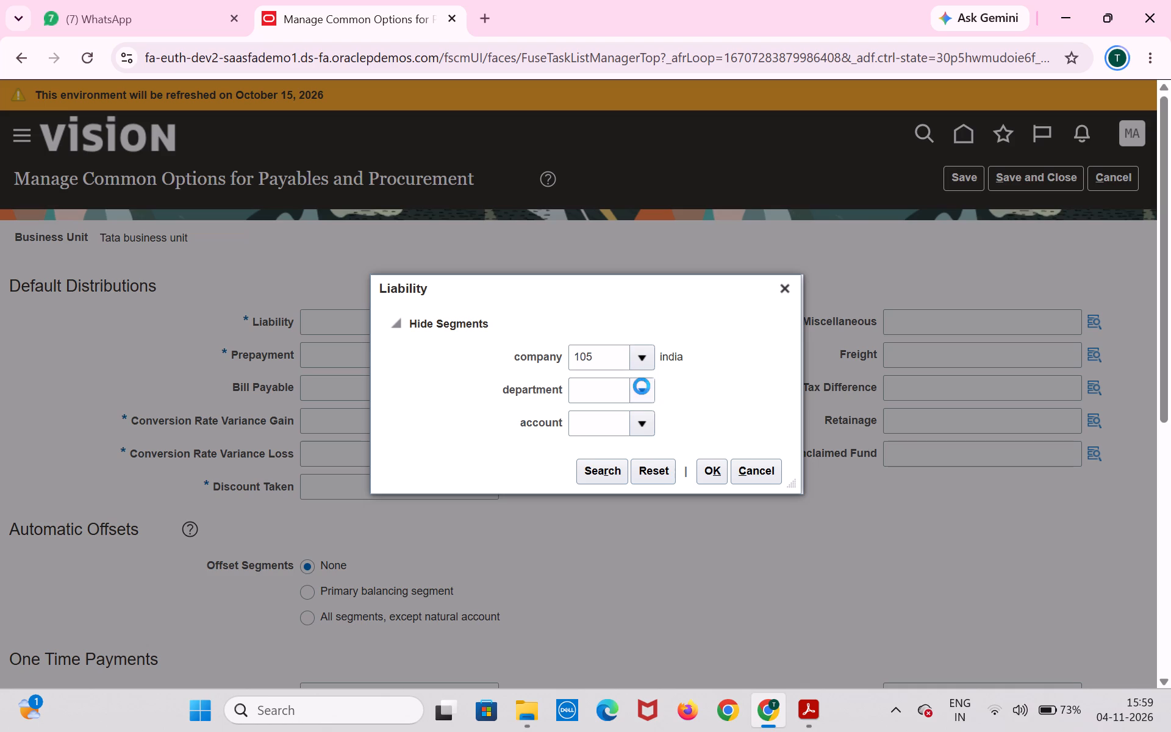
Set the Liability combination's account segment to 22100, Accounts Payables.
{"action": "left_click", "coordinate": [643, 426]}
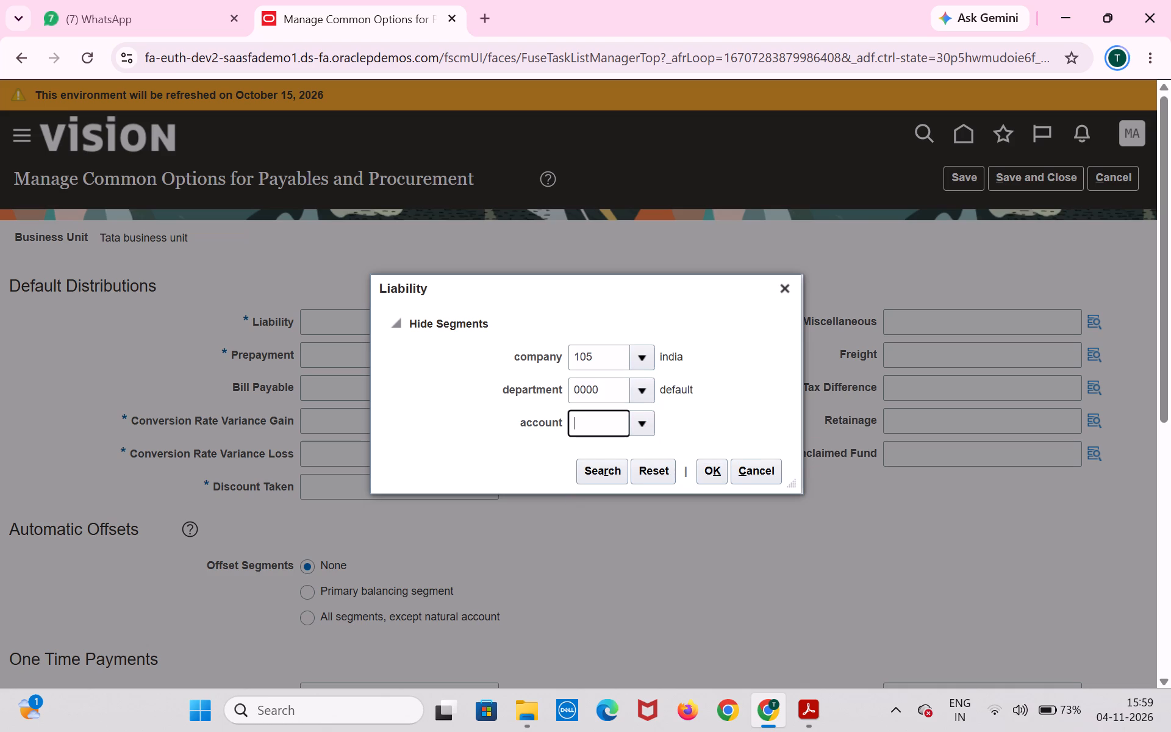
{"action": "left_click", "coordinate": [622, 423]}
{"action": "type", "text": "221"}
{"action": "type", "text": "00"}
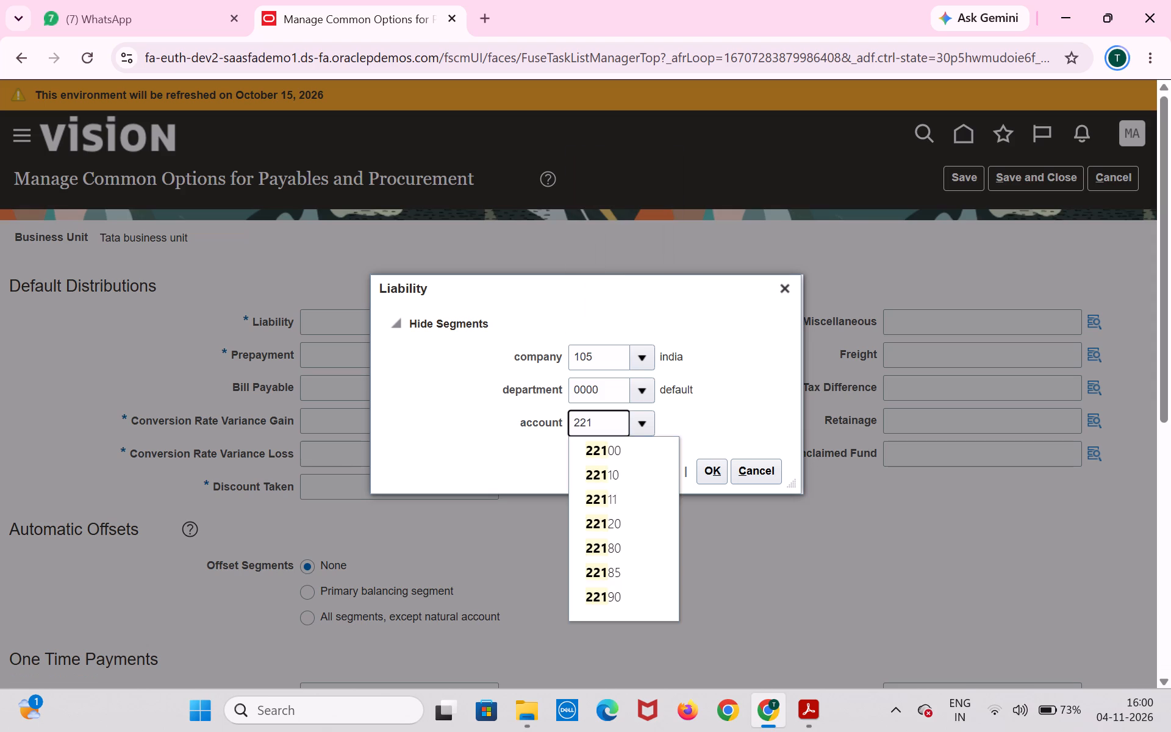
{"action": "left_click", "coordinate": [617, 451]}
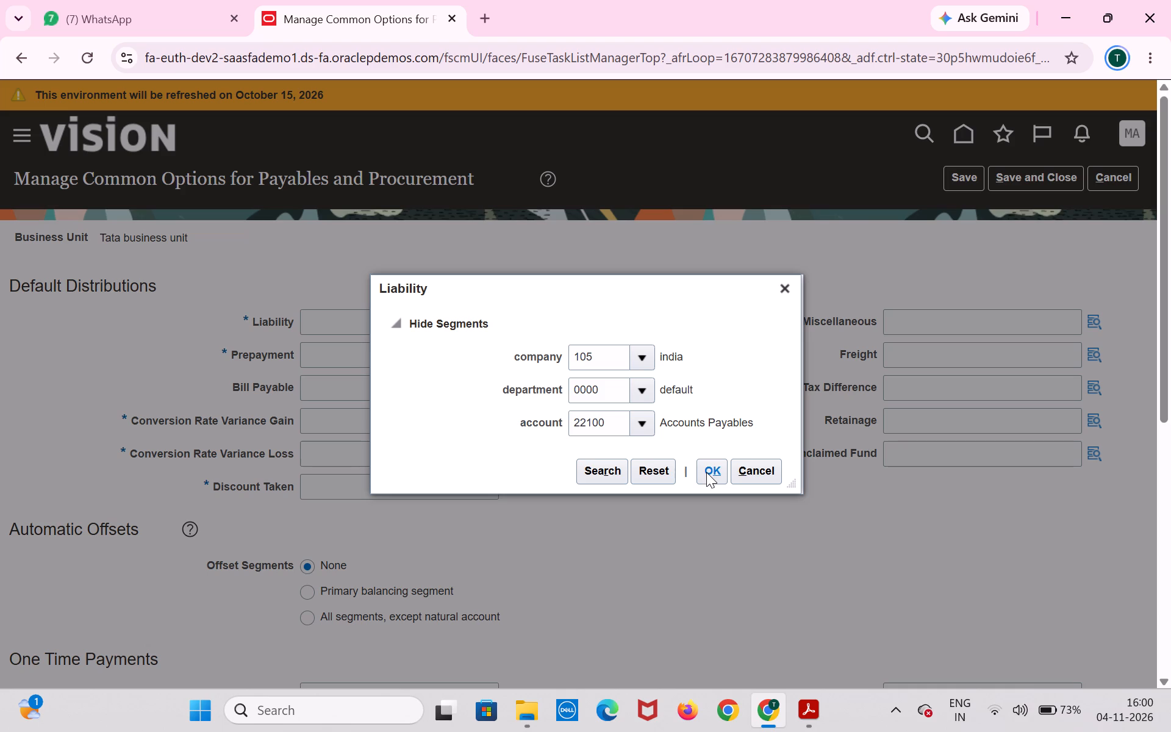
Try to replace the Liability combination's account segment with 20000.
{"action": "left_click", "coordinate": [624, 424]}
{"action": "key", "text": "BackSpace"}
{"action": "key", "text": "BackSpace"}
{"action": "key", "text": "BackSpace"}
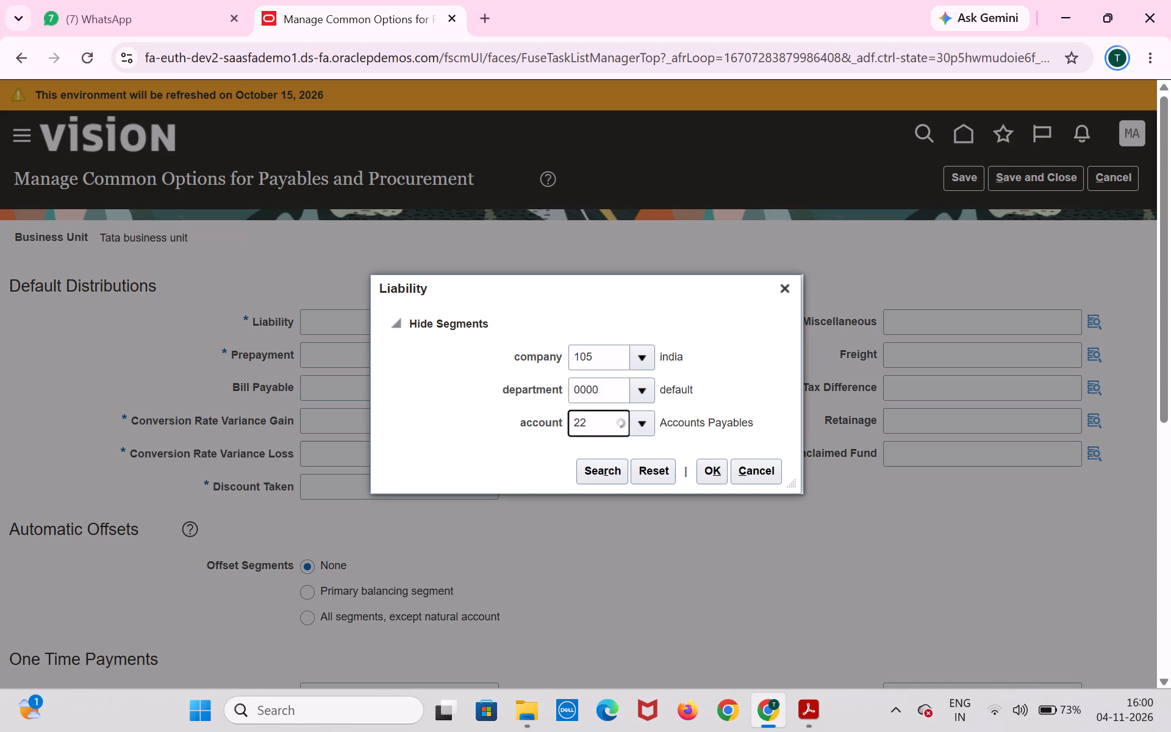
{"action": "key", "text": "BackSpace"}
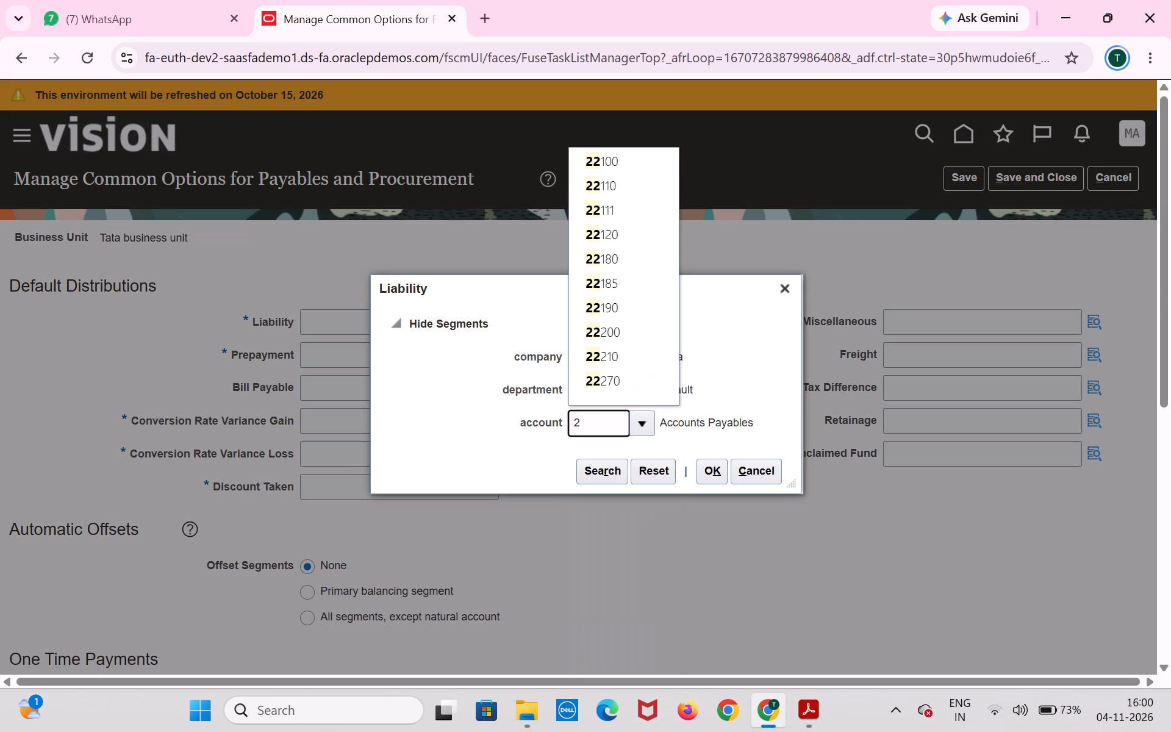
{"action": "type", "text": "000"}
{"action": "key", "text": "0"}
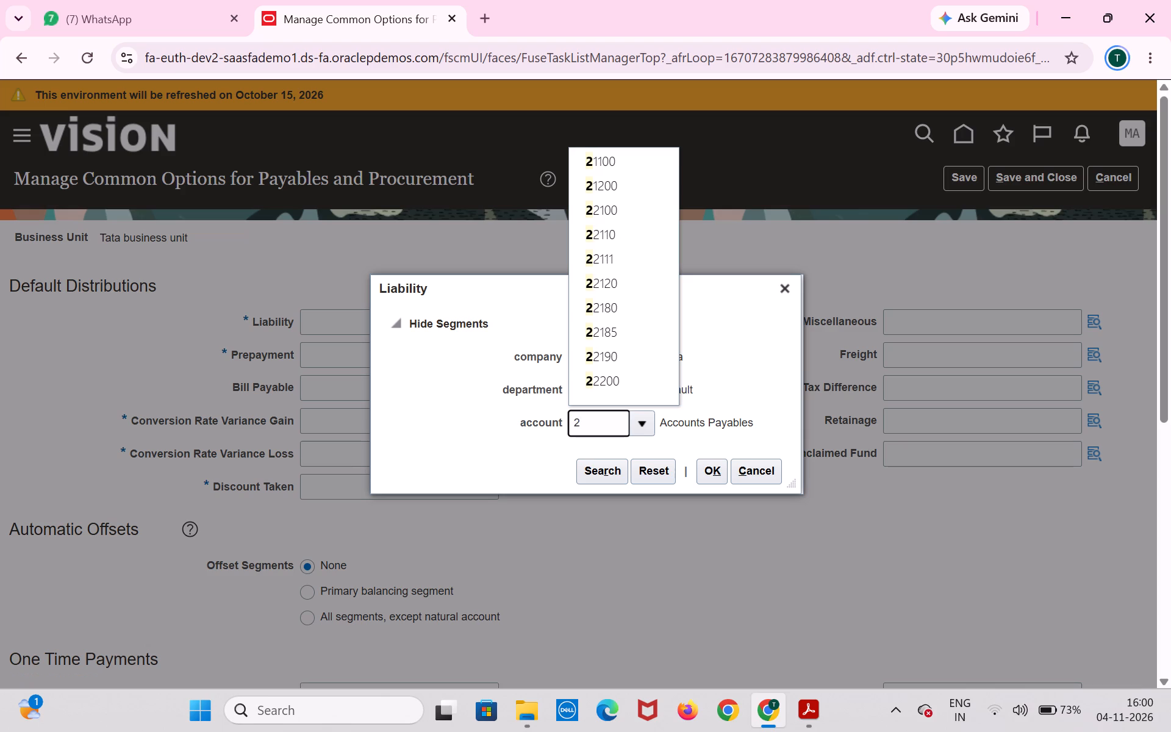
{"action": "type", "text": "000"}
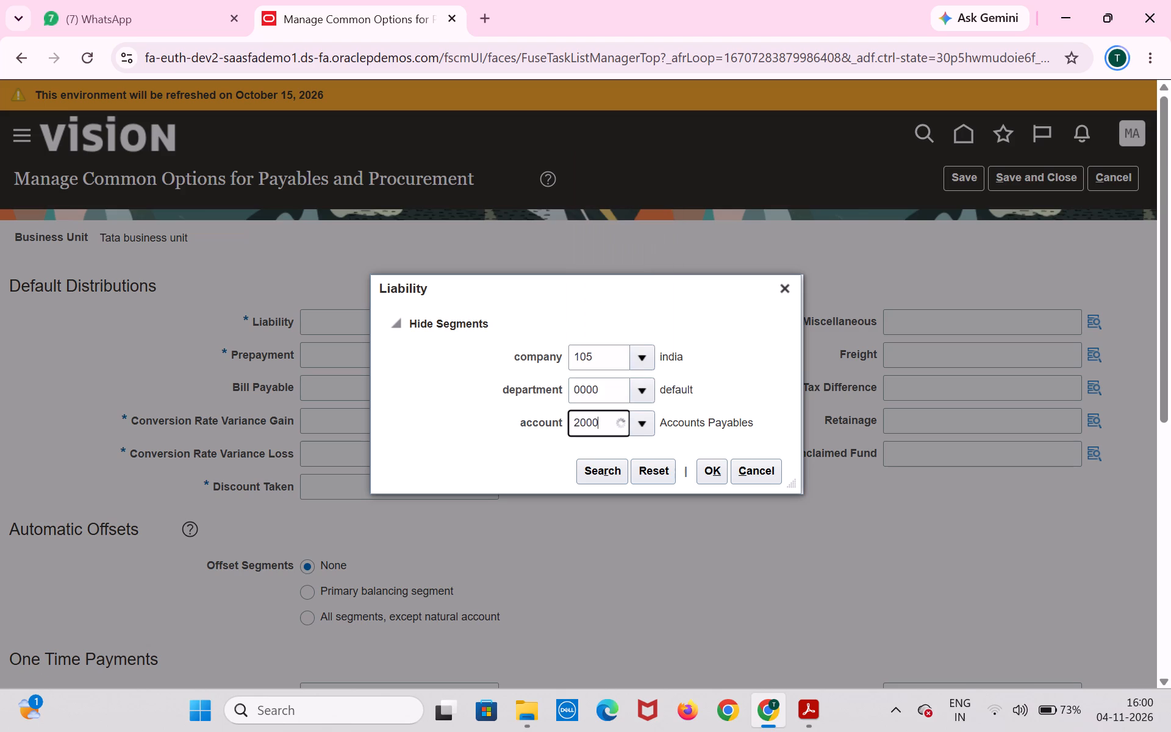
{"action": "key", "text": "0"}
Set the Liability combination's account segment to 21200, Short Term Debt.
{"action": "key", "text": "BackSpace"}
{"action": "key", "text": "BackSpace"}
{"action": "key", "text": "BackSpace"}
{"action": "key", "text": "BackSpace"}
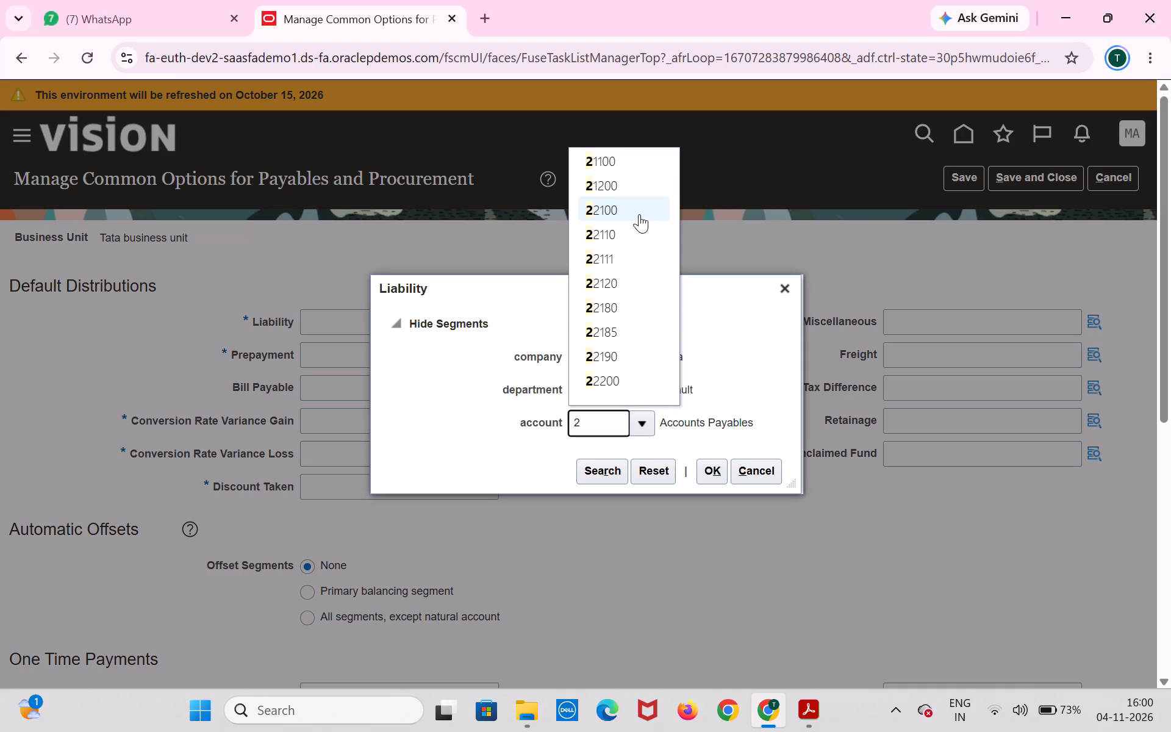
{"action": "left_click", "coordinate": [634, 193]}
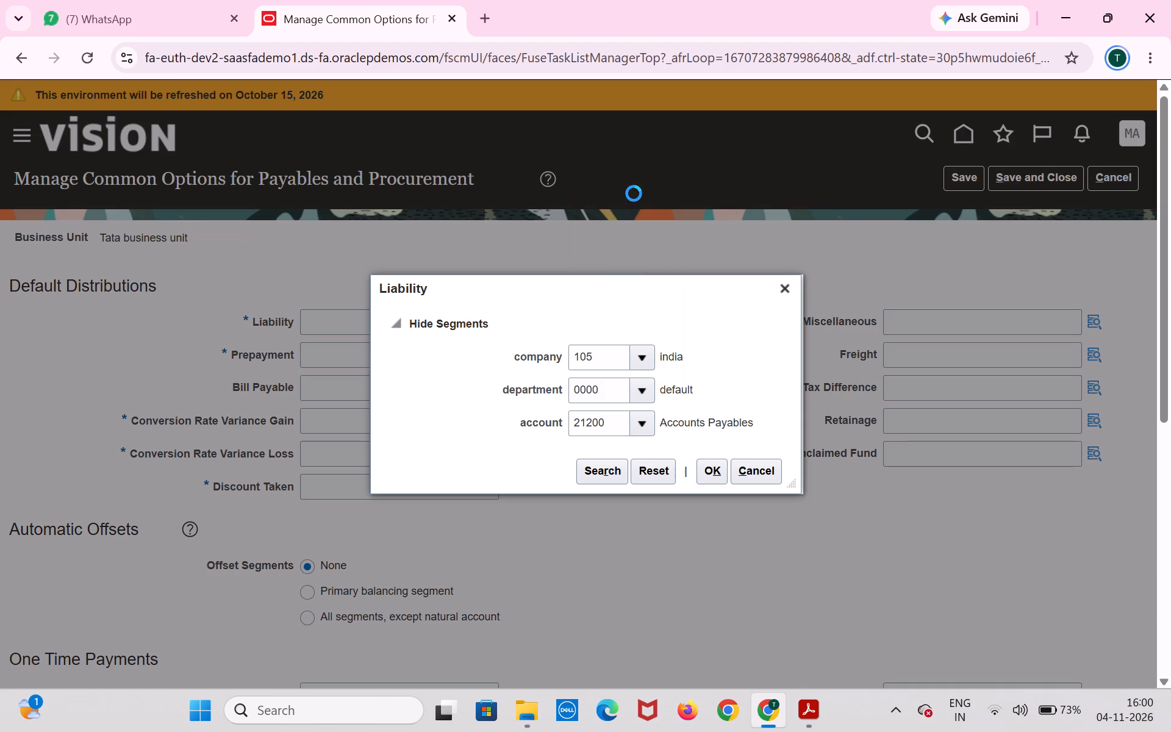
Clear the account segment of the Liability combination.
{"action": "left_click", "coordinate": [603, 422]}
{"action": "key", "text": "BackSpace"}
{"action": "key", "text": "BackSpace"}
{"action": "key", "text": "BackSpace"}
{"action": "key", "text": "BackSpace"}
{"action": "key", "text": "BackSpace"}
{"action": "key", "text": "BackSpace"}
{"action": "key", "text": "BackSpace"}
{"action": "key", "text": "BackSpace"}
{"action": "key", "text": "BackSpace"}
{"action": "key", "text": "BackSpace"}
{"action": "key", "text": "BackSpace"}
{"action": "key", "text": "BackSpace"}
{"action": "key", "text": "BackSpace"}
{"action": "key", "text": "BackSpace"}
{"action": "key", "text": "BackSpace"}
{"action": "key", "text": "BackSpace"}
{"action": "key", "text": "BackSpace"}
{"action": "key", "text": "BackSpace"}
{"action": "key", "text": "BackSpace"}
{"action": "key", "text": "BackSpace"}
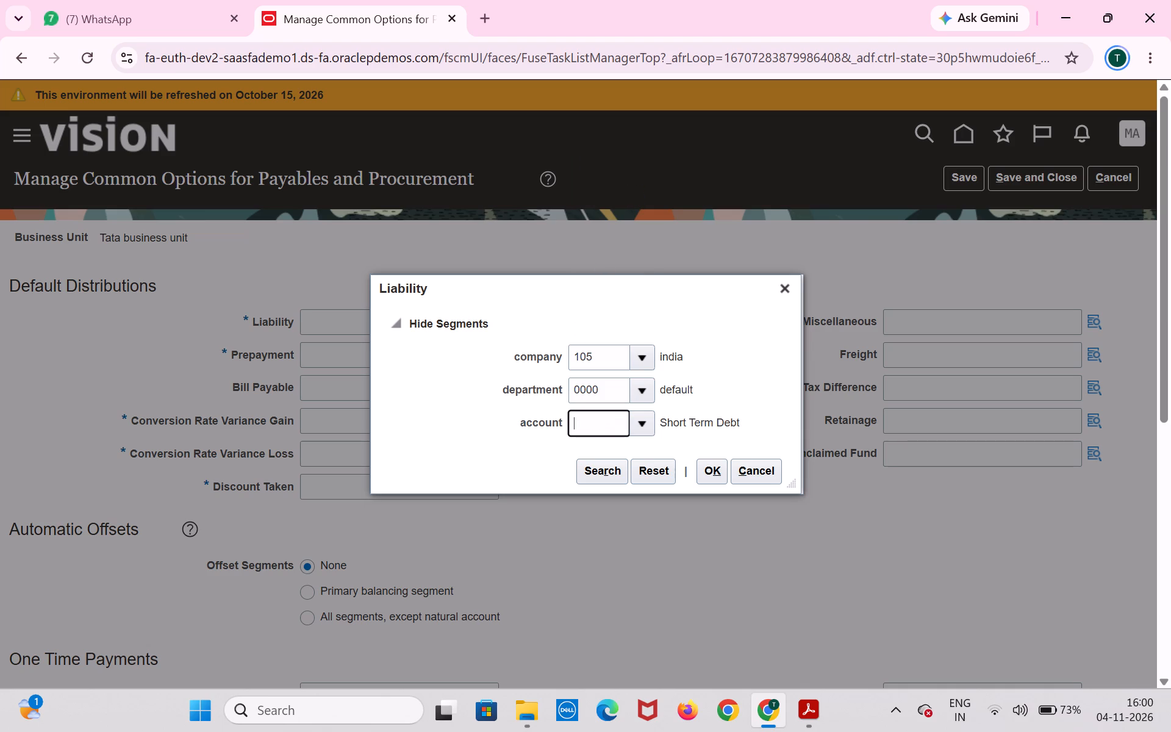
Look through the account segment's available values for a suitable Liability account.
{"action": "left_click", "coordinate": [651, 423]}
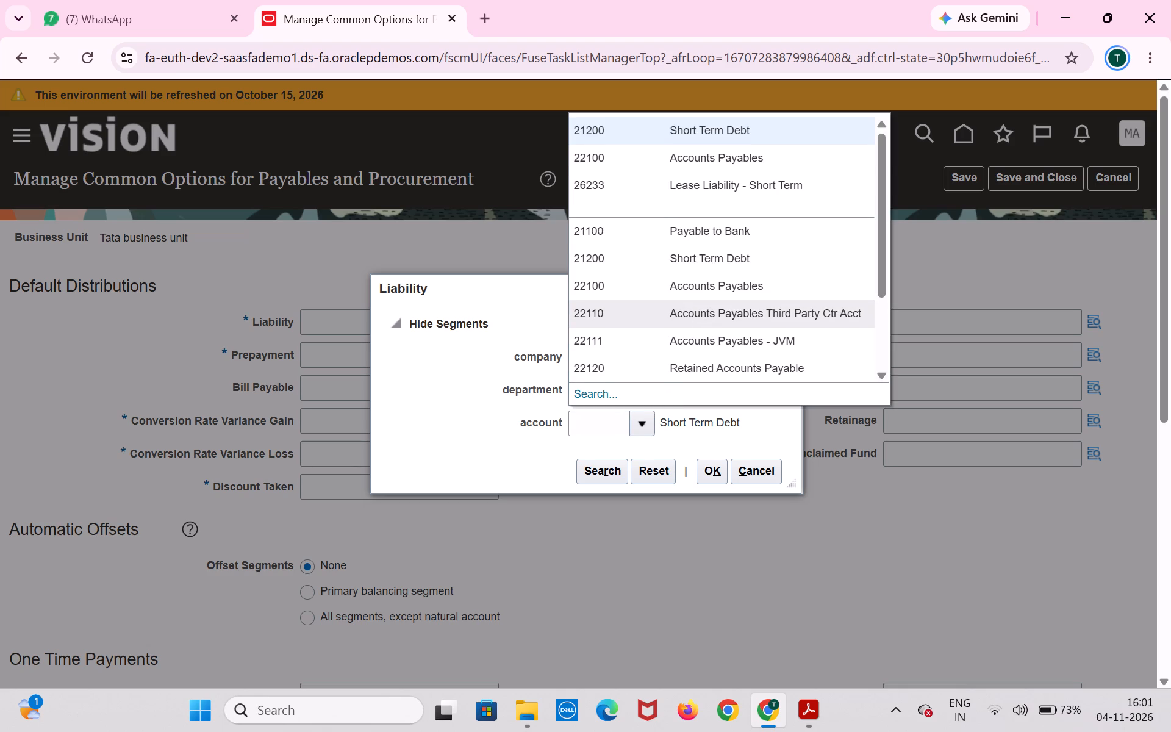
{"action": "scroll", "coordinate": [709, 311], "scroll_direction": "down", "scroll_amount": 2}
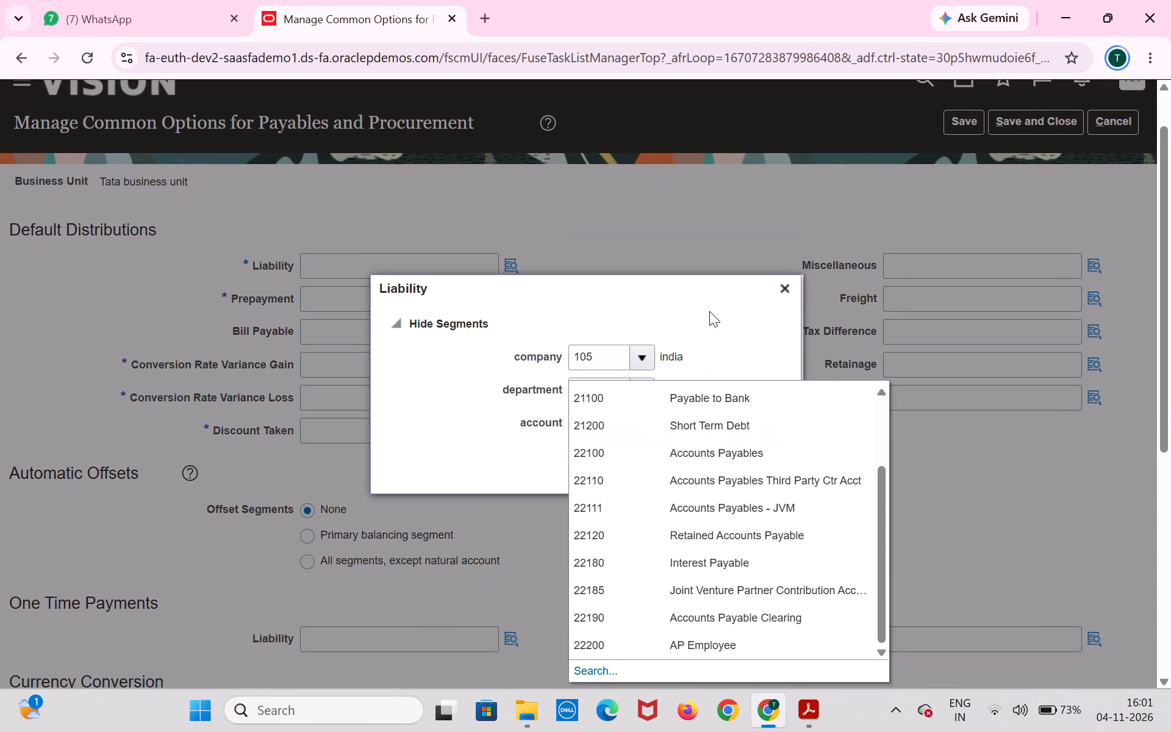
{"action": "scroll", "coordinate": [706, 536], "scroll_direction": "down", "scroll_amount": 1}
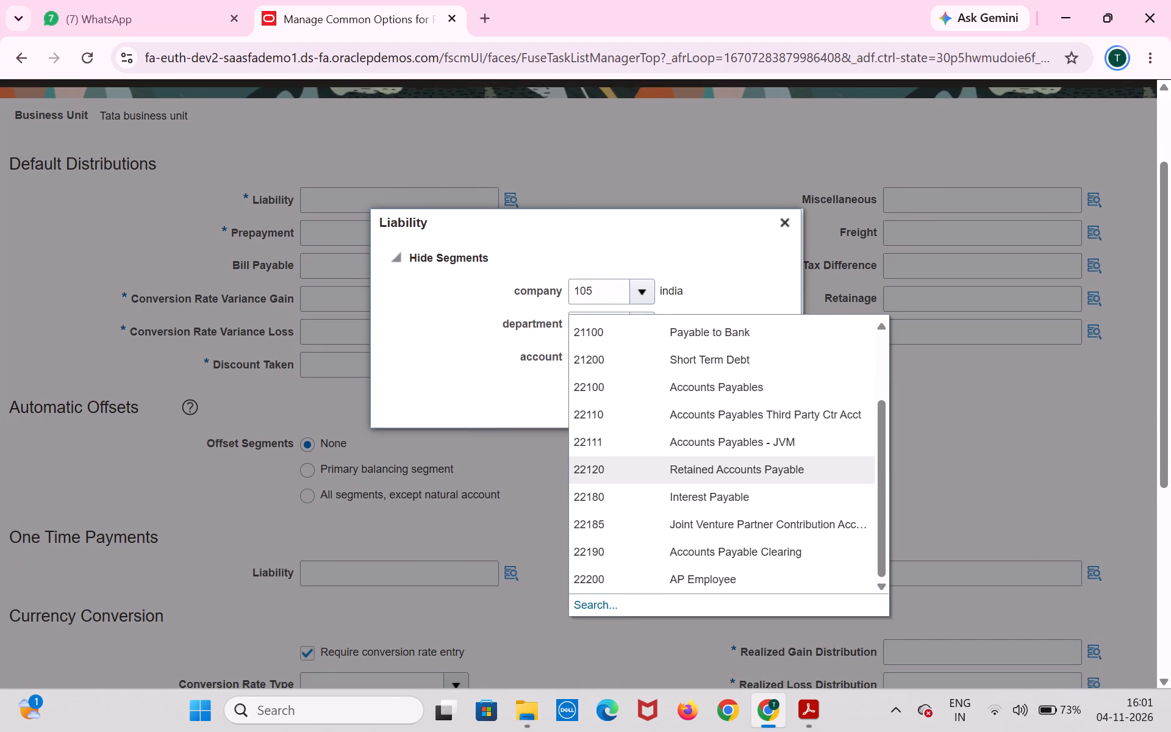
{"action": "scroll", "coordinate": [706, 536], "scroll_direction": "down", "scroll_amount": 2}
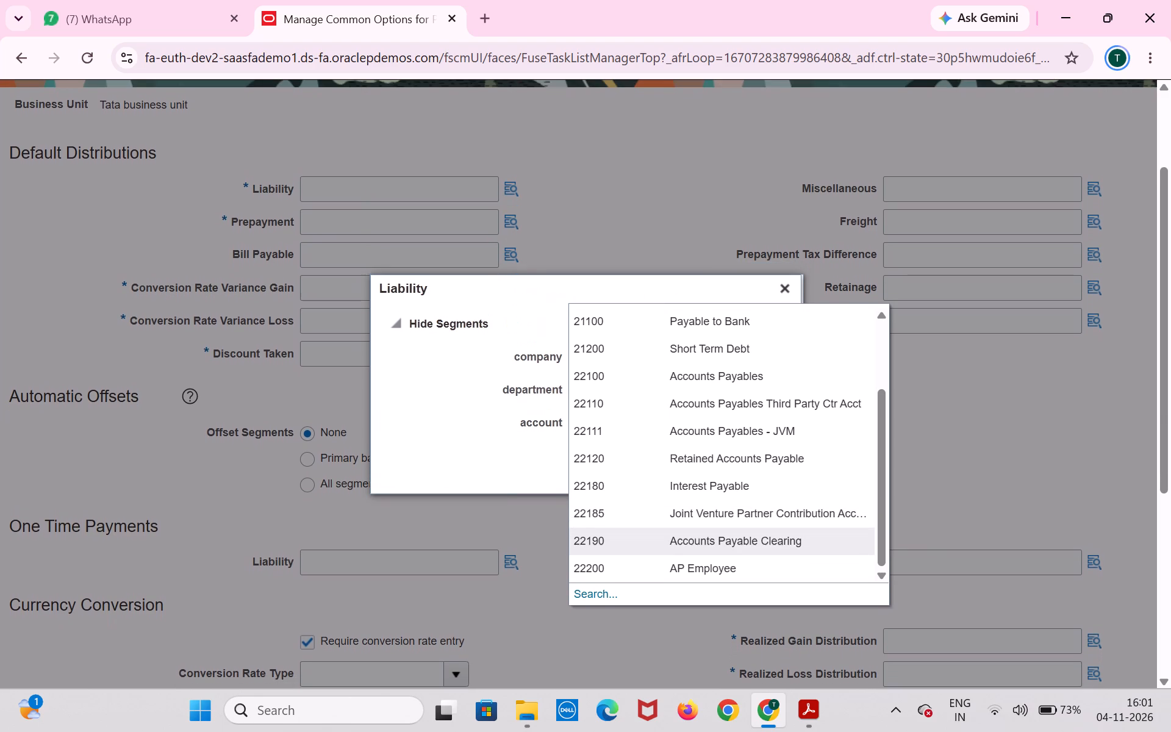
{"action": "scroll", "coordinate": [706, 536], "scroll_direction": "up", "scroll_amount": 1}
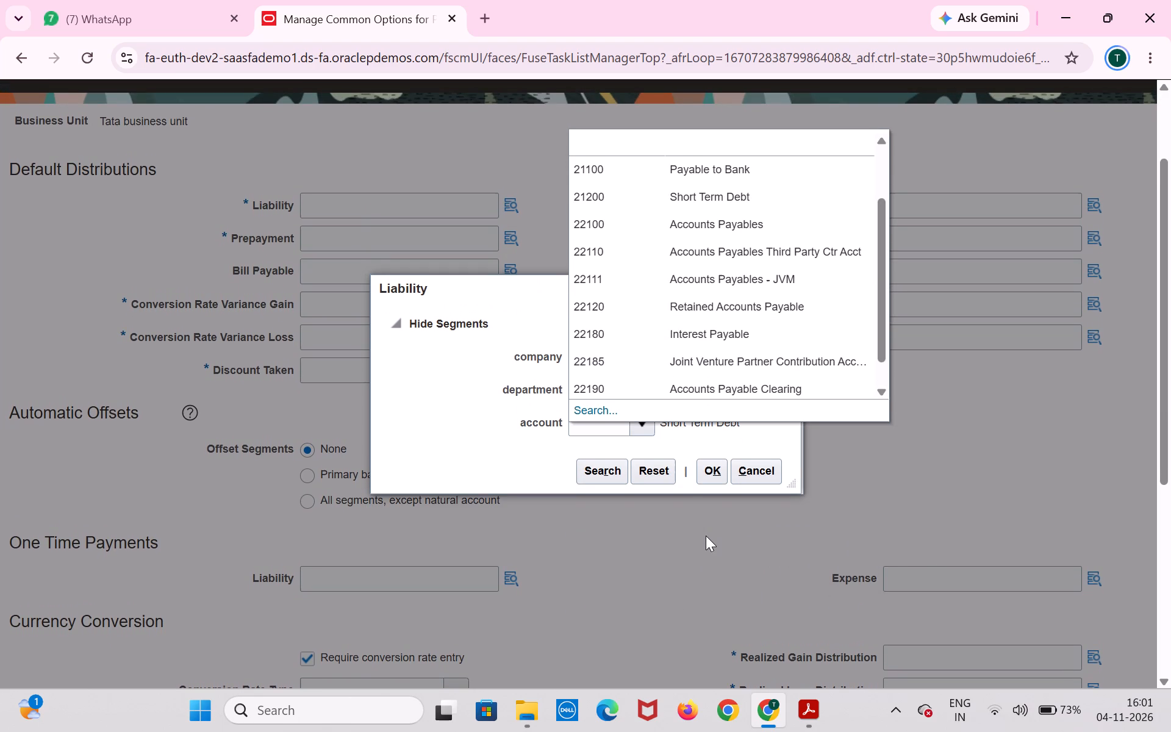
{"action": "scroll", "coordinate": [732, 287], "scroll_direction": "up", "scroll_amount": 1}
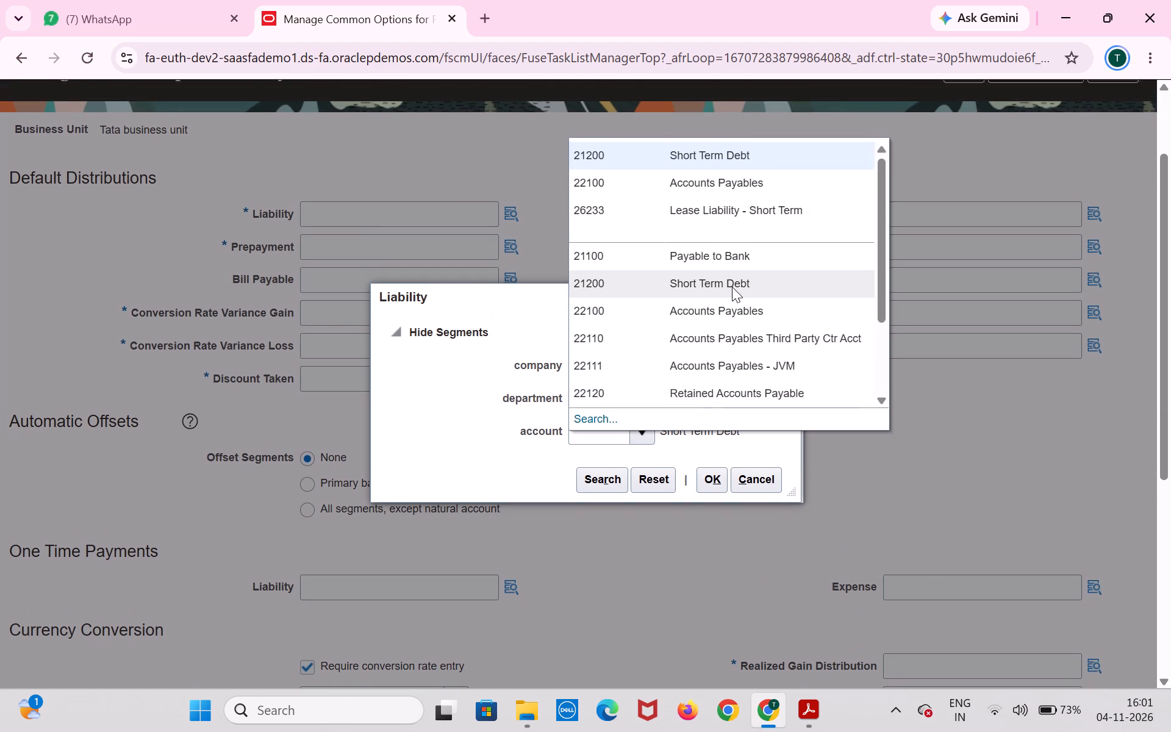
{"action": "scroll", "coordinate": [732, 287], "scroll_direction": "up", "scroll_amount": 1}
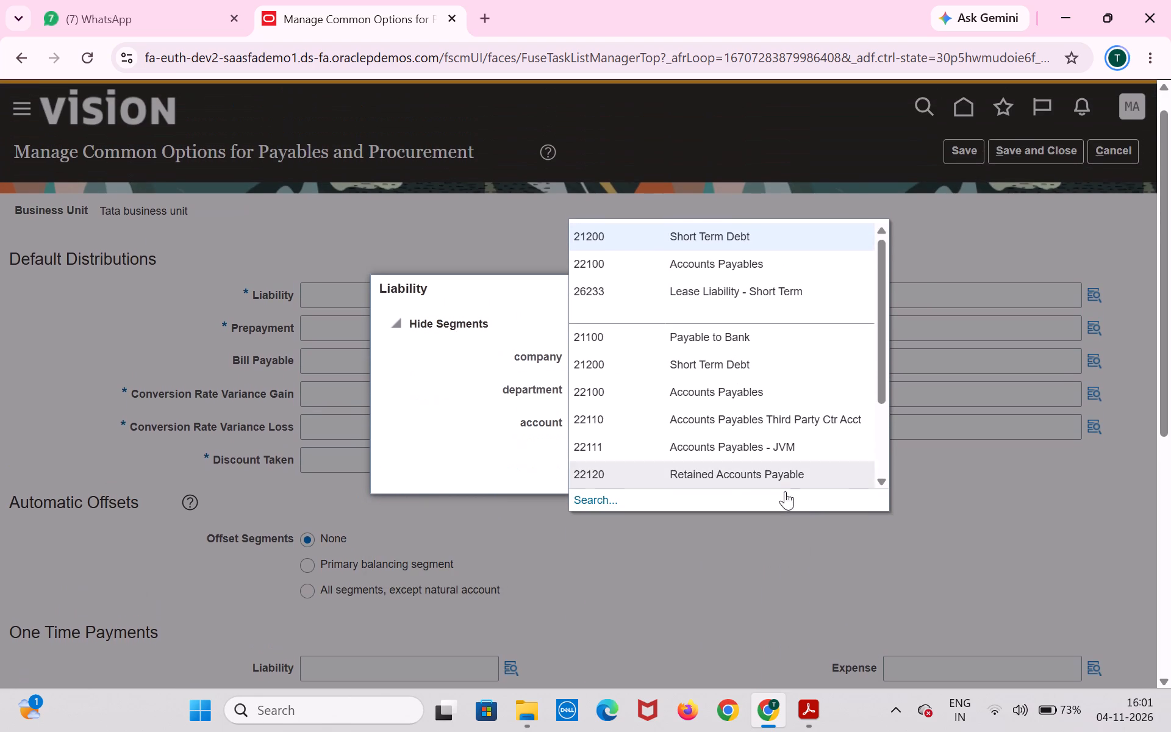
{"action": "left_click", "coordinate": [808, 537]}
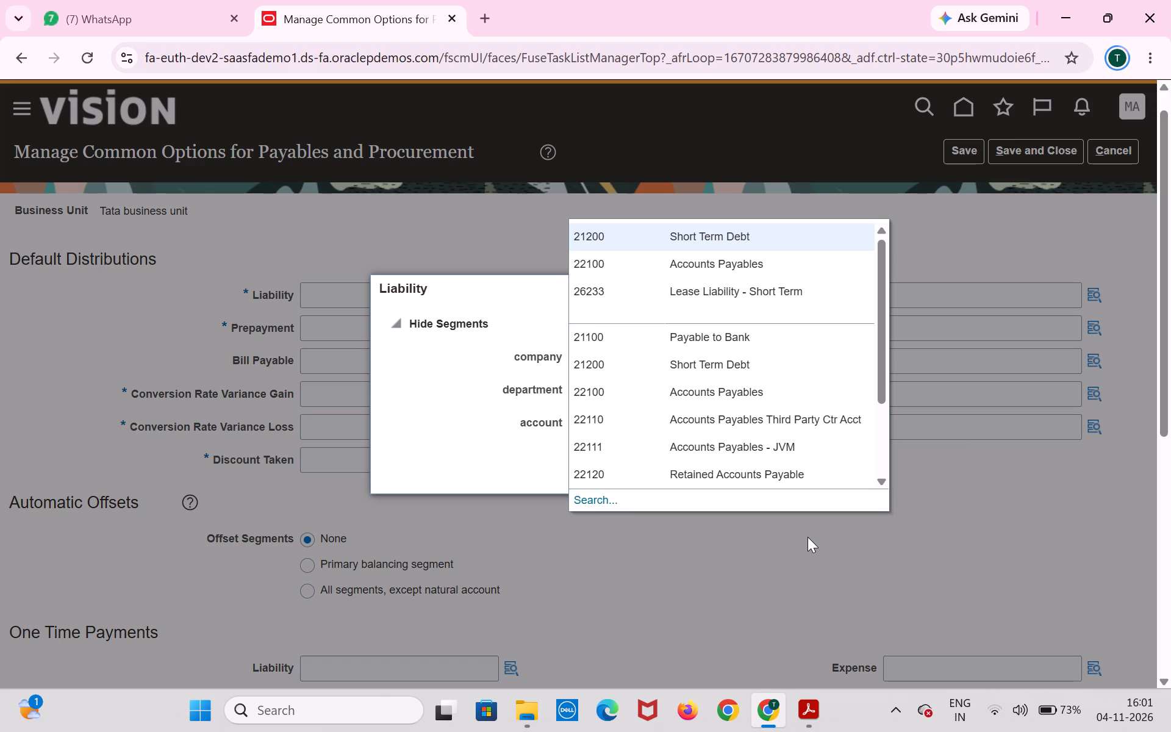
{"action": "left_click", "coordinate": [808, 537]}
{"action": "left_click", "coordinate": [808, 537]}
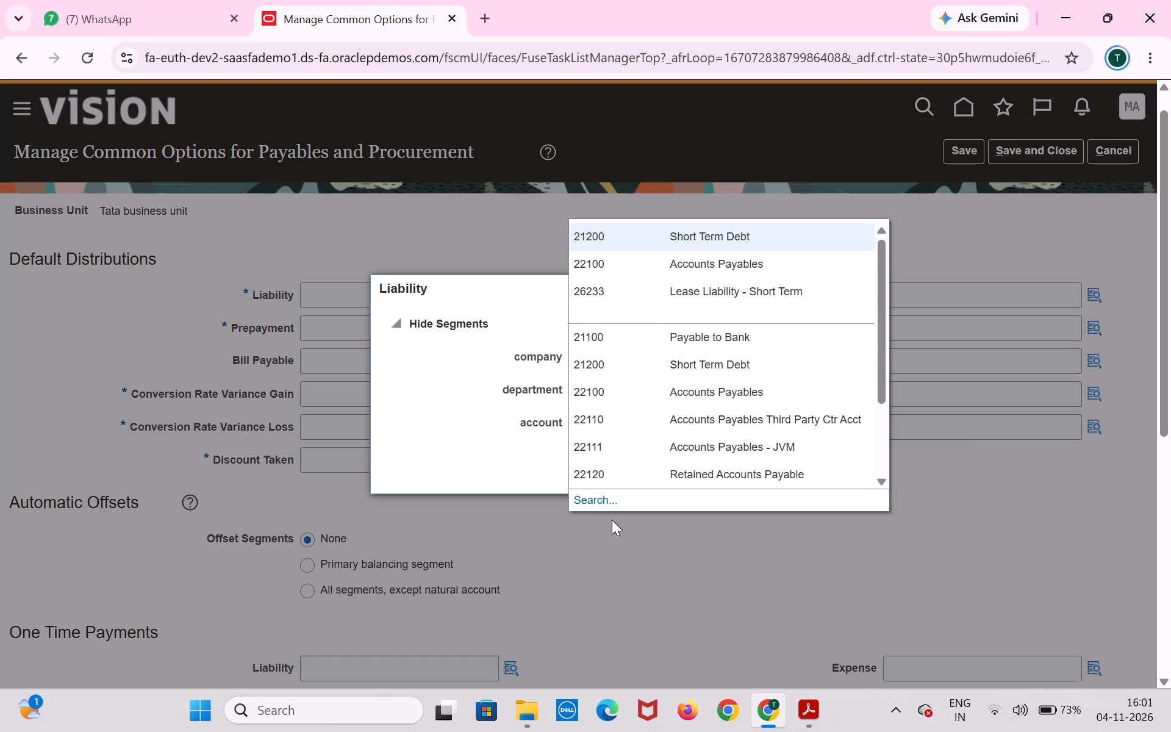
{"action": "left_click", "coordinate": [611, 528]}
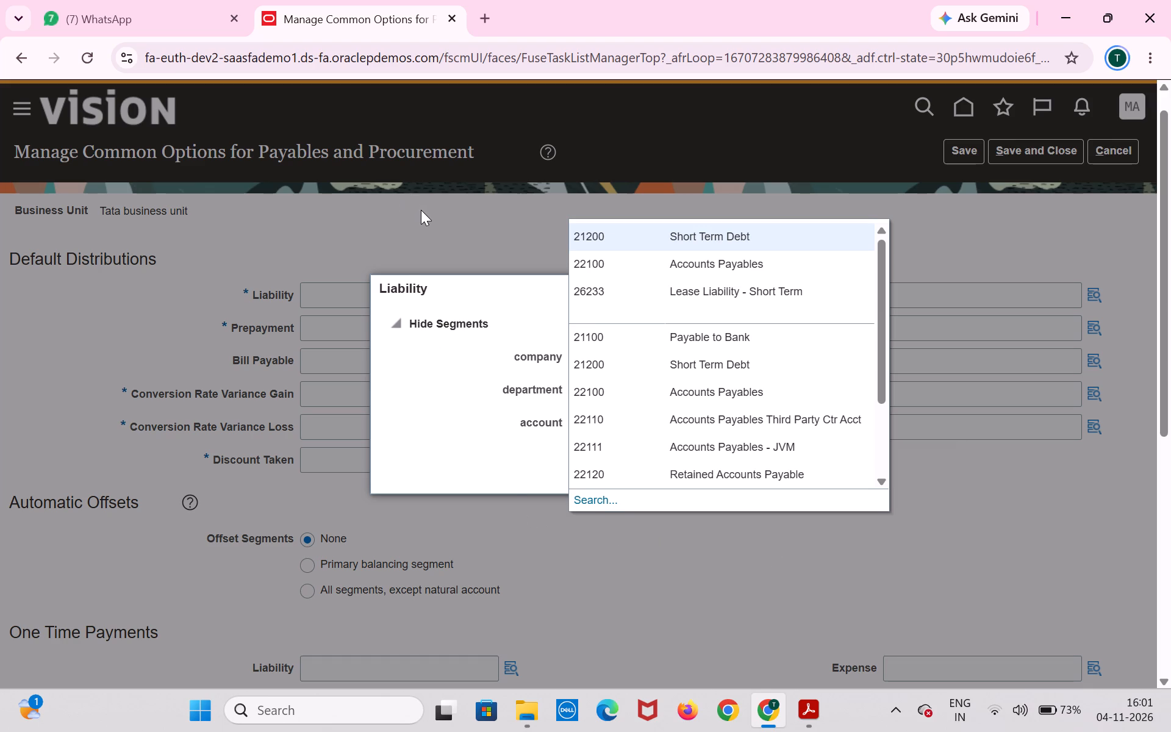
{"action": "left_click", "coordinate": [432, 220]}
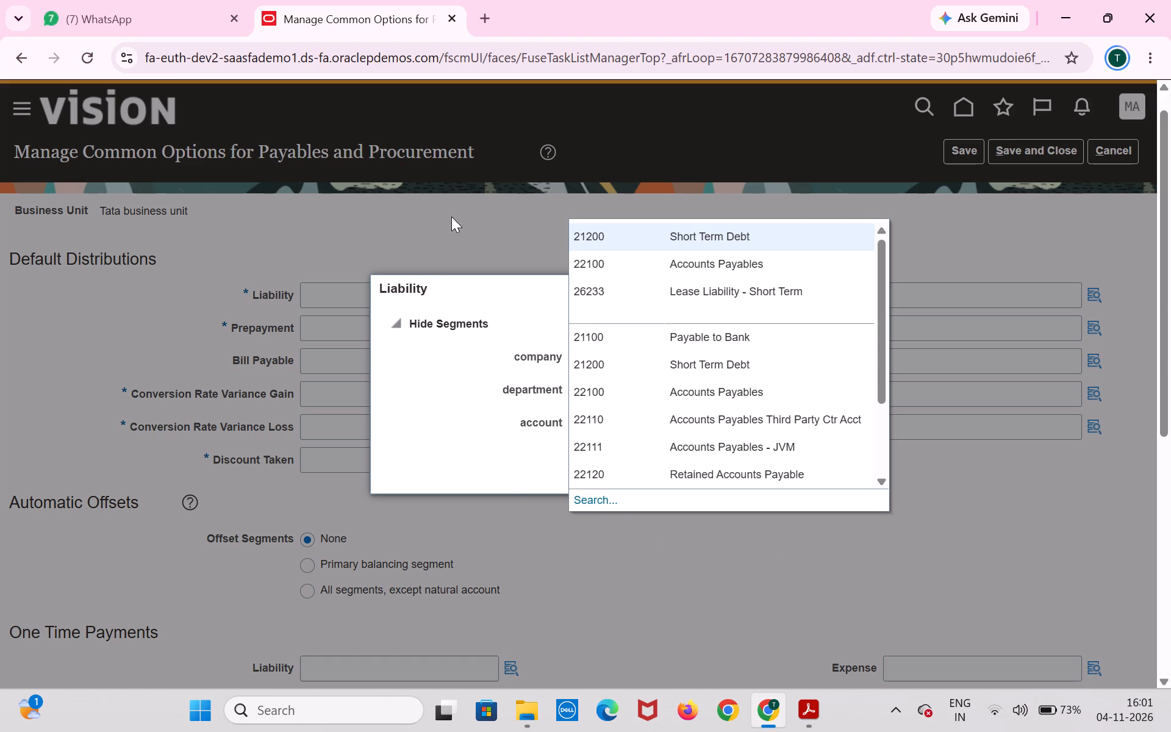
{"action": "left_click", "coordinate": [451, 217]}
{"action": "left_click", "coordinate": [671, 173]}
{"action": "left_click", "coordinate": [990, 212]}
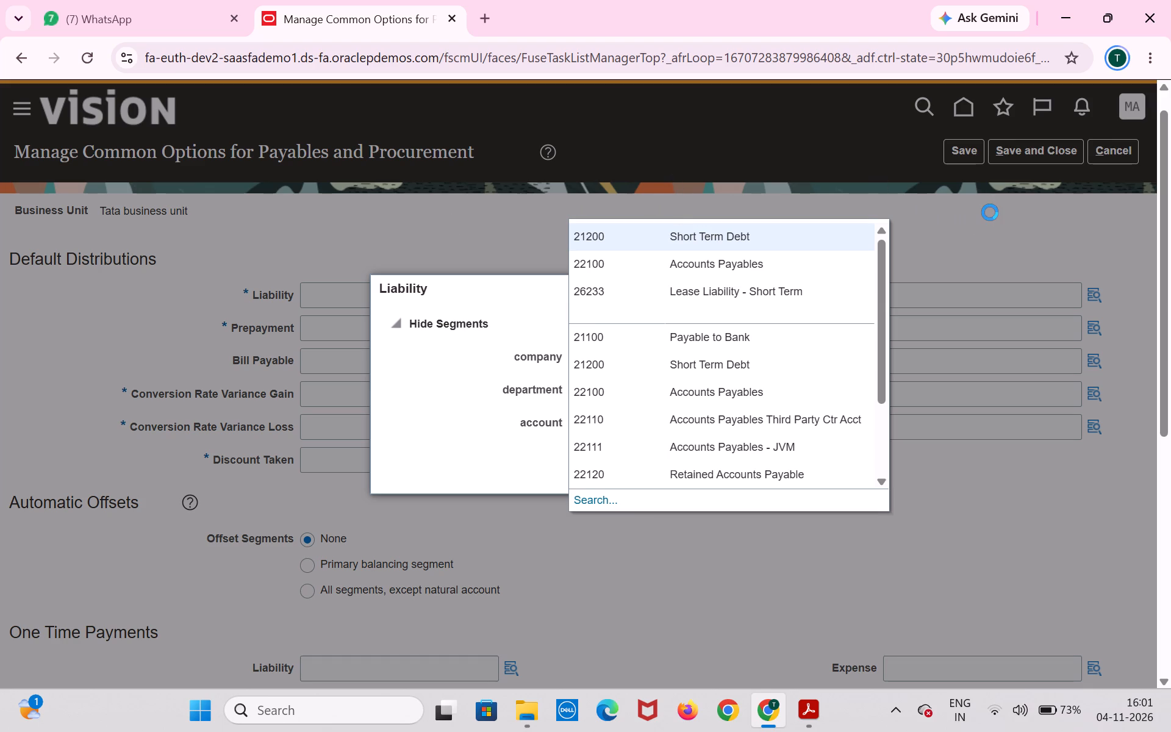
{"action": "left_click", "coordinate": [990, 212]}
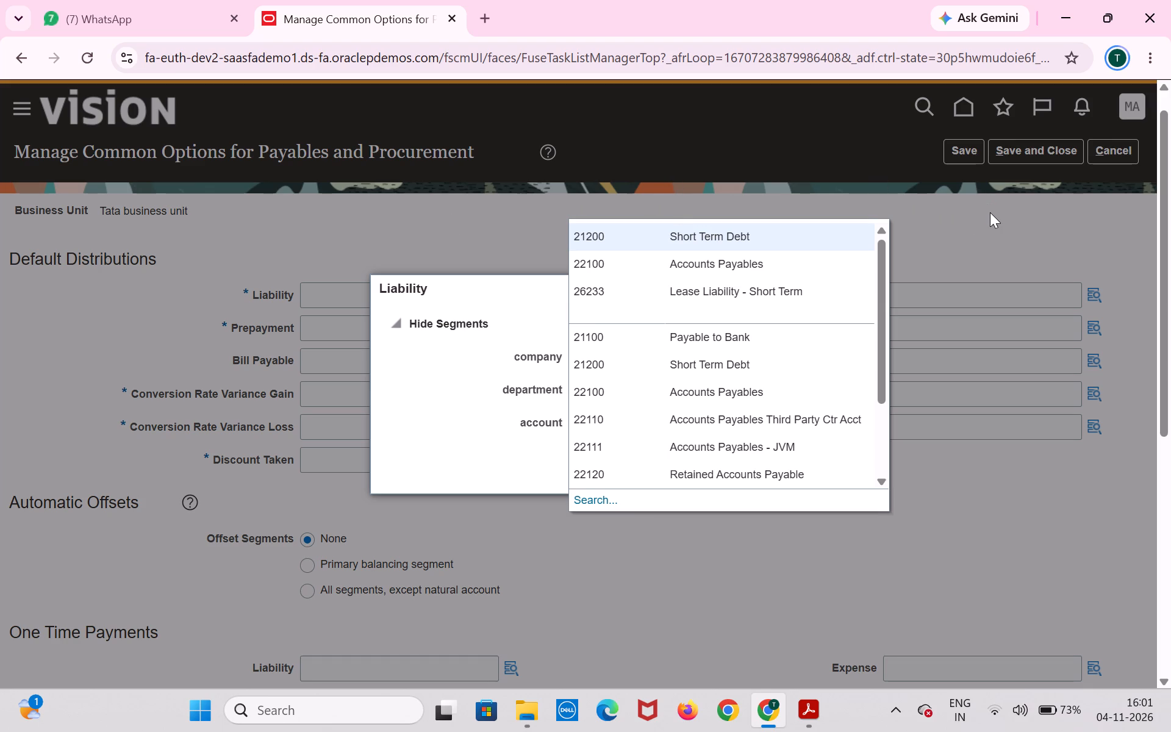
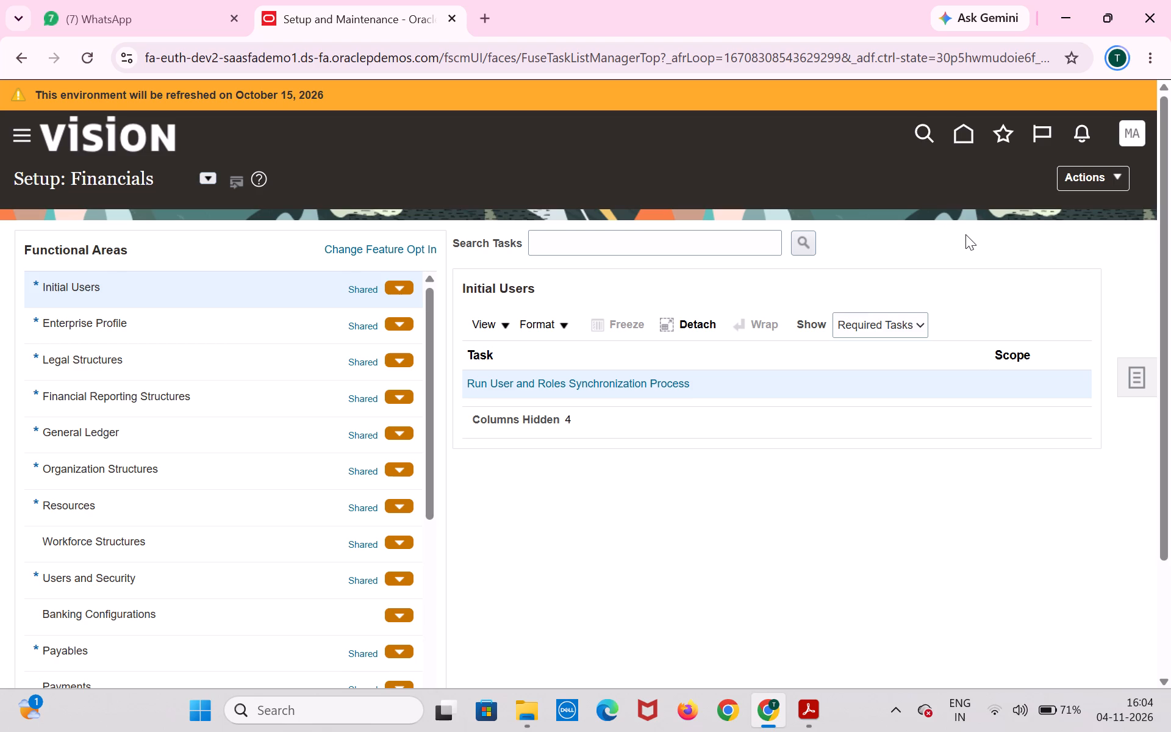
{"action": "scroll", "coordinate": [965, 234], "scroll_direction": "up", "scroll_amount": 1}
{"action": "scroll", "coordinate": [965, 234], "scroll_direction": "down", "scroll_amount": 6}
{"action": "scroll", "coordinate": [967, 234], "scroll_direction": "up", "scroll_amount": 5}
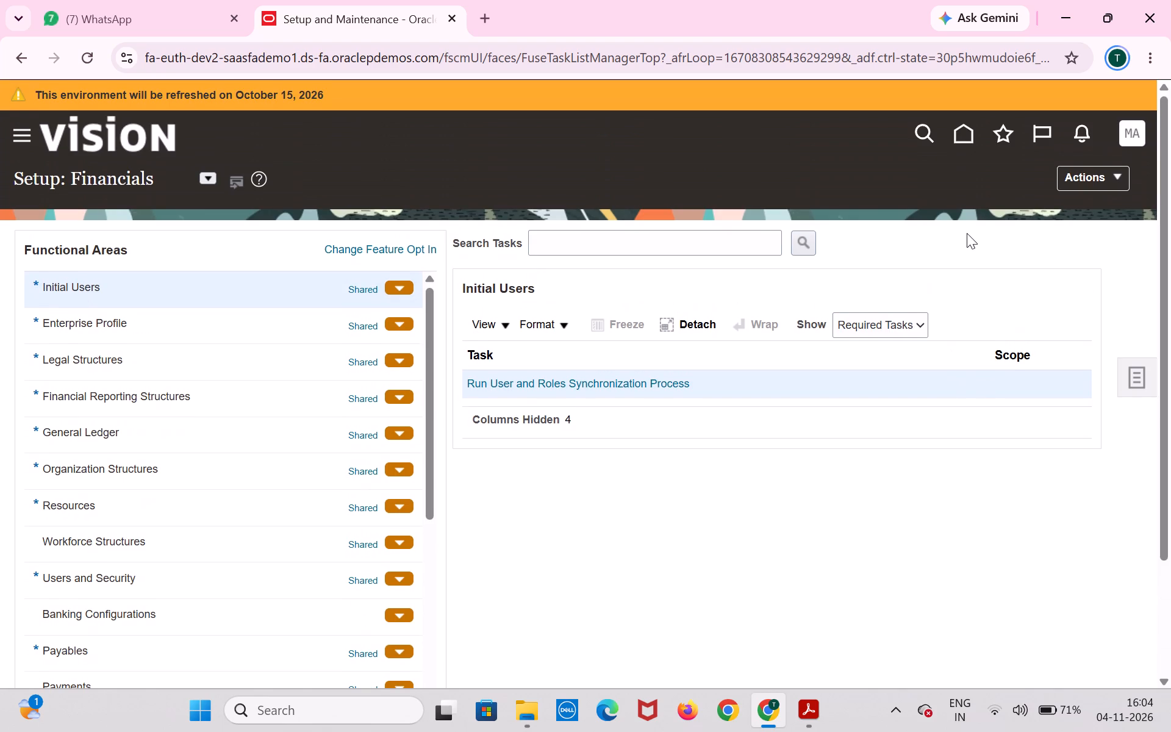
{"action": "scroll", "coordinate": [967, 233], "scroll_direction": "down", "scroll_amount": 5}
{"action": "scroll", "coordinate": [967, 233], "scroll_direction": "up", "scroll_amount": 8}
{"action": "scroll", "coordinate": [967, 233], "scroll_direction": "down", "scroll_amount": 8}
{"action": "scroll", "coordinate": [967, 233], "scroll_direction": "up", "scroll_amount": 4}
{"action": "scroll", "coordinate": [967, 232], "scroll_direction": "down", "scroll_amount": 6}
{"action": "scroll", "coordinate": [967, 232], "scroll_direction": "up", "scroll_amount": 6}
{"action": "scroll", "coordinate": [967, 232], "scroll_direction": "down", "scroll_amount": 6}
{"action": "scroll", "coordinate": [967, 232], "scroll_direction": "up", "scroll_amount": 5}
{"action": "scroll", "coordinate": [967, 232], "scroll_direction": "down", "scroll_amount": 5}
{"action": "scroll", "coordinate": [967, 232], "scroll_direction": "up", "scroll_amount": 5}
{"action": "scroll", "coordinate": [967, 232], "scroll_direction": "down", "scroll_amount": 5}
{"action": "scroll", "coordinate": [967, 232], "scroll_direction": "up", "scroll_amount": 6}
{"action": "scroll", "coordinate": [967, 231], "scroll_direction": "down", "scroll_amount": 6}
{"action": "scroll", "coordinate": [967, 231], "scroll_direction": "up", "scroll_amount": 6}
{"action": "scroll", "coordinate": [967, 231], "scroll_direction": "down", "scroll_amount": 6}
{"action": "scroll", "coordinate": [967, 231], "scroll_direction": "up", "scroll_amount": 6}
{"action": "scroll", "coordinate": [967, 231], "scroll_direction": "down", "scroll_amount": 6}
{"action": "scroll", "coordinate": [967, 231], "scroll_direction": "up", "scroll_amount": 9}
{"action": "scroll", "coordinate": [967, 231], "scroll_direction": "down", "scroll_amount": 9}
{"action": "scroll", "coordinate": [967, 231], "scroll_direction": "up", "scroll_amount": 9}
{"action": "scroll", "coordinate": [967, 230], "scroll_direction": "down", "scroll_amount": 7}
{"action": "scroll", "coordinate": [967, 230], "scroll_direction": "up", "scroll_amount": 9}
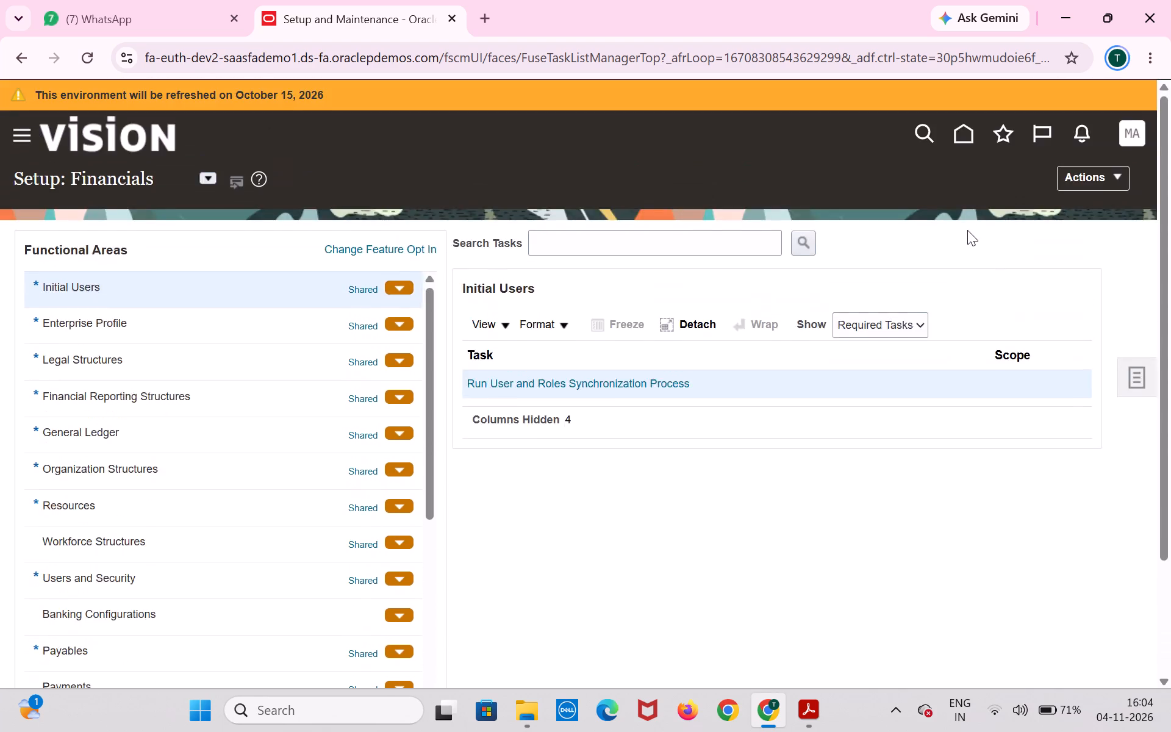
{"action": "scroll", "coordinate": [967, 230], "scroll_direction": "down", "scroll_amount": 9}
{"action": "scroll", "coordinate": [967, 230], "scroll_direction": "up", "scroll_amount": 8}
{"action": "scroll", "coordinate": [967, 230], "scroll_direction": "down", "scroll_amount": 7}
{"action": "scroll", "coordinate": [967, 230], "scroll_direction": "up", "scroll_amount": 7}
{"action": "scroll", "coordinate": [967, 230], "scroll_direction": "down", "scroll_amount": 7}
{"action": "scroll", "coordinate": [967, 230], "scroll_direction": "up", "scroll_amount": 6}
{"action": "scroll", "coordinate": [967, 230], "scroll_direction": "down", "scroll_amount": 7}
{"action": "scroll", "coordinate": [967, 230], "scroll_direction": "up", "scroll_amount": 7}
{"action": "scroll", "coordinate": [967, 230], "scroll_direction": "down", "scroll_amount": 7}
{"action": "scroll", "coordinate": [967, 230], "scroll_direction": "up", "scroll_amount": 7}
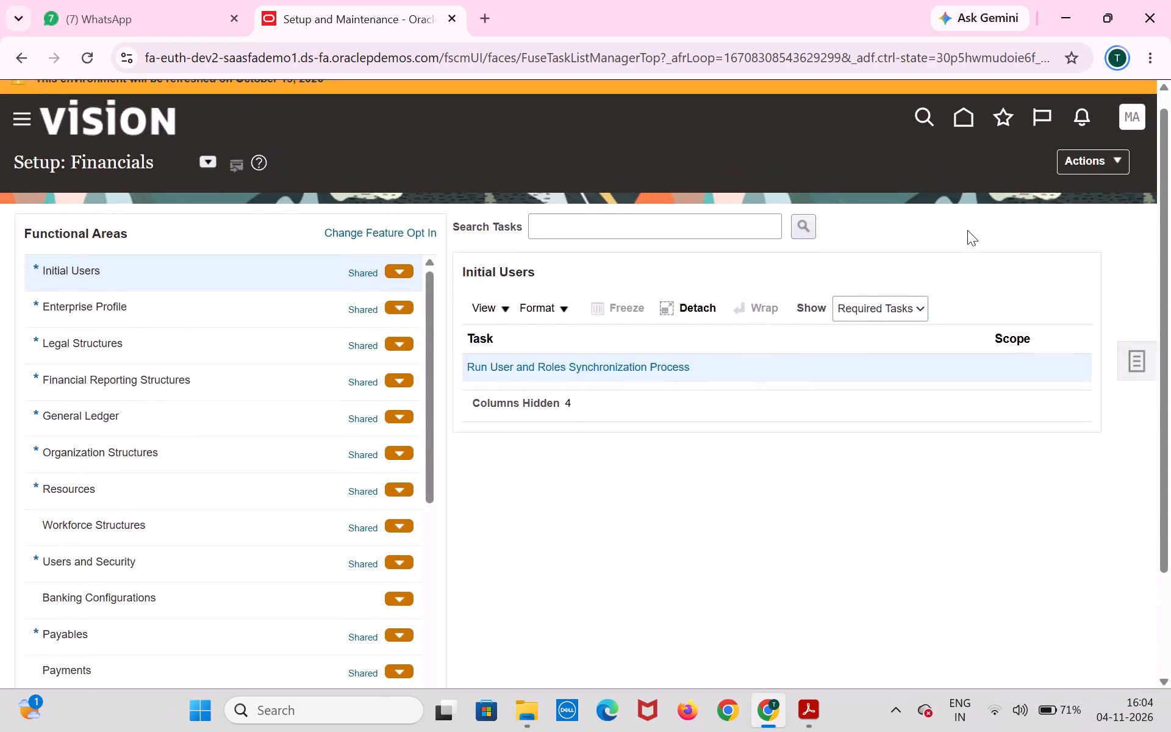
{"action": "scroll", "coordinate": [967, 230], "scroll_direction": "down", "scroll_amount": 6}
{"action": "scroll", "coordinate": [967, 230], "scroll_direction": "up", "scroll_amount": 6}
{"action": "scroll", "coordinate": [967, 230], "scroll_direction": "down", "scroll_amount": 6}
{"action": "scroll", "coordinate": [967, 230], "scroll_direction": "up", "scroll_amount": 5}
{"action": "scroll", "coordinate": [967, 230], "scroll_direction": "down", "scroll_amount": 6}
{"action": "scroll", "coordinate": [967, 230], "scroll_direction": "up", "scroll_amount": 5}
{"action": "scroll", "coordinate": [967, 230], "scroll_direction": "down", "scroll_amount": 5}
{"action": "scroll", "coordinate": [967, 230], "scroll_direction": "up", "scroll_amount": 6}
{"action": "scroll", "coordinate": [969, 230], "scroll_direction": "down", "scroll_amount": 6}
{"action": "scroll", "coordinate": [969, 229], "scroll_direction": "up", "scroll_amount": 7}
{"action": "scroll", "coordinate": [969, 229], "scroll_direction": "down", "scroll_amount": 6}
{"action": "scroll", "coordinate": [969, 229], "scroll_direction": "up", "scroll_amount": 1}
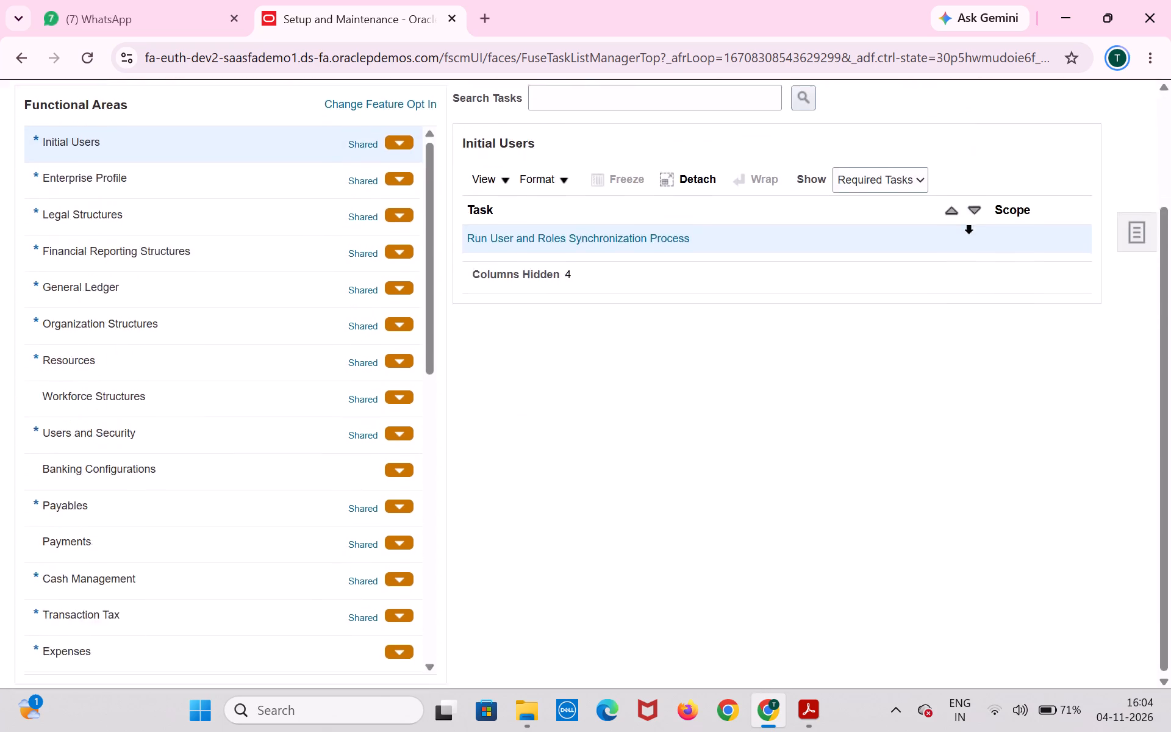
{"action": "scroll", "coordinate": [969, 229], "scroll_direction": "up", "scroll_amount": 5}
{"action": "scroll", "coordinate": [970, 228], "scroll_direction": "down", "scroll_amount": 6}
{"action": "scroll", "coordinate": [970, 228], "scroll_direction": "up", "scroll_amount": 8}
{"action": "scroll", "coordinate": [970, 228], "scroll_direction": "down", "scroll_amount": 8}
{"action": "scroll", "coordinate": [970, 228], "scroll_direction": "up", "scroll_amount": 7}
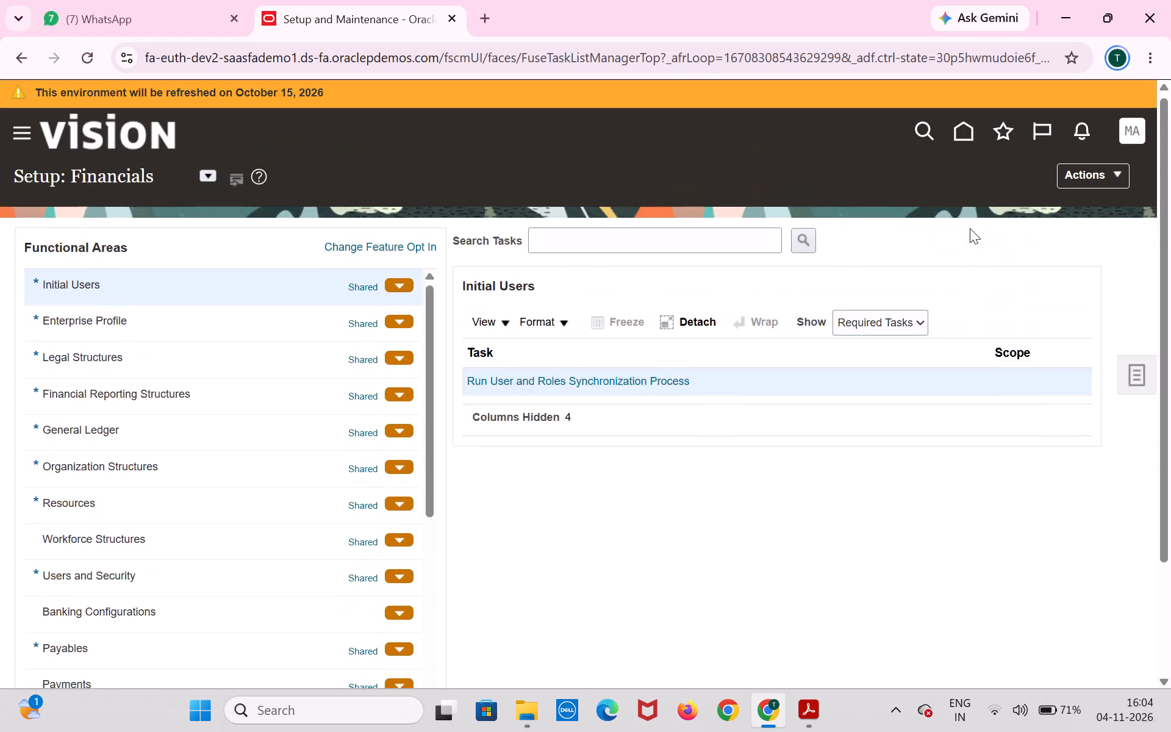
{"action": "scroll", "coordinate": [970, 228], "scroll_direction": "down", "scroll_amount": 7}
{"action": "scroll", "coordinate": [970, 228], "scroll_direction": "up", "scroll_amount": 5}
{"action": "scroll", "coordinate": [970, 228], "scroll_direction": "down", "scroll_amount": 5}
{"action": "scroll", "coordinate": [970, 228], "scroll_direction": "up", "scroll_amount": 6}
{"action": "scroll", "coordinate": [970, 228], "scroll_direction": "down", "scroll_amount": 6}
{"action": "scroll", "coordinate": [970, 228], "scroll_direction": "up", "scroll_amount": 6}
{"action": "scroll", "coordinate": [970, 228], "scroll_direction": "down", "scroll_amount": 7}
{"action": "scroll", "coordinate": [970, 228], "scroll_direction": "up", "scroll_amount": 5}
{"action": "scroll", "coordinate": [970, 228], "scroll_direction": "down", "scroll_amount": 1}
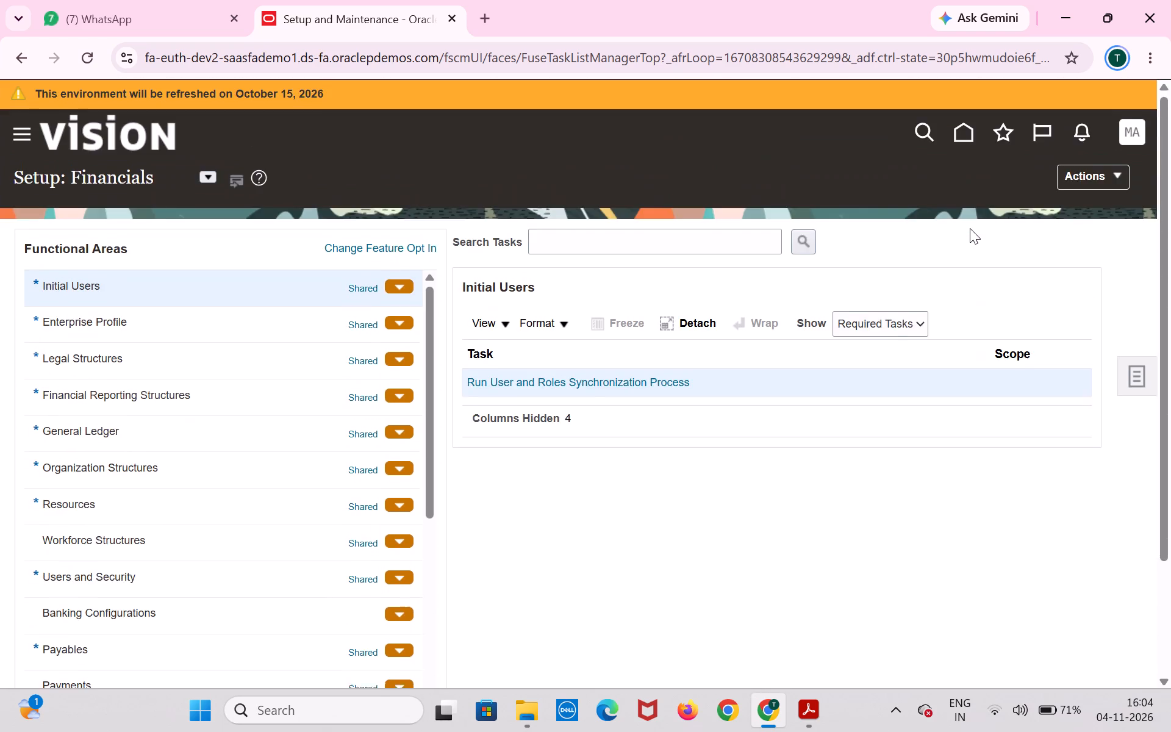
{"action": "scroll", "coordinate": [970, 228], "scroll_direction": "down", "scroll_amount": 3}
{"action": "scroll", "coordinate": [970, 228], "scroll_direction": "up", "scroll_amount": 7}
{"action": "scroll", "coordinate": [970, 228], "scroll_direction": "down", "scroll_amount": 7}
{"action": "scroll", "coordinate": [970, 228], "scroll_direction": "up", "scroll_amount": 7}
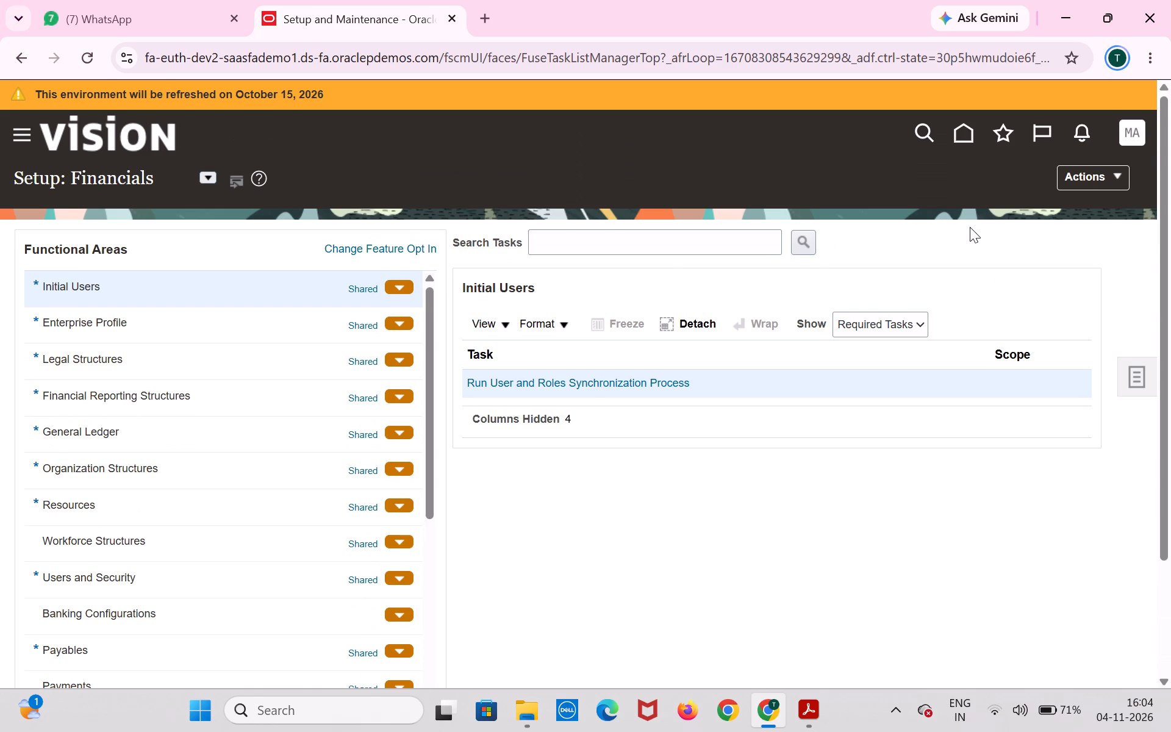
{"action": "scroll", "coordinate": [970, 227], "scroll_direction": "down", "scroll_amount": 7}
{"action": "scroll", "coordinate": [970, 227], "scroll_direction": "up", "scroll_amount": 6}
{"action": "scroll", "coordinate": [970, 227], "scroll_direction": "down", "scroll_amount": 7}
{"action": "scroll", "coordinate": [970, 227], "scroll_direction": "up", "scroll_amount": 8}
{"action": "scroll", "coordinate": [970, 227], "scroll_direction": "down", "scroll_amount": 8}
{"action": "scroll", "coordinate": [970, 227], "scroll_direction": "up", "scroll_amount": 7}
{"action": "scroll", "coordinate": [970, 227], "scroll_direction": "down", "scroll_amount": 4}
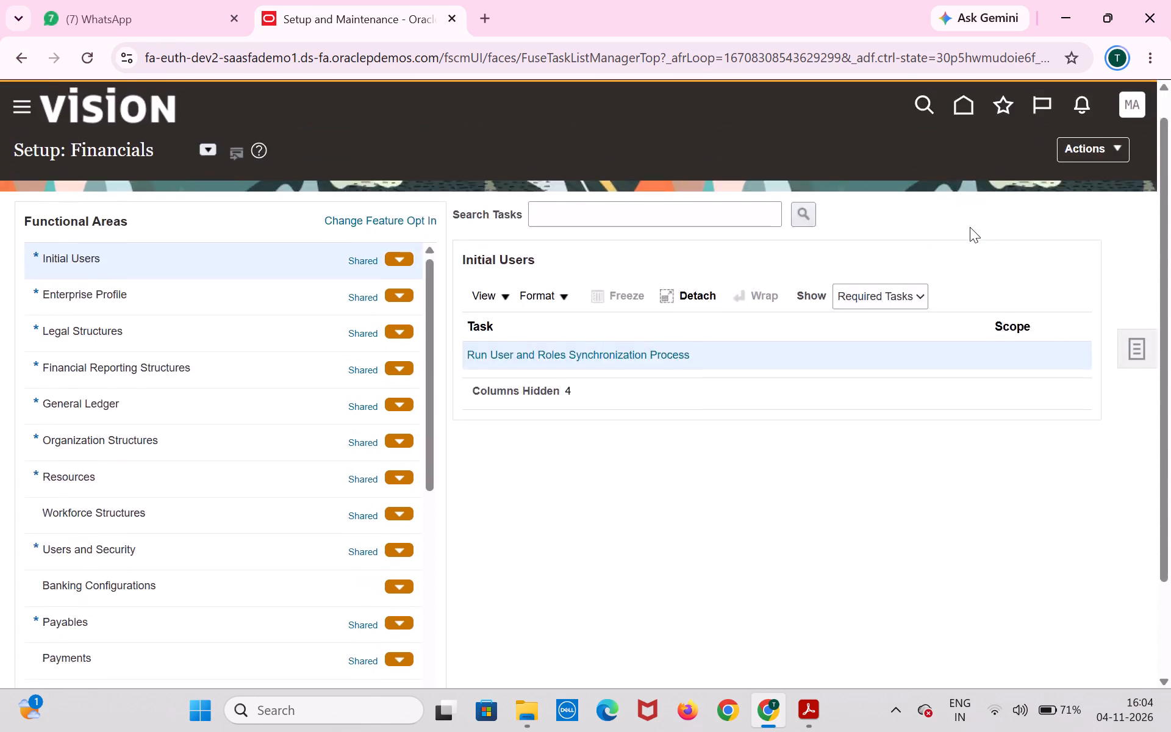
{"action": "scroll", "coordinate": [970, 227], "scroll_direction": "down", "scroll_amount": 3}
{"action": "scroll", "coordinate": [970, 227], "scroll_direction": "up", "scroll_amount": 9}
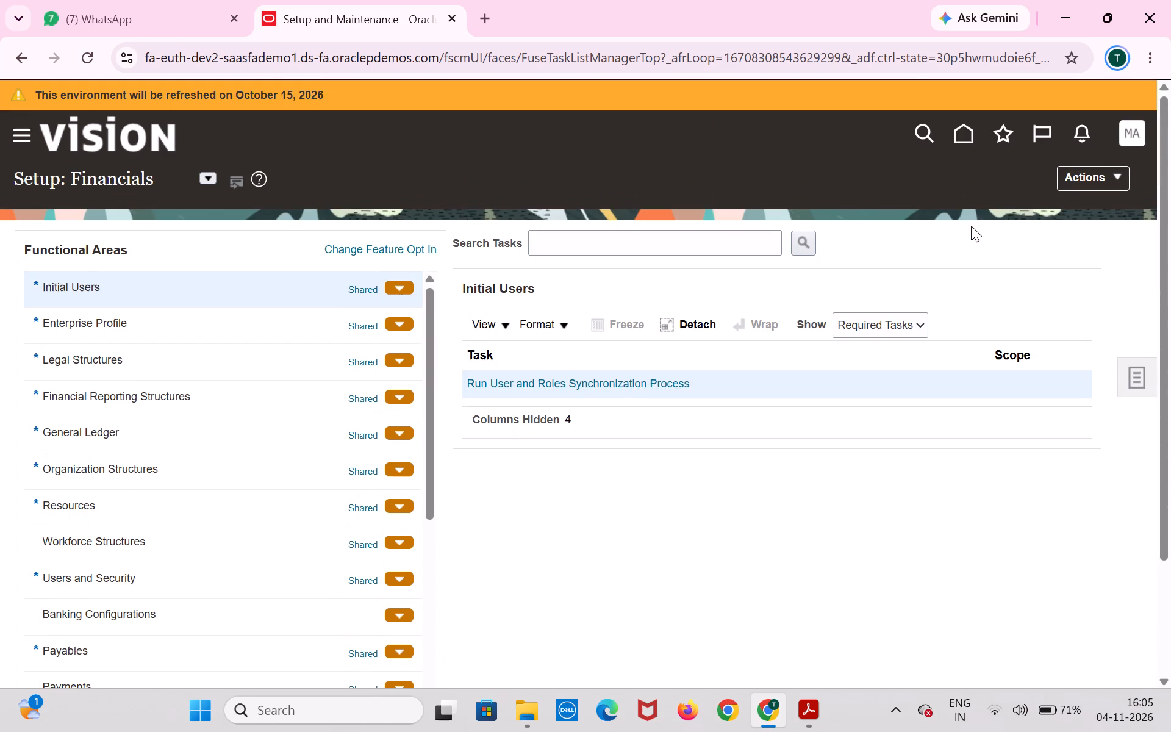
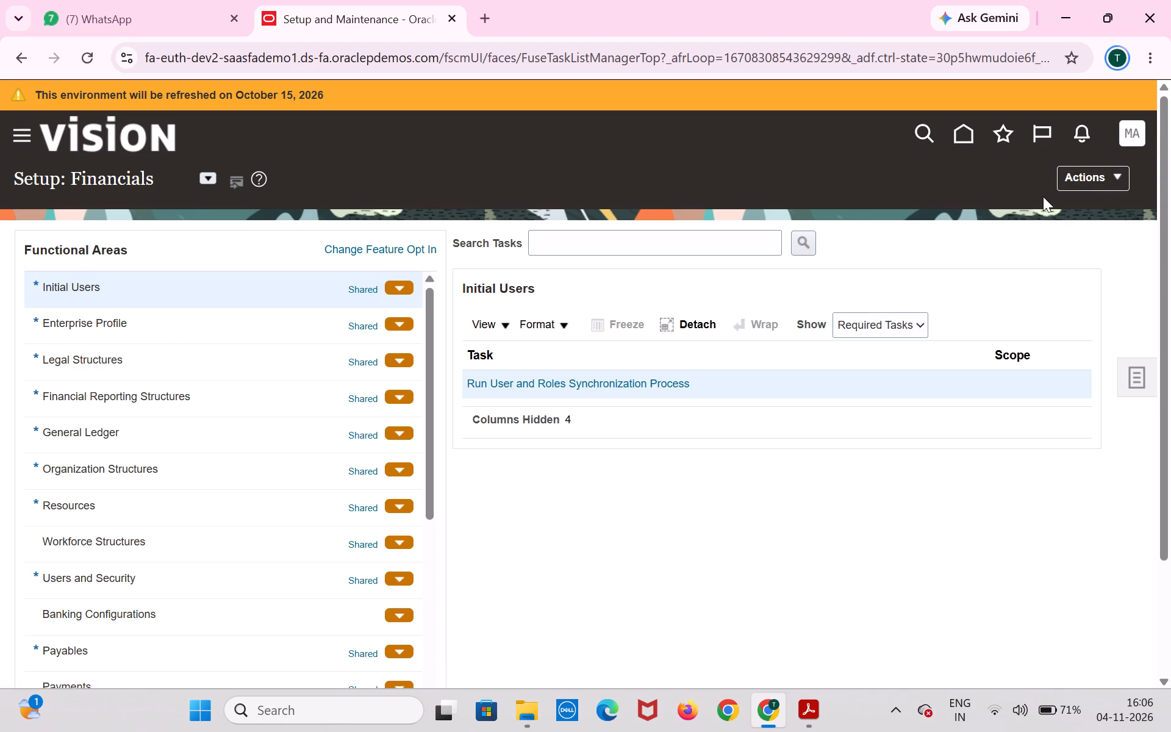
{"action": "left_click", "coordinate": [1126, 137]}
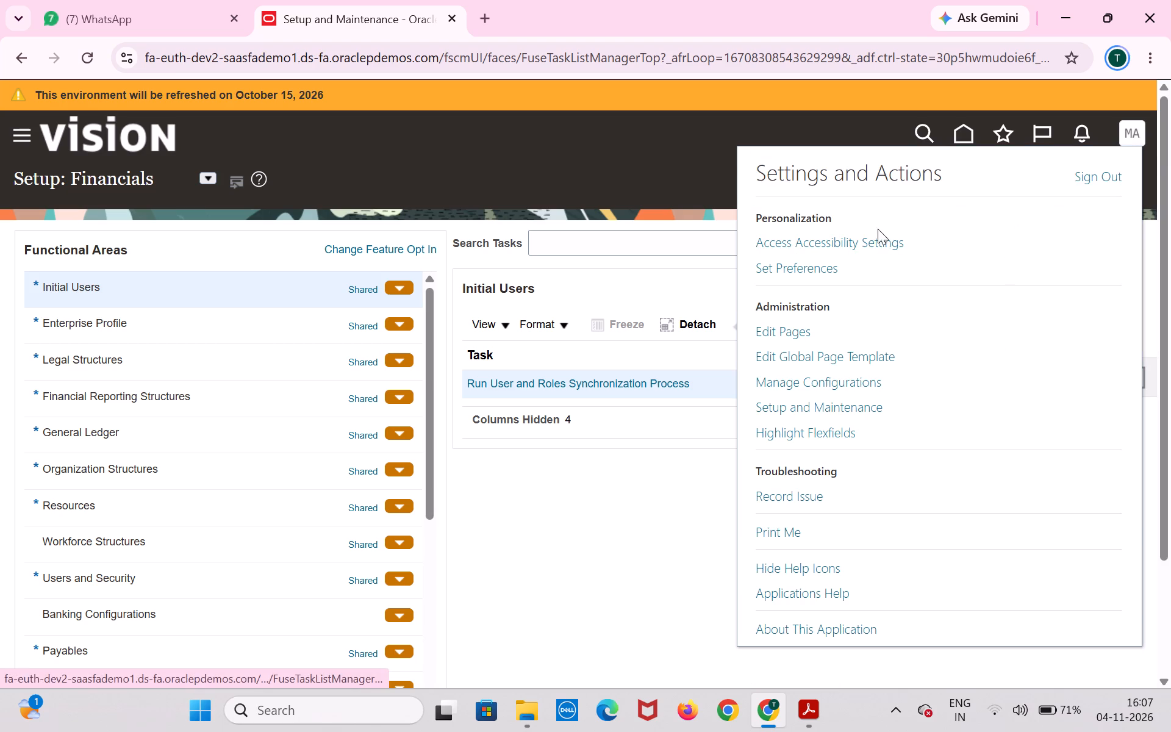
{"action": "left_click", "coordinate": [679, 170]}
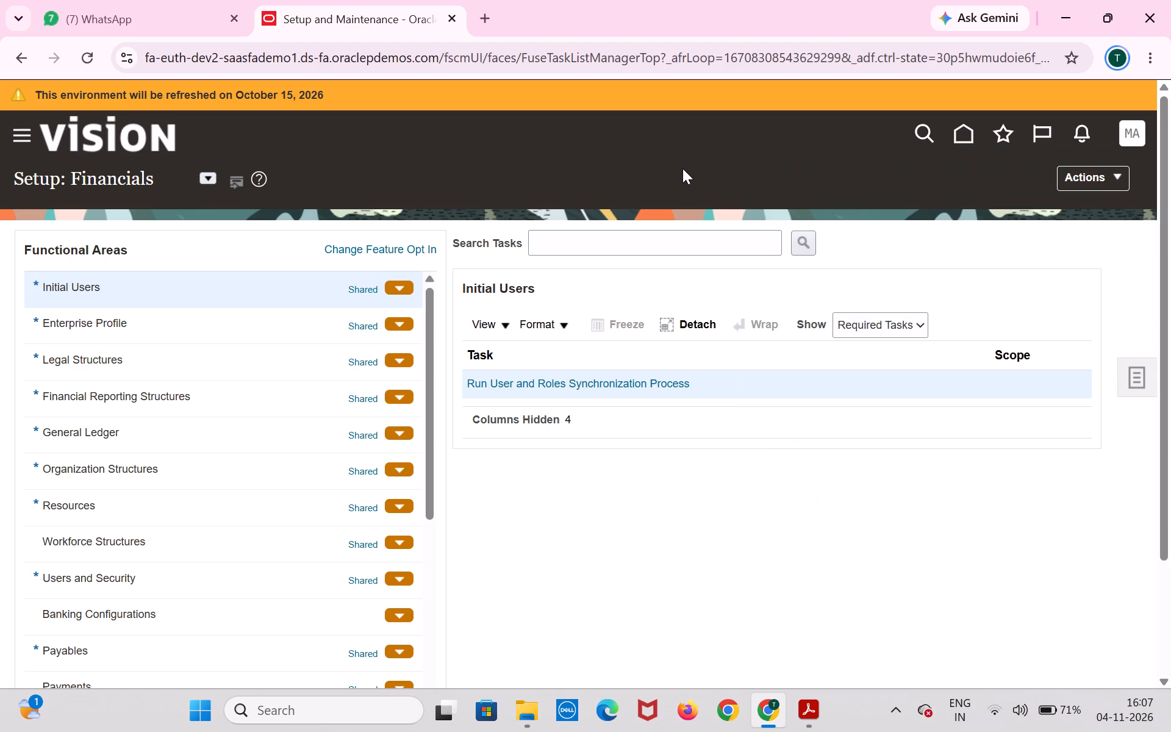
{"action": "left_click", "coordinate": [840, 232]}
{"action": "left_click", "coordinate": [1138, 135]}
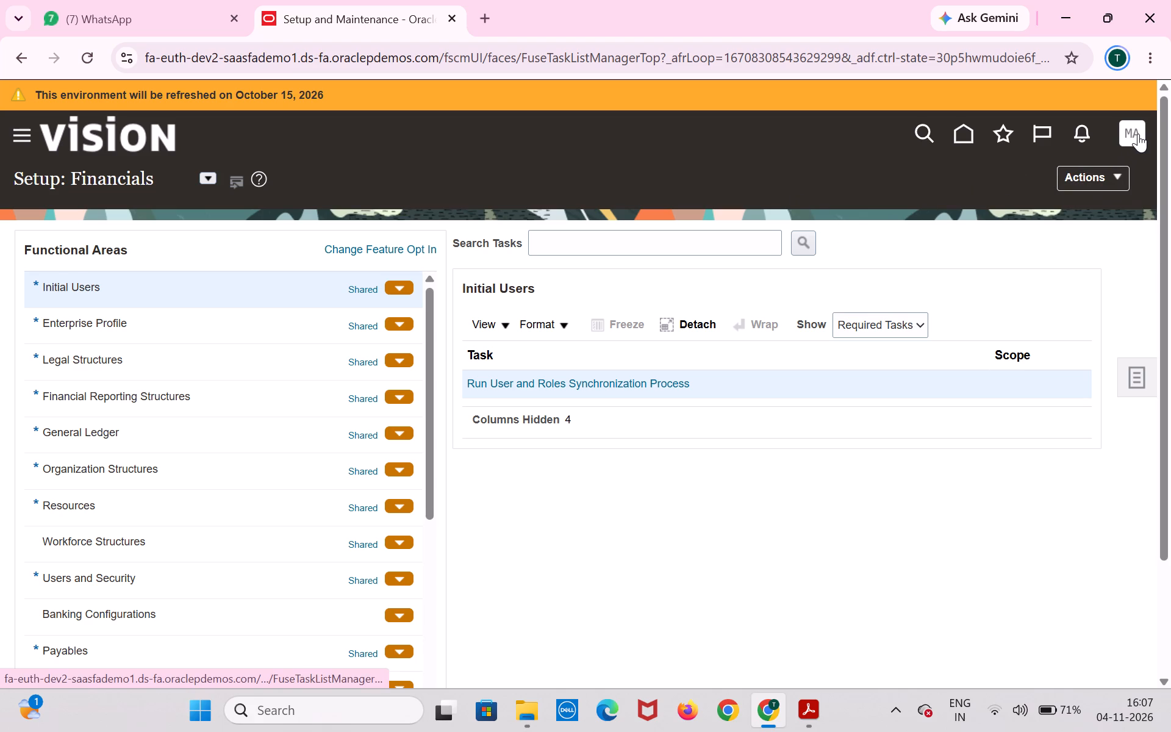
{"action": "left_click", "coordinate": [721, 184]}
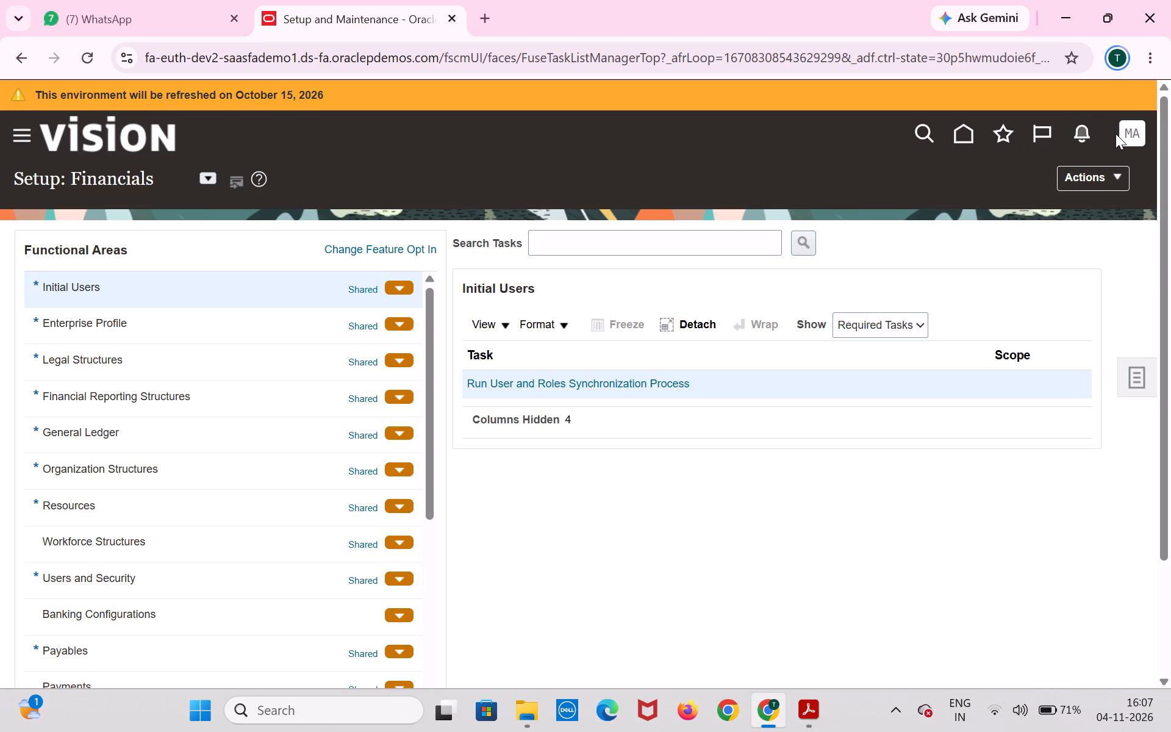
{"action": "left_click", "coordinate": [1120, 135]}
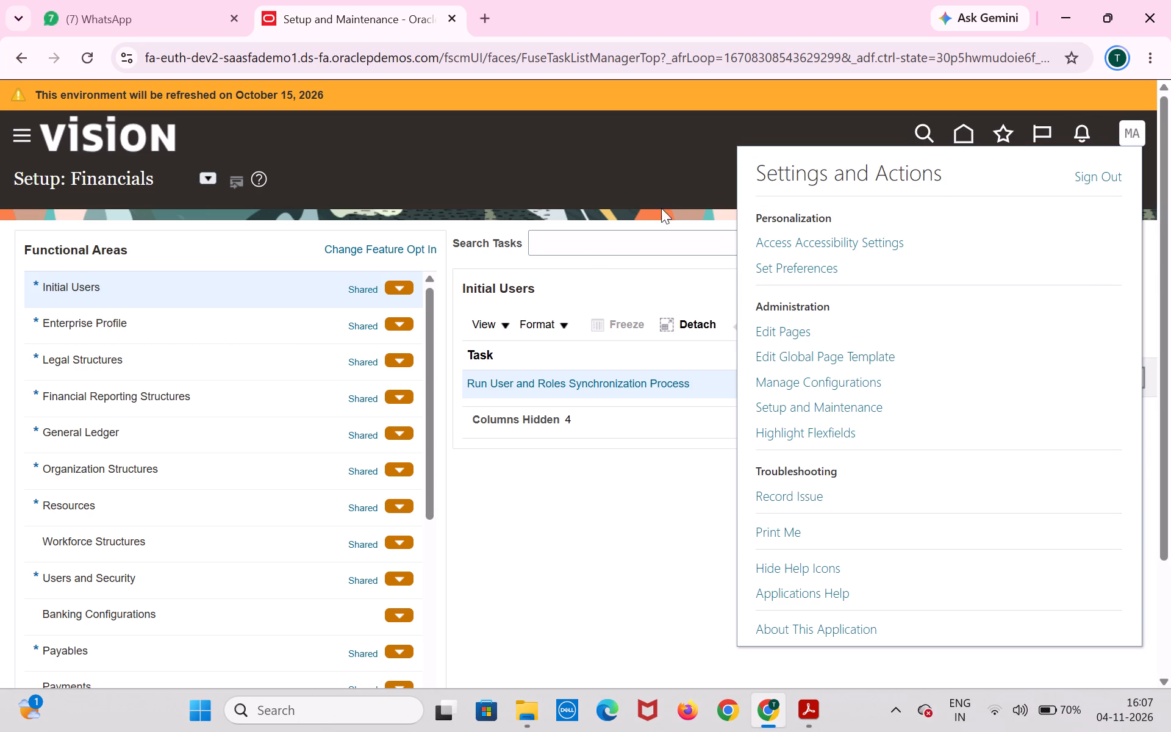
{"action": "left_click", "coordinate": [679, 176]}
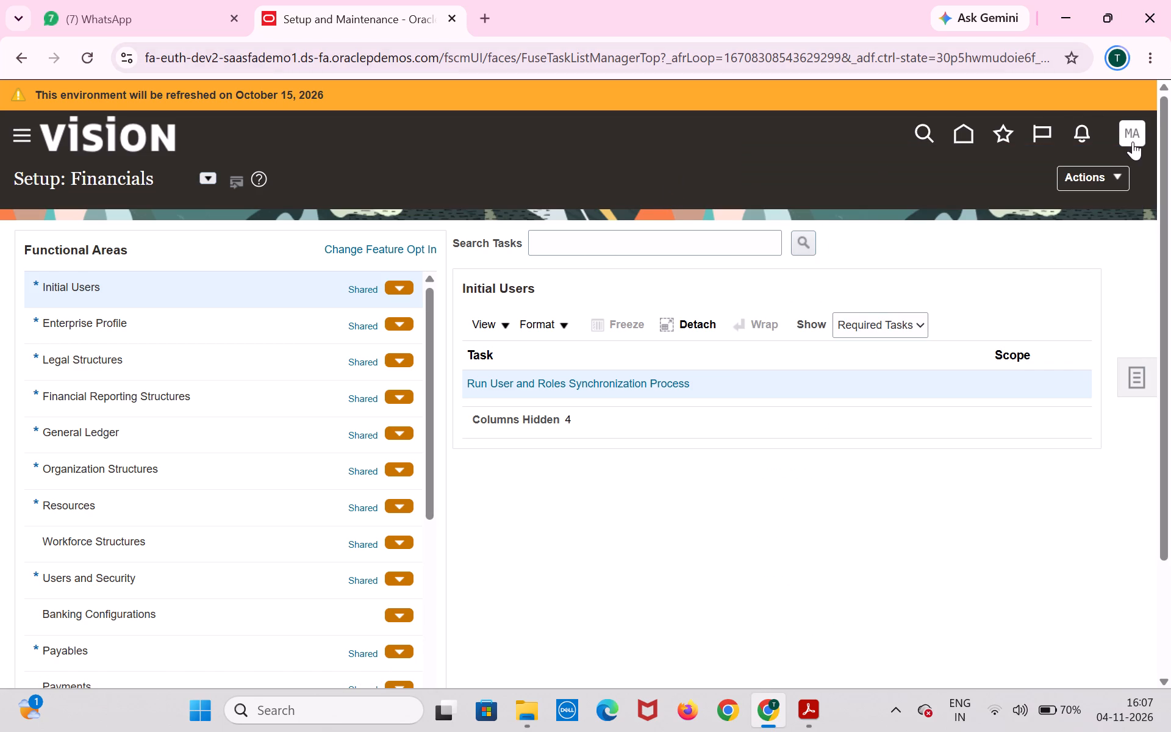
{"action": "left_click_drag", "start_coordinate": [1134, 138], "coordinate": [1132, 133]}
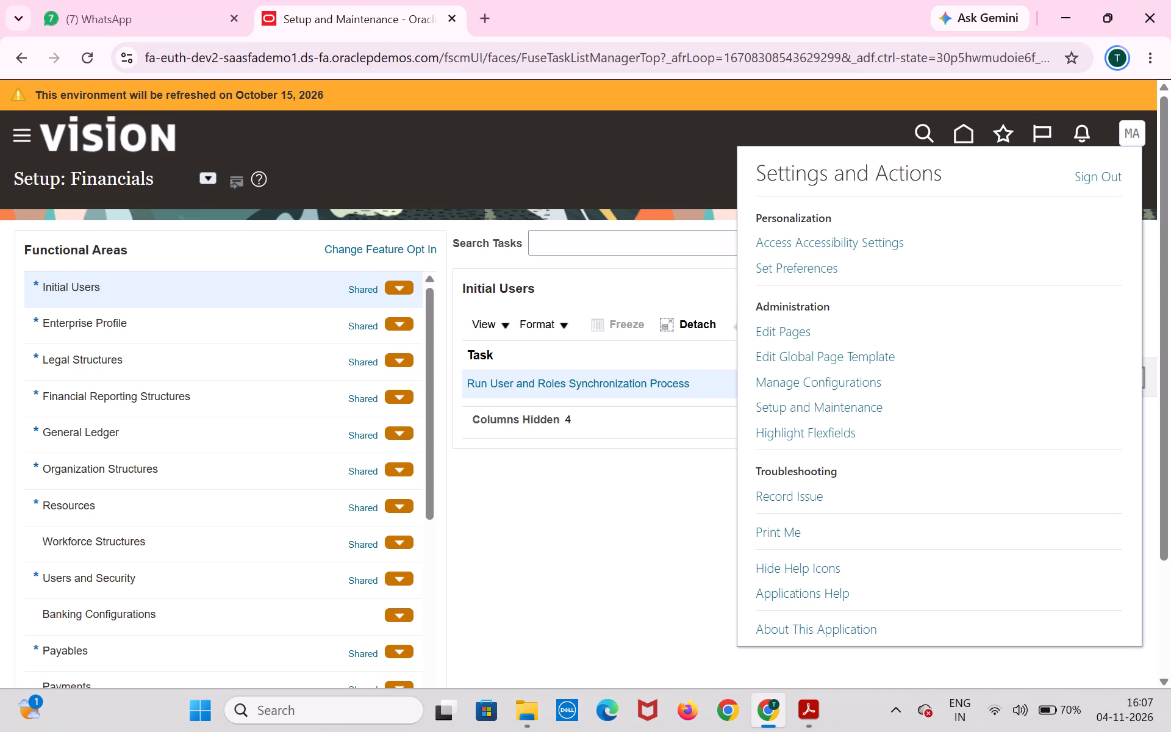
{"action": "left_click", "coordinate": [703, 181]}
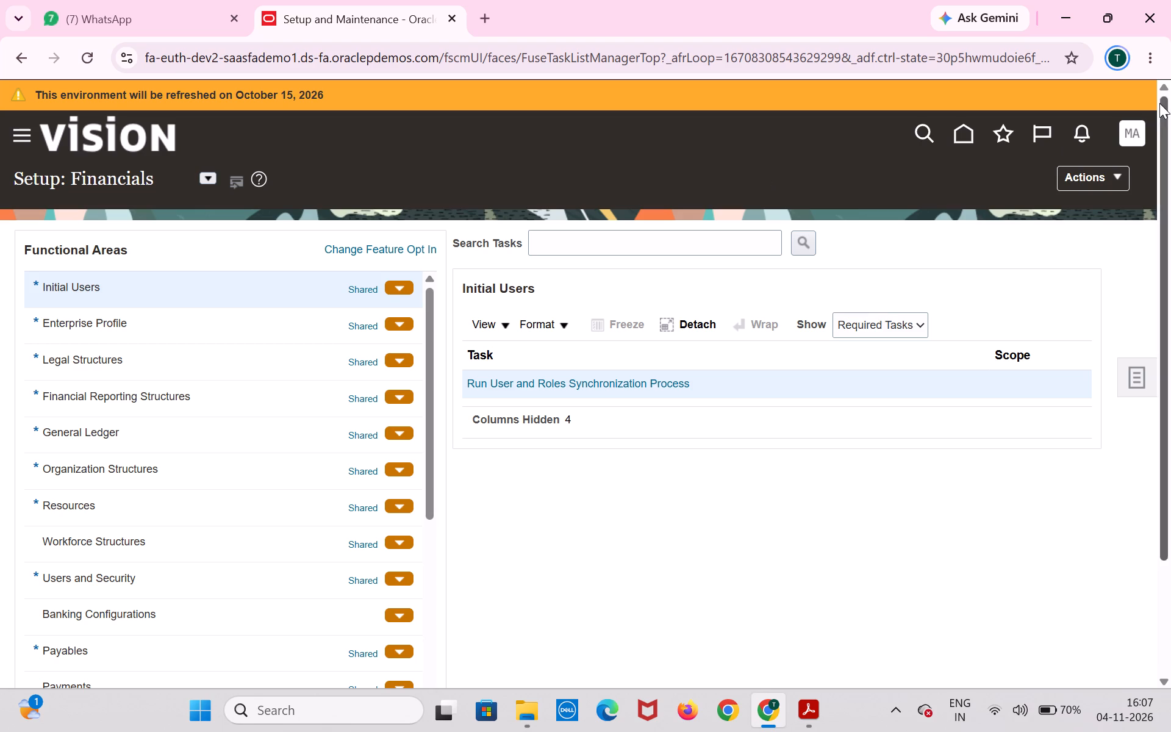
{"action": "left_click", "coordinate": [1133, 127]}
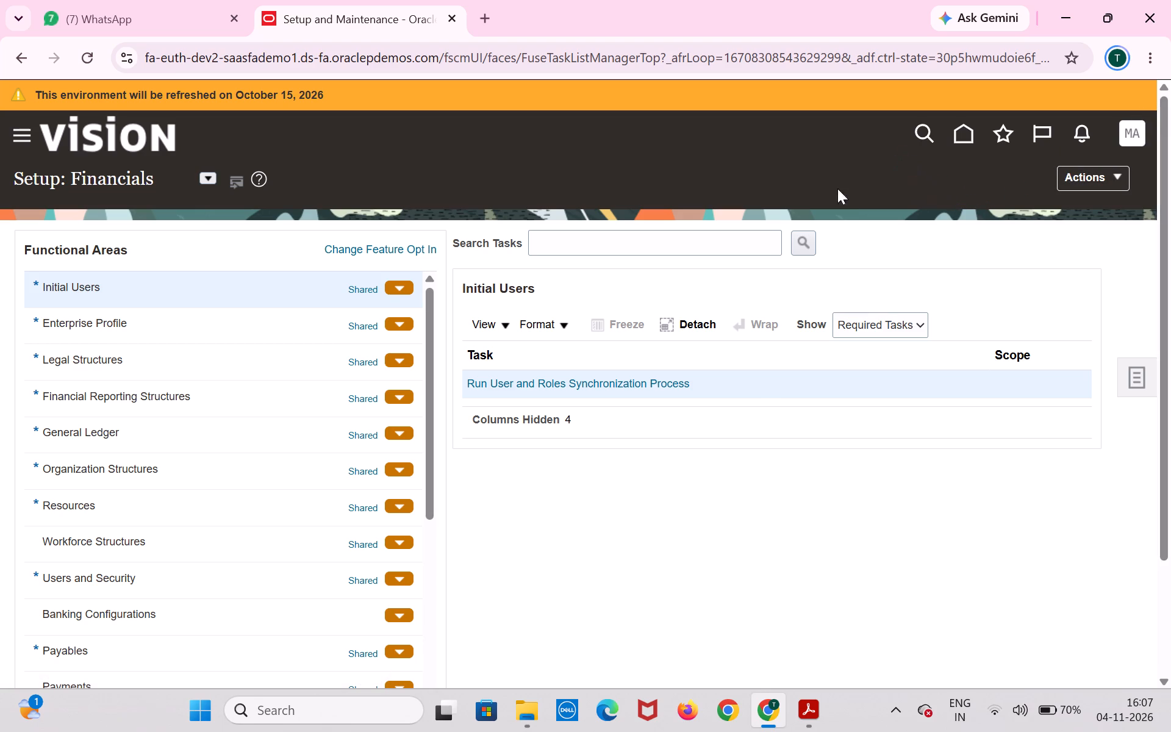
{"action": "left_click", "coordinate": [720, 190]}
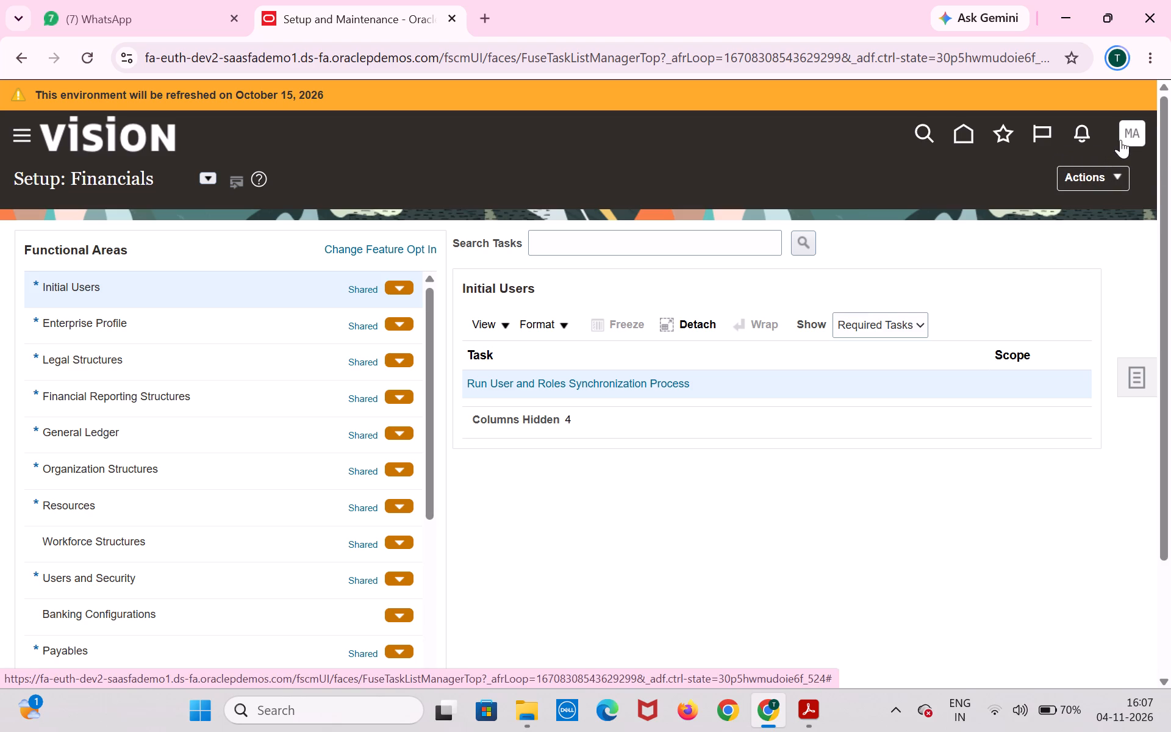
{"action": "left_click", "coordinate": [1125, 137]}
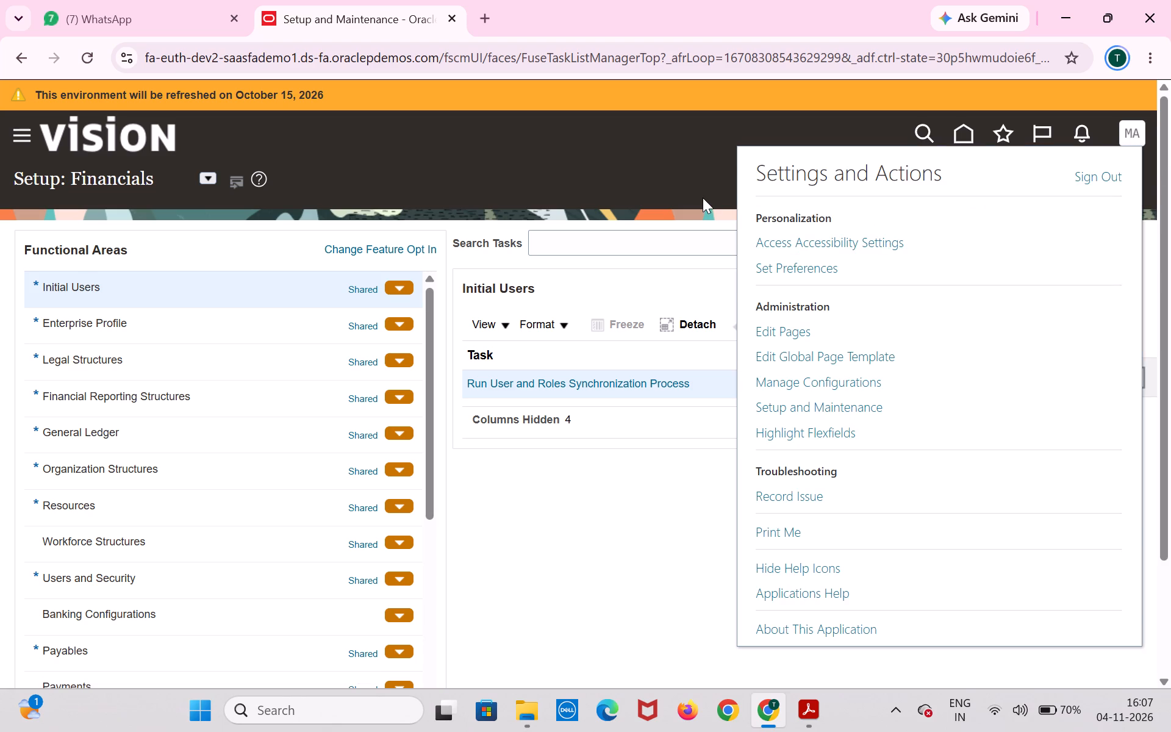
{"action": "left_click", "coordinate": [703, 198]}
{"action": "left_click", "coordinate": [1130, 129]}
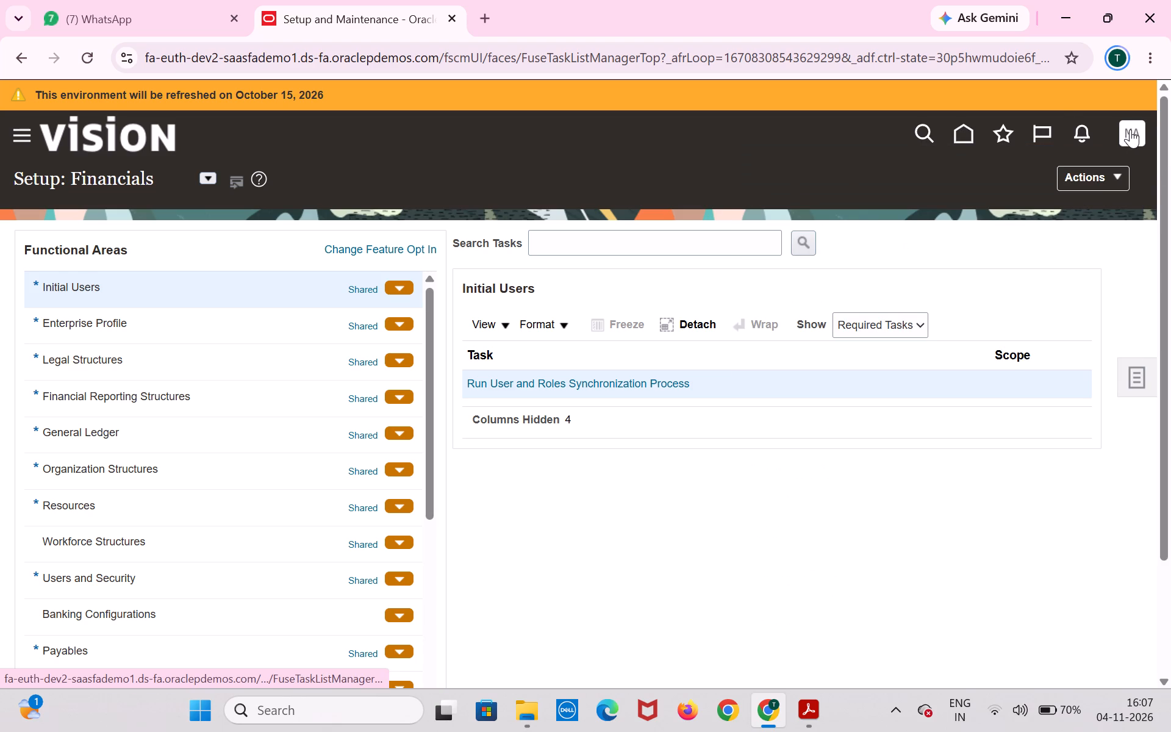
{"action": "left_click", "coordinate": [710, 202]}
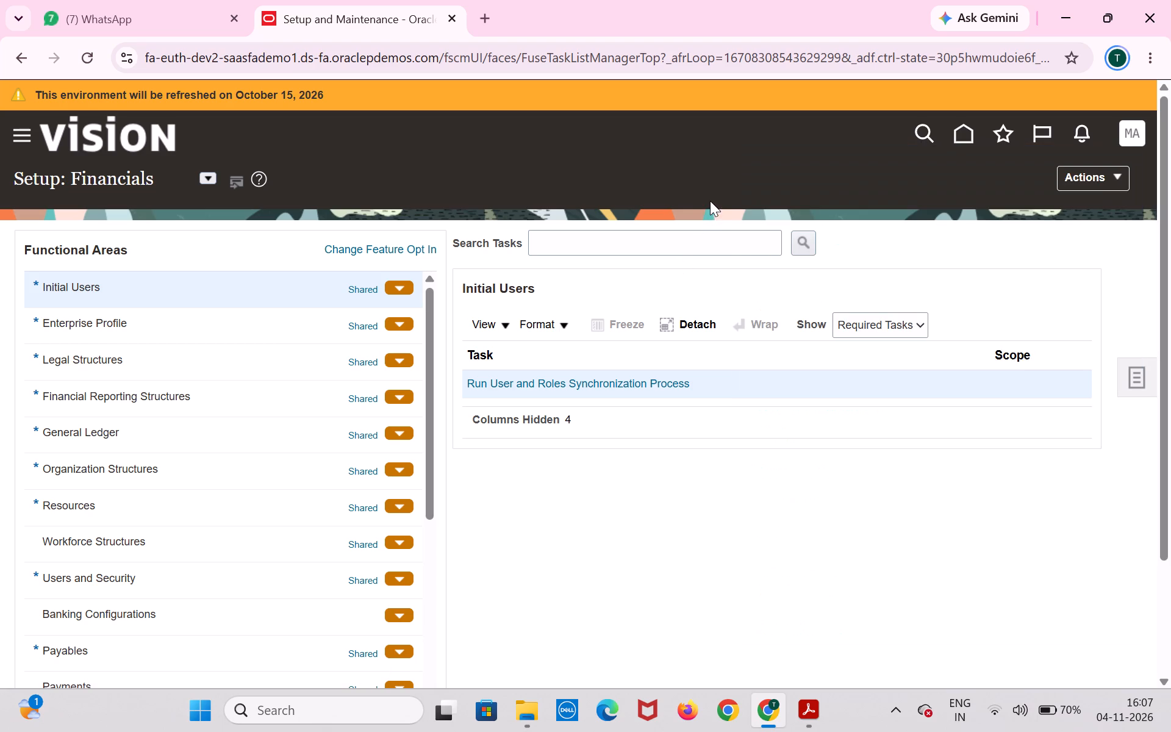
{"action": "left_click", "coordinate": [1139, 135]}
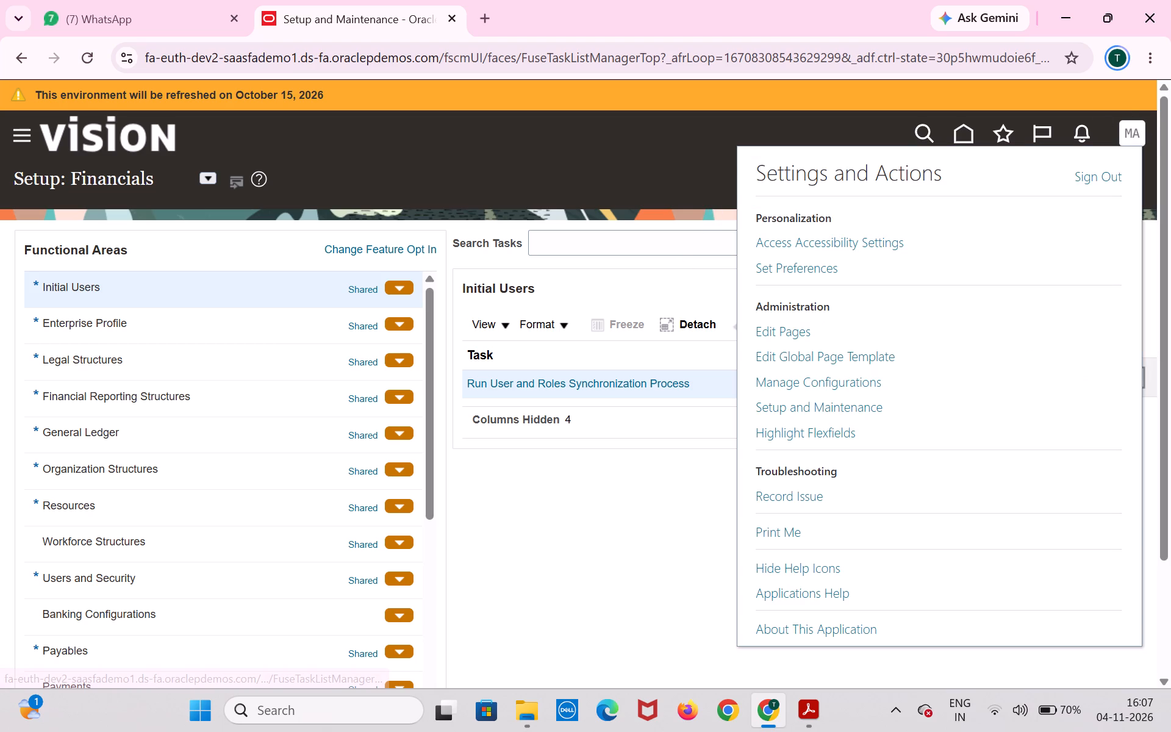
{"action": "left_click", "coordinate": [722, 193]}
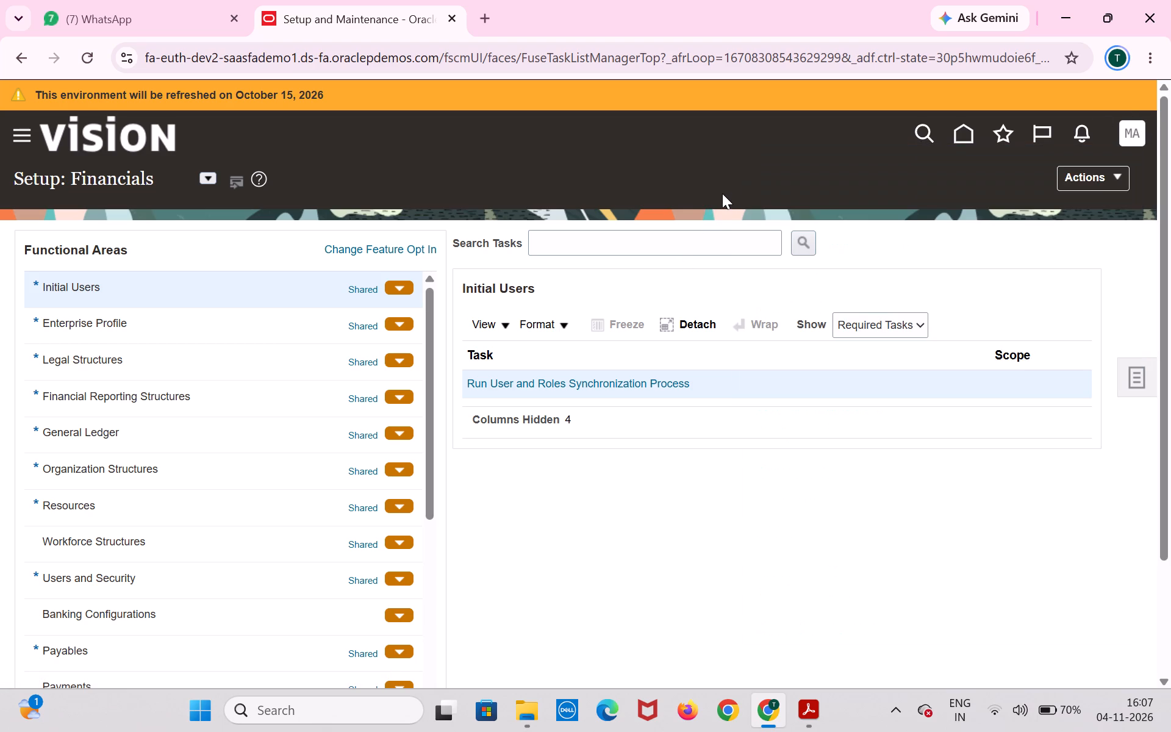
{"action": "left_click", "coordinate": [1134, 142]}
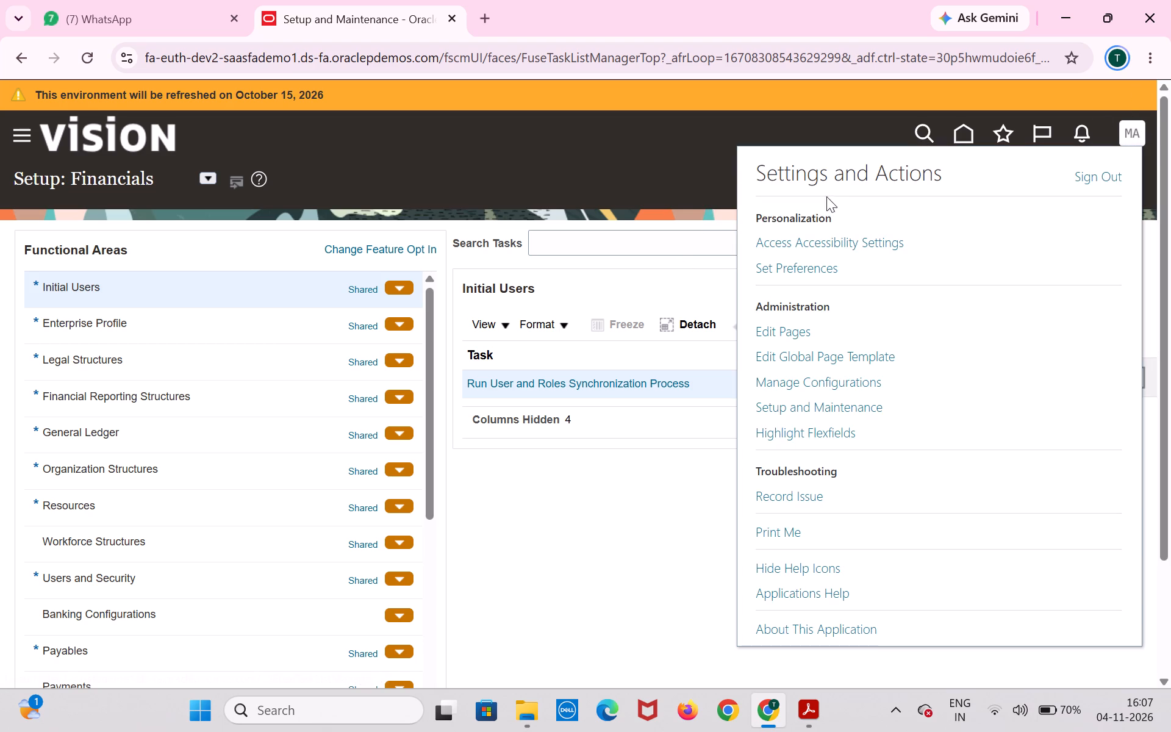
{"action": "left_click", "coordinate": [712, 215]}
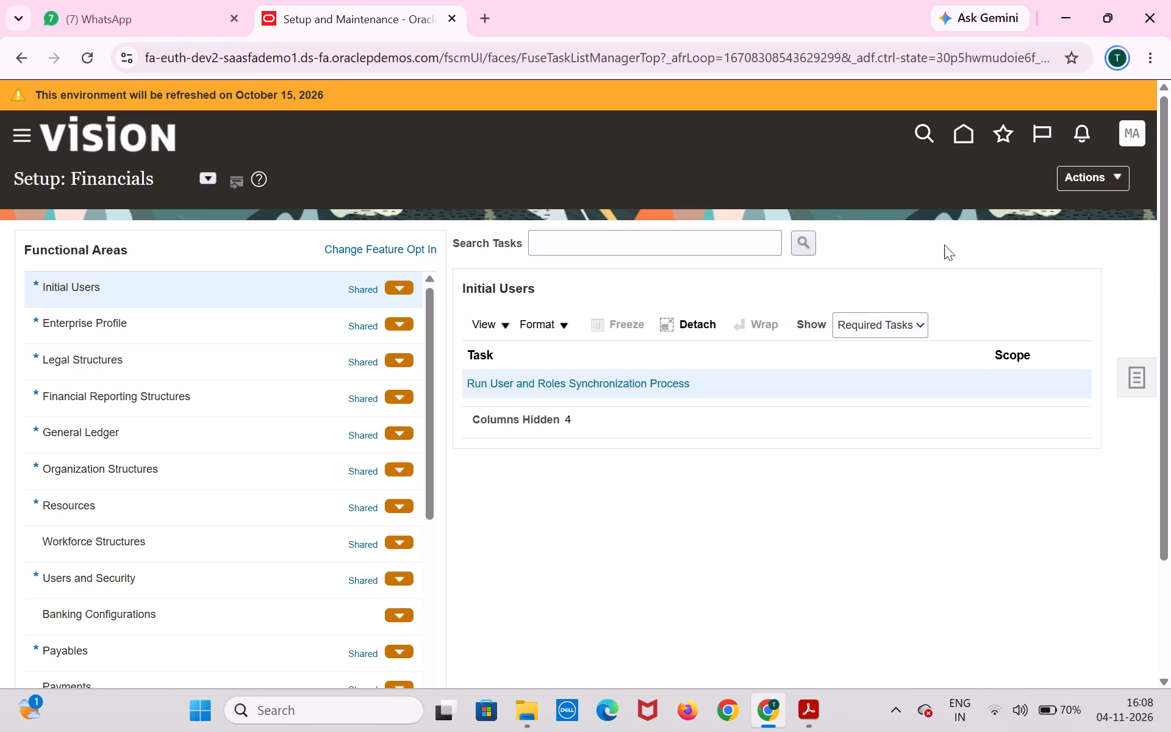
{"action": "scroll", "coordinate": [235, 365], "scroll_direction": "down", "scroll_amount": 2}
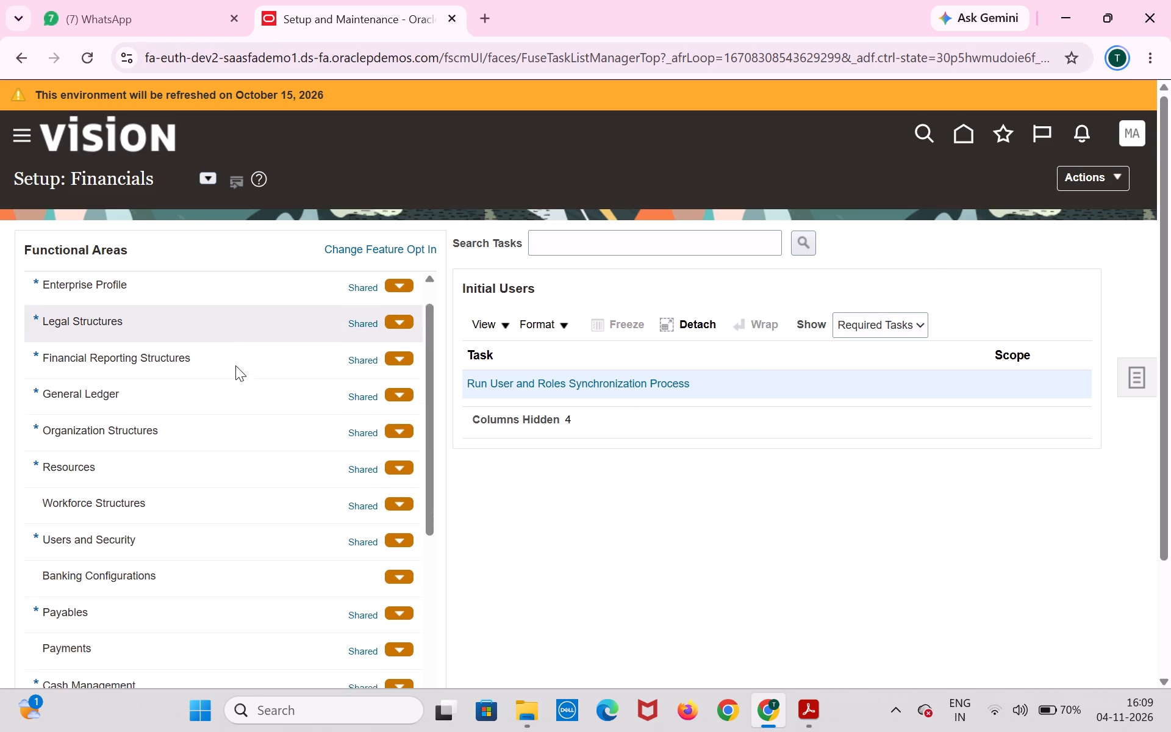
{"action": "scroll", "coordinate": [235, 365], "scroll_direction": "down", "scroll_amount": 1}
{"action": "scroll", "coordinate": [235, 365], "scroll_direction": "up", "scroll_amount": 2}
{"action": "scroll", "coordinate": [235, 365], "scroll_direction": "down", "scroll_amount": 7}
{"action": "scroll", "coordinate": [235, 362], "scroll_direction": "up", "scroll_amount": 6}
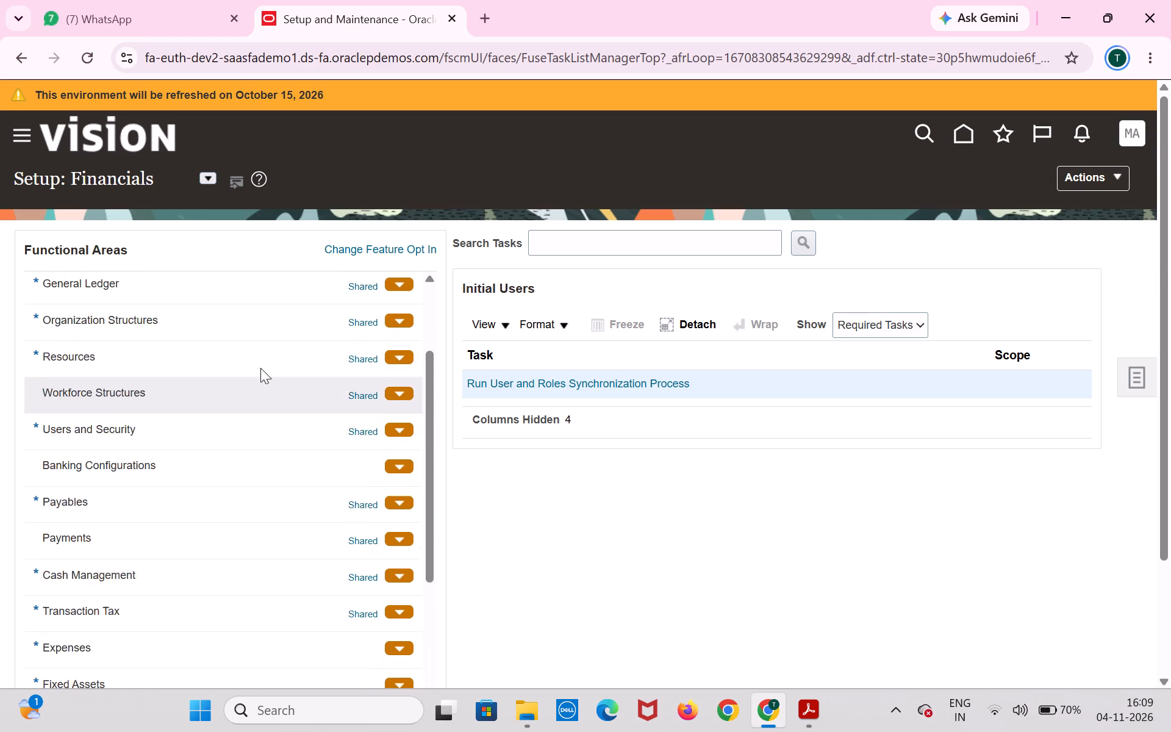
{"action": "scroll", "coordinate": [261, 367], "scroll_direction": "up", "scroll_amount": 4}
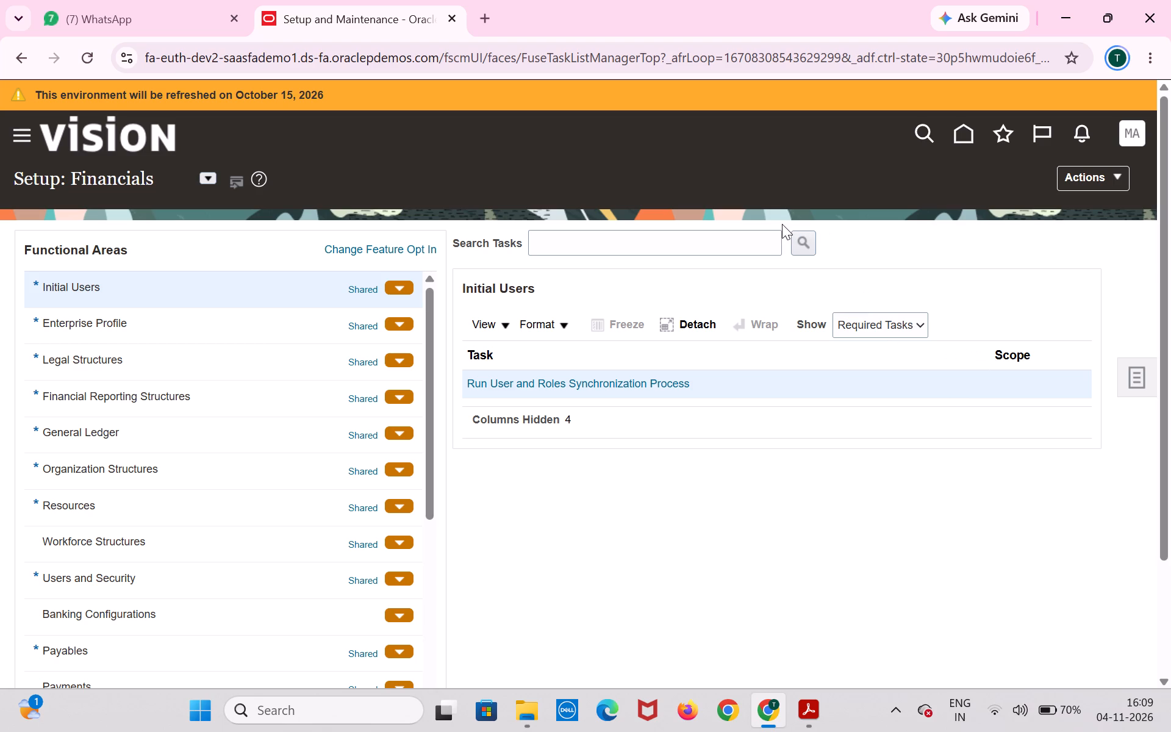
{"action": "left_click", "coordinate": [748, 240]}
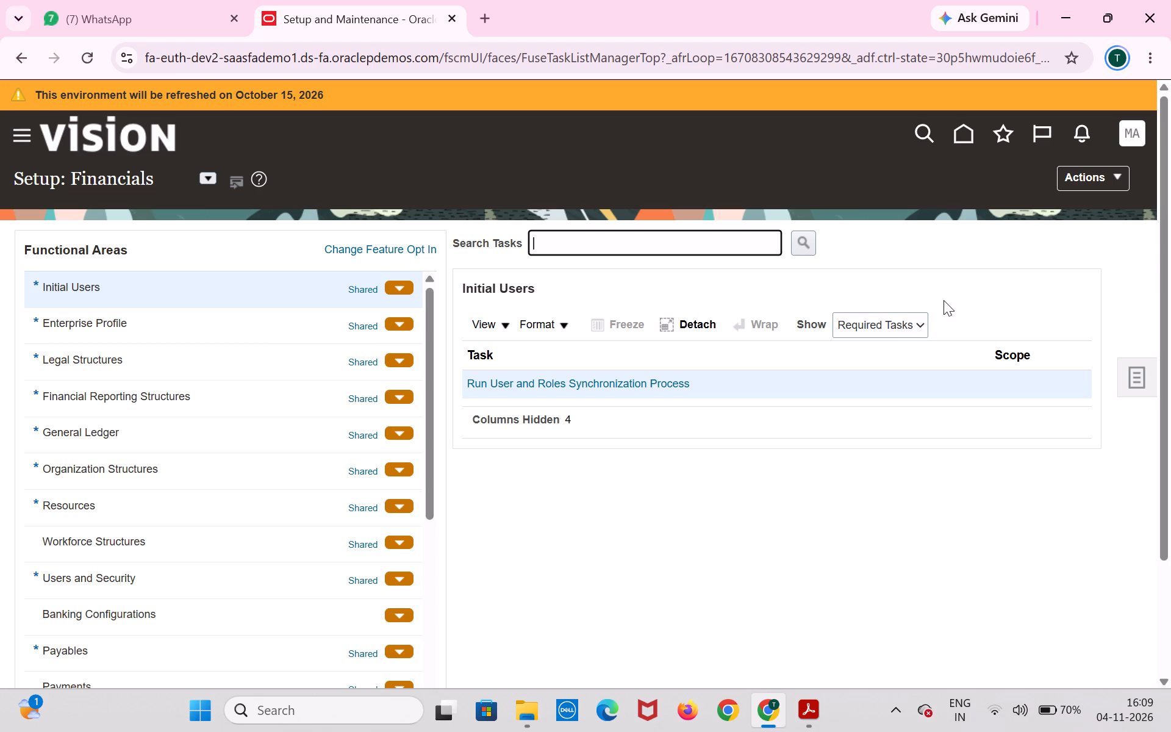
Open the Manage Chart of Accounts Structures task under Financial Reporting Structures and search for all key flexfields.
{"action": "left_click", "coordinate": [190, 386]}
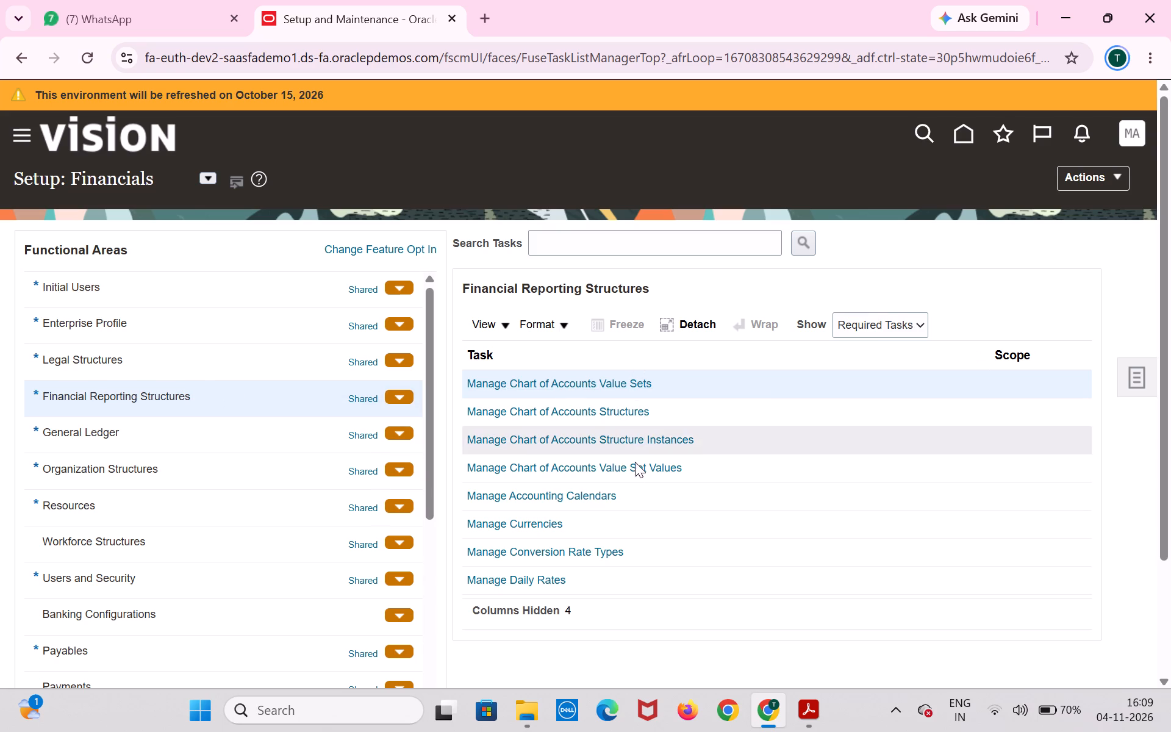
{"action": "left_click", "coordinate": [627, 415]}
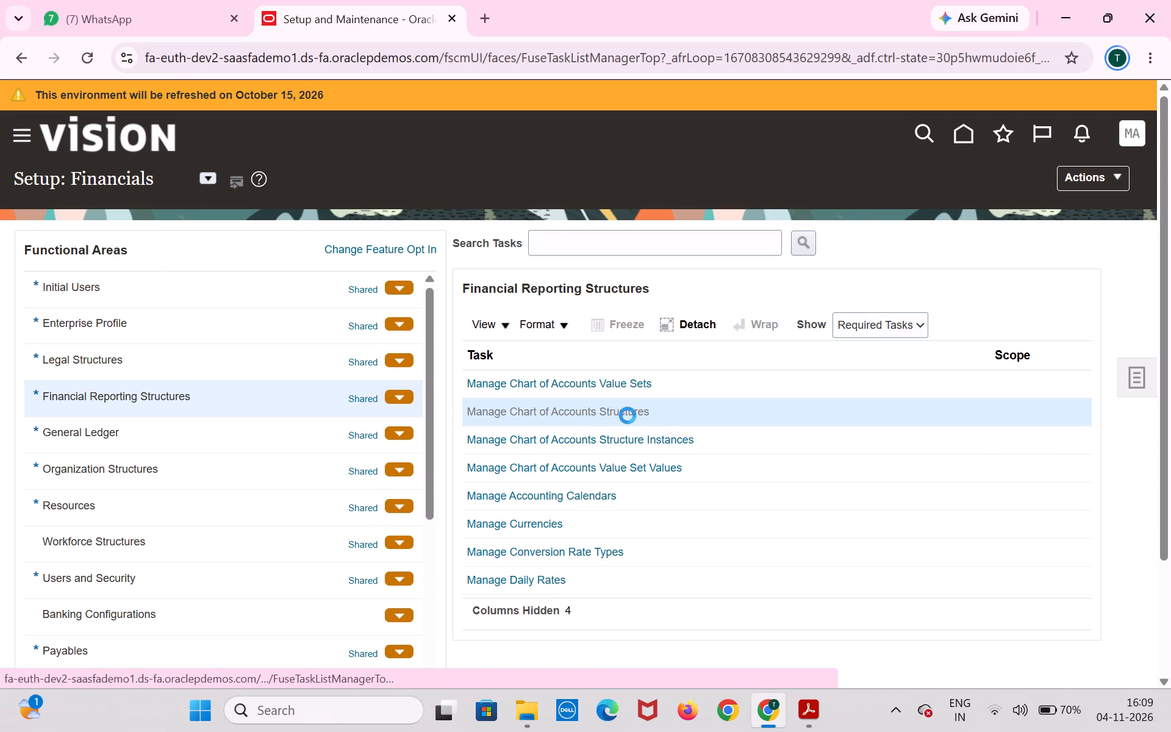
{"action": "left_click_drag", "start_coordinate": [731, 428], "coordinate": [1054, 416]}
{"action": "left_click", "coordinate": [1007, 390]}
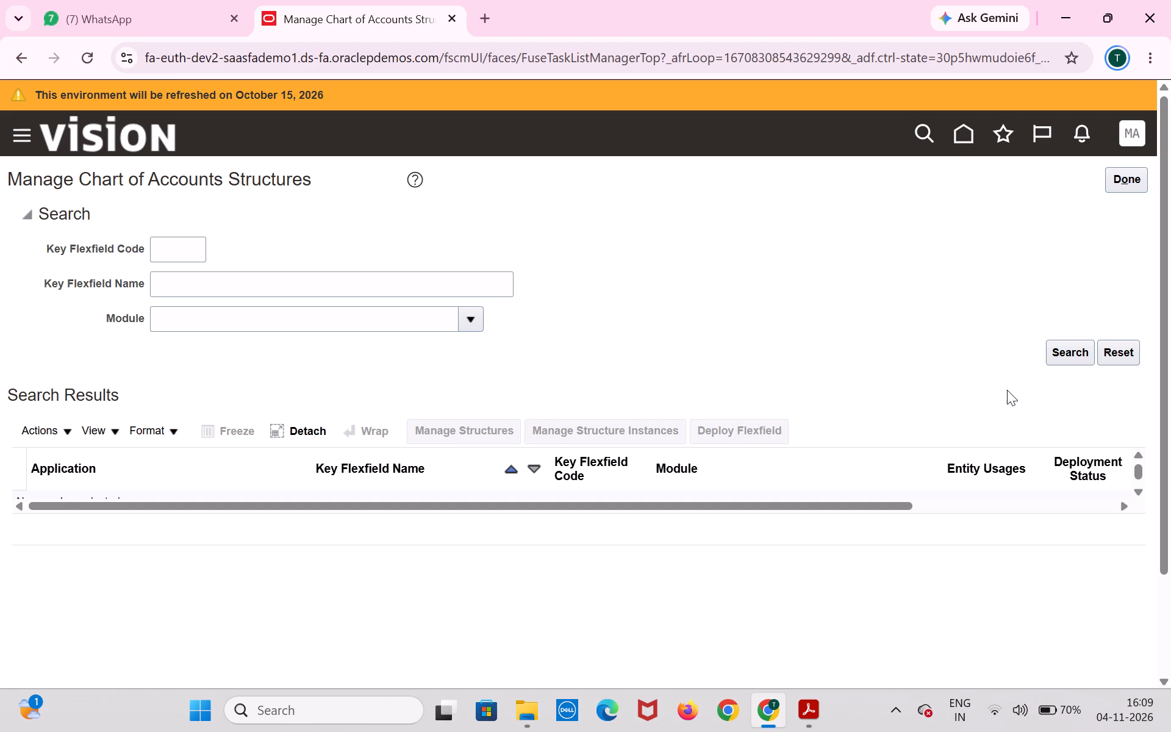
{"action": "left_click", "coordinate": [1067, 356]}
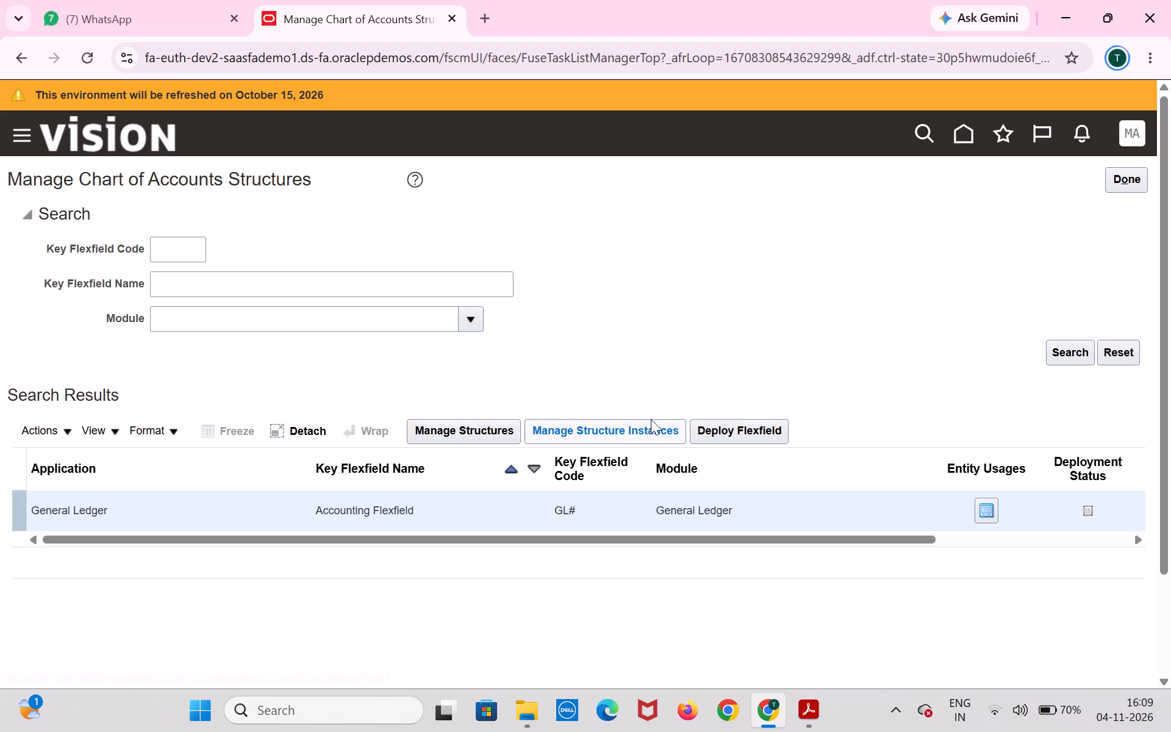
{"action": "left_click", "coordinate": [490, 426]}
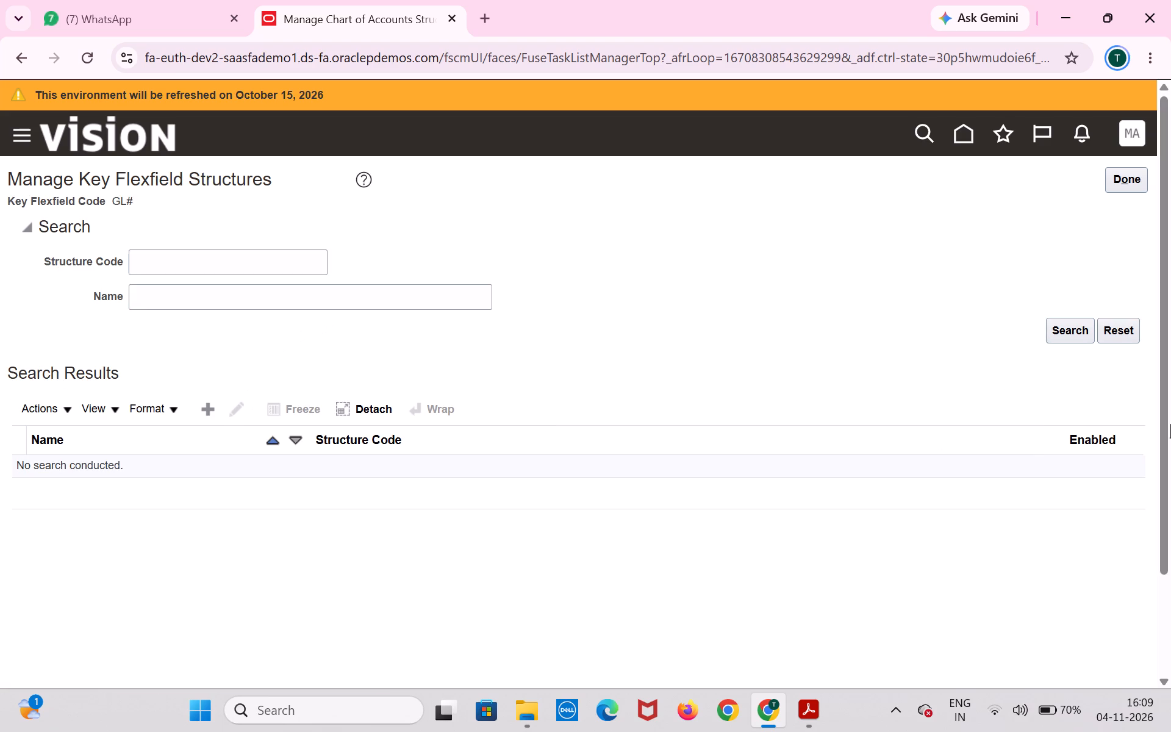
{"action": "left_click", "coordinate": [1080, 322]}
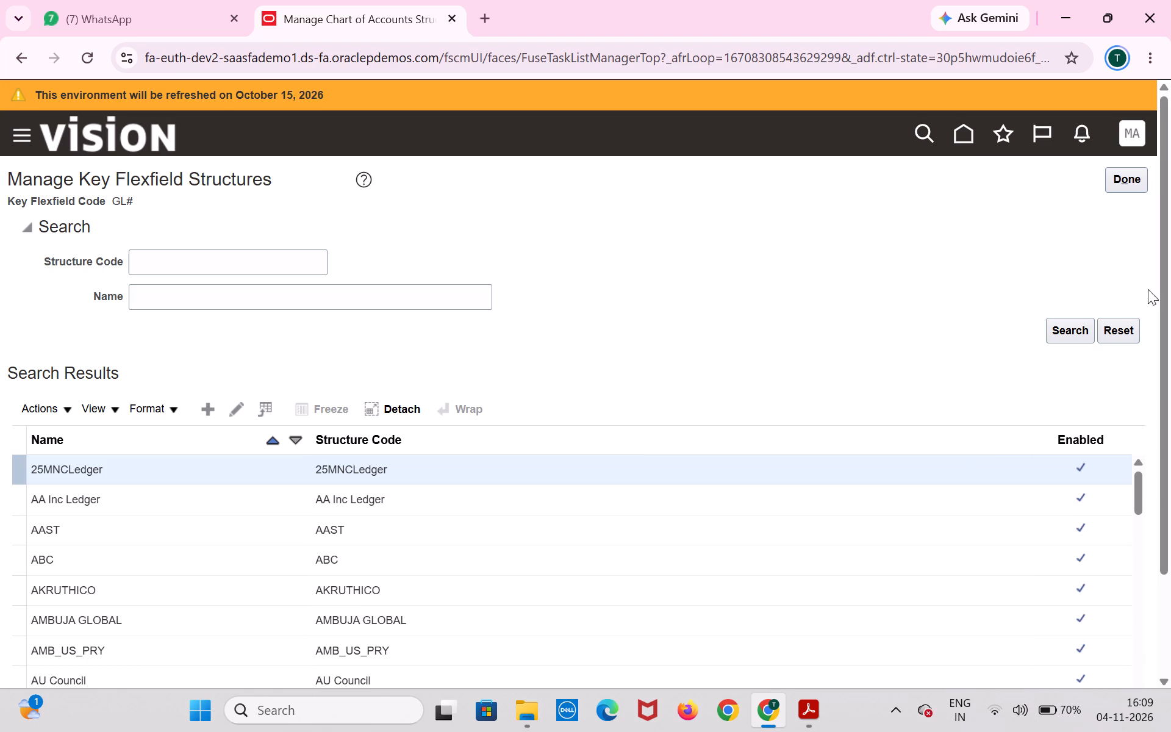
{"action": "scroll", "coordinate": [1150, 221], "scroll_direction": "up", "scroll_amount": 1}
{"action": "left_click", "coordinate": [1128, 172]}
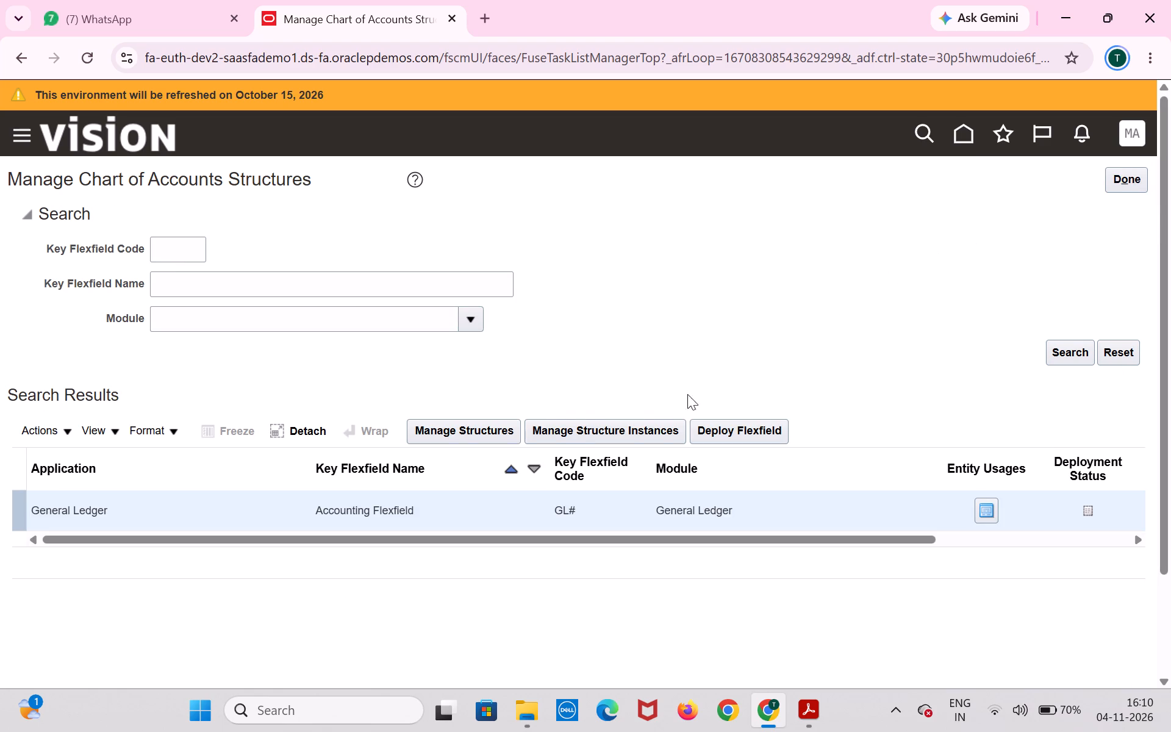
Search the Accounting Flexfield's structures for the name Tata and open the Tata_KFF structure for editing.
{"action": "left_click", "coordinate": [501, 434]}
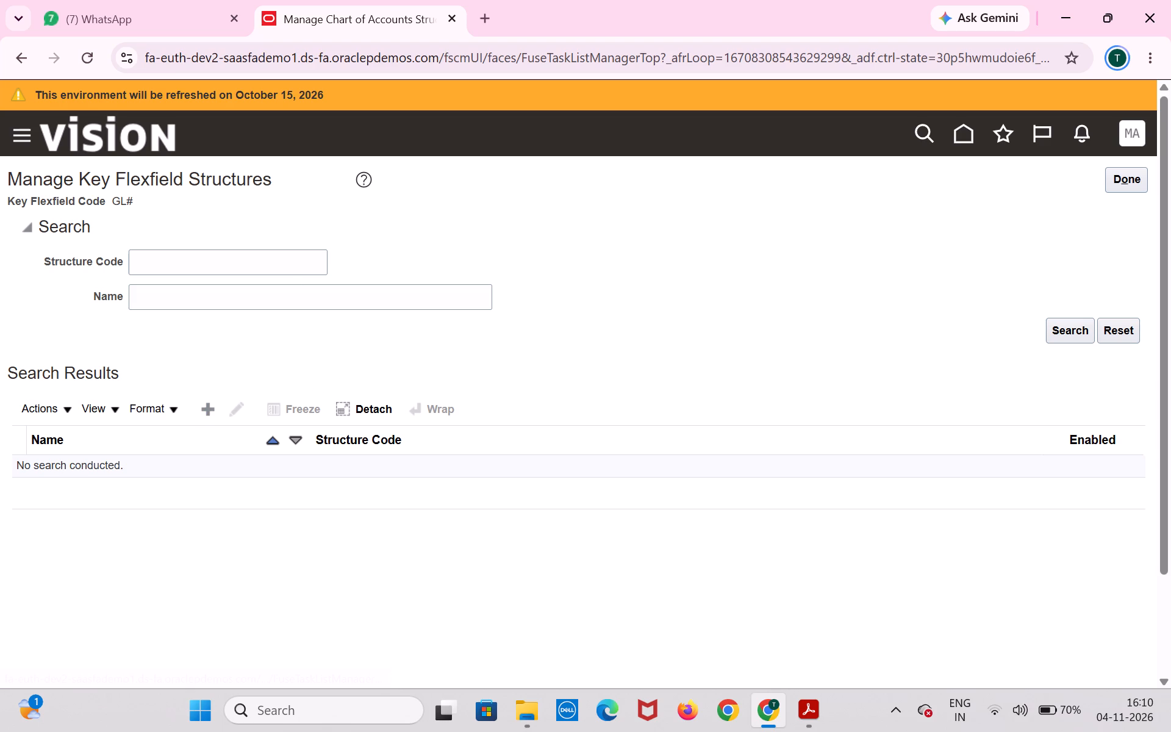
{"action": "left_click", "coordinate": [303, 286]}
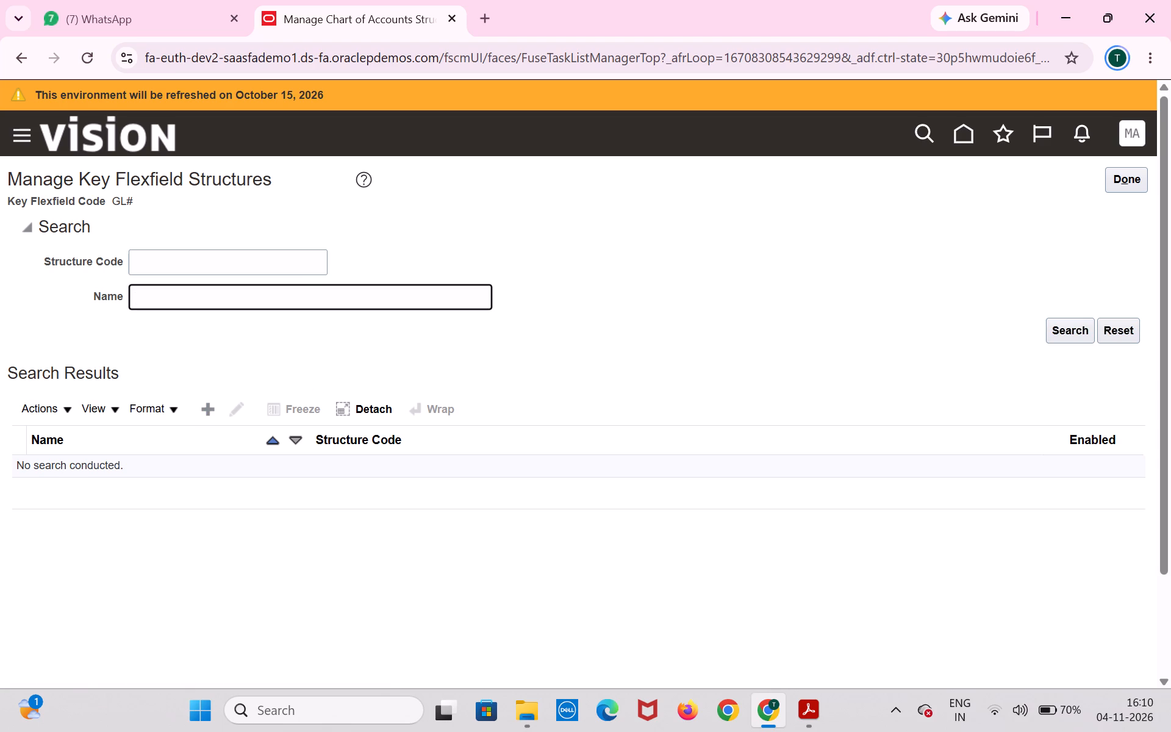
{"action": "type", "text": "Tata"}
{"action": "key", "text": "Return"}
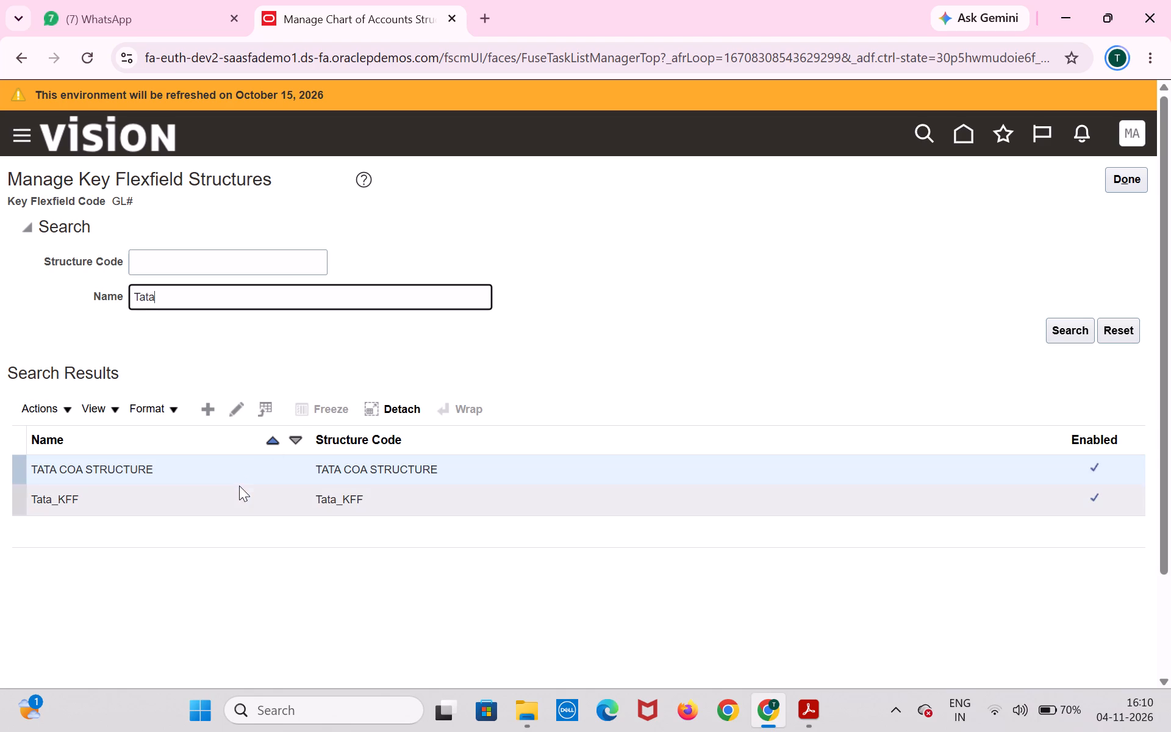
{"action": "left_click", "coordinate": [235, 492]}
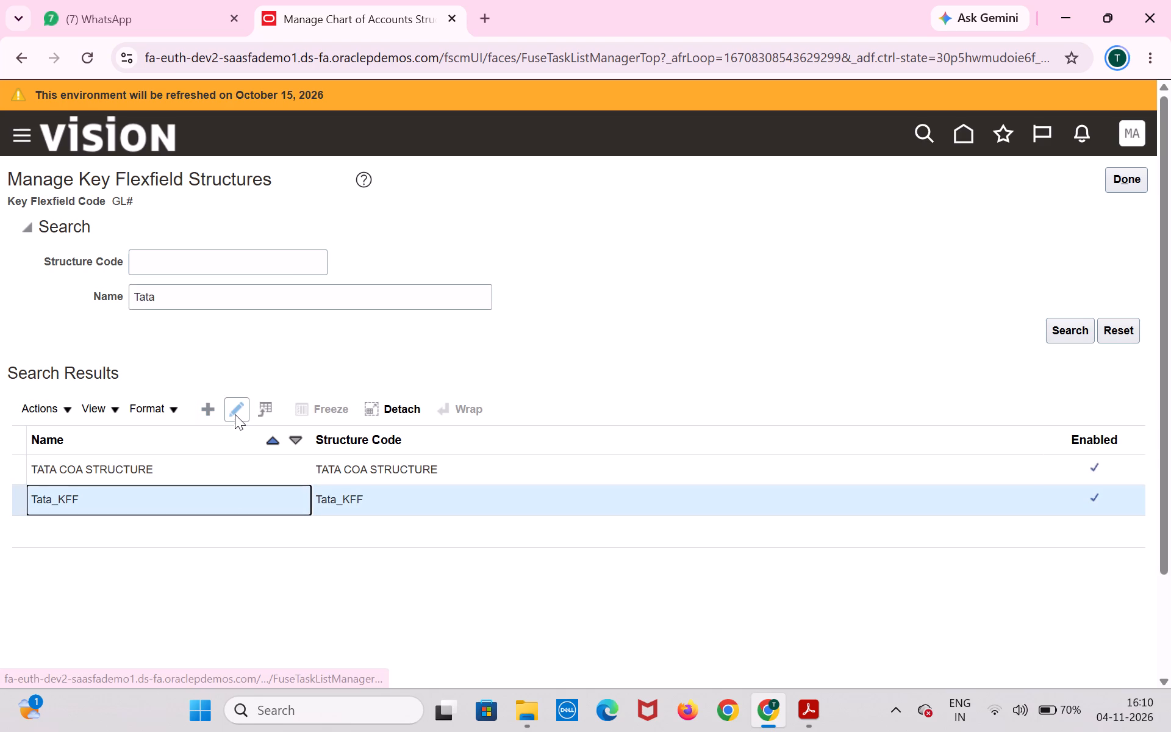
{"action": "left_click", "coordinate": [235, 414]}
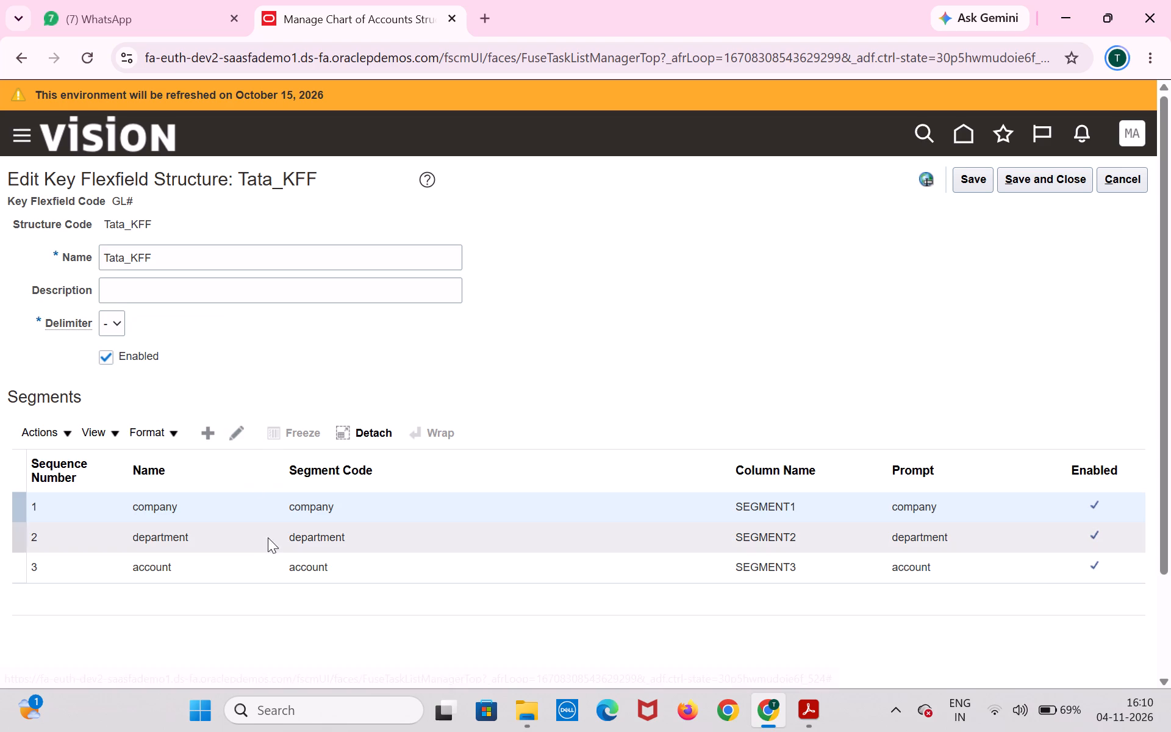
Open the account segment of the Tata_KFF structure for editing.
{"action": "left_click", "coordinate": [274, 567]}
{"action": "left_click", "coordinate": [249, 431]}
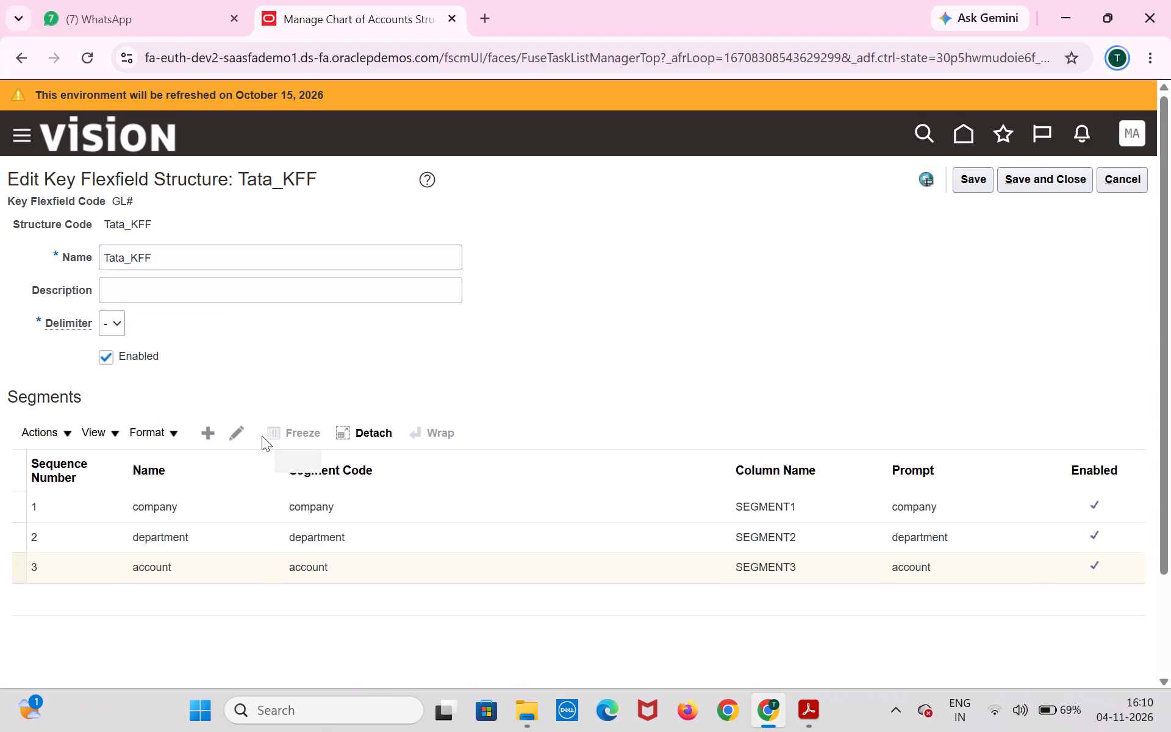
{"action": "left_click", "coordinate": [244, 426]}
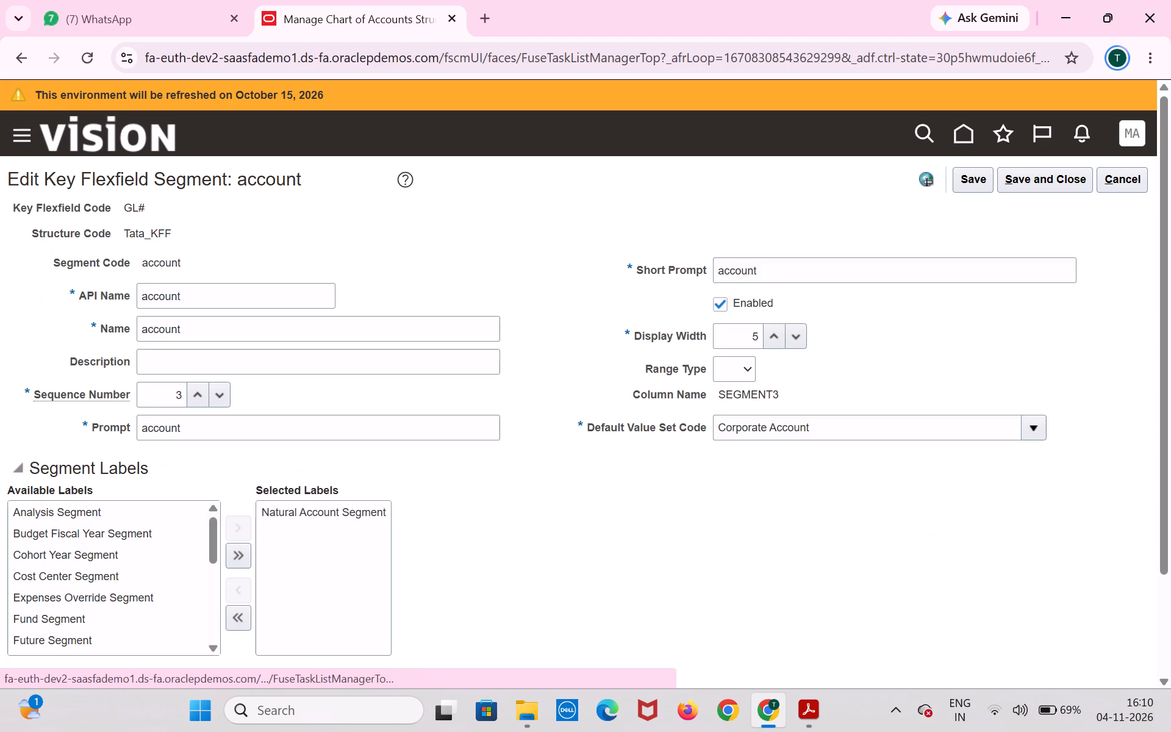
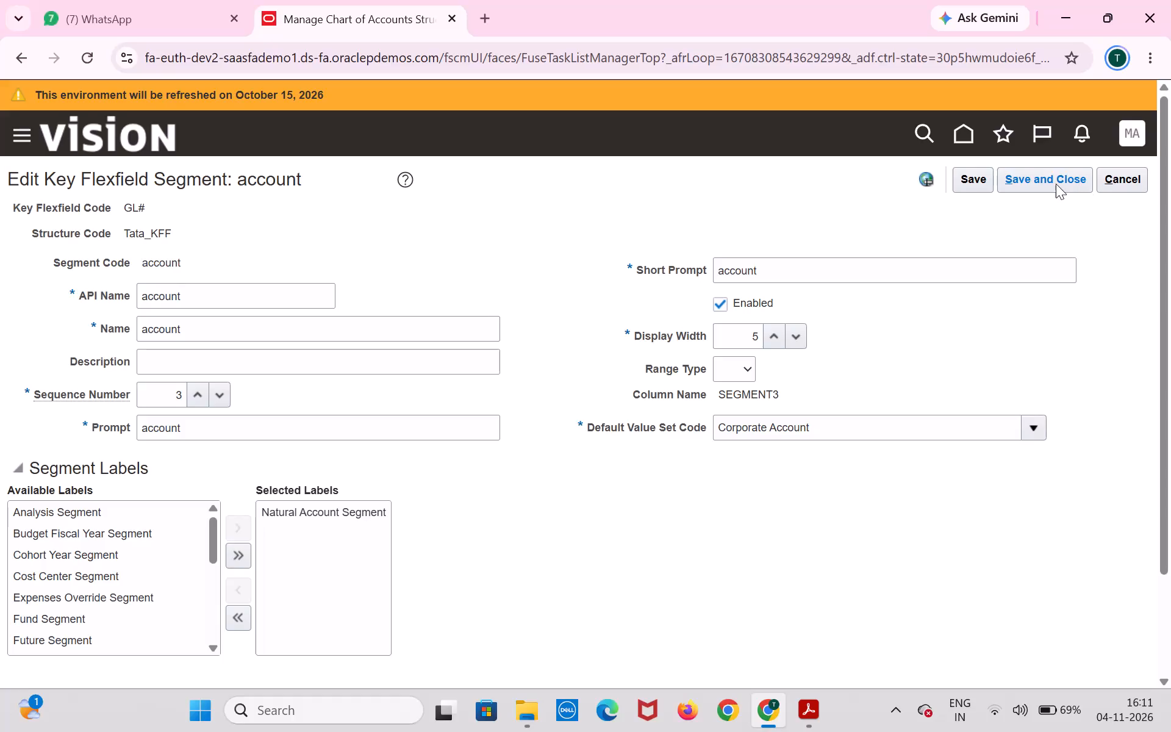
Save and close the account segment, and save and close the Tata_KFF structure.
{"action": "left_click", "coordinate": [1056, 183]}
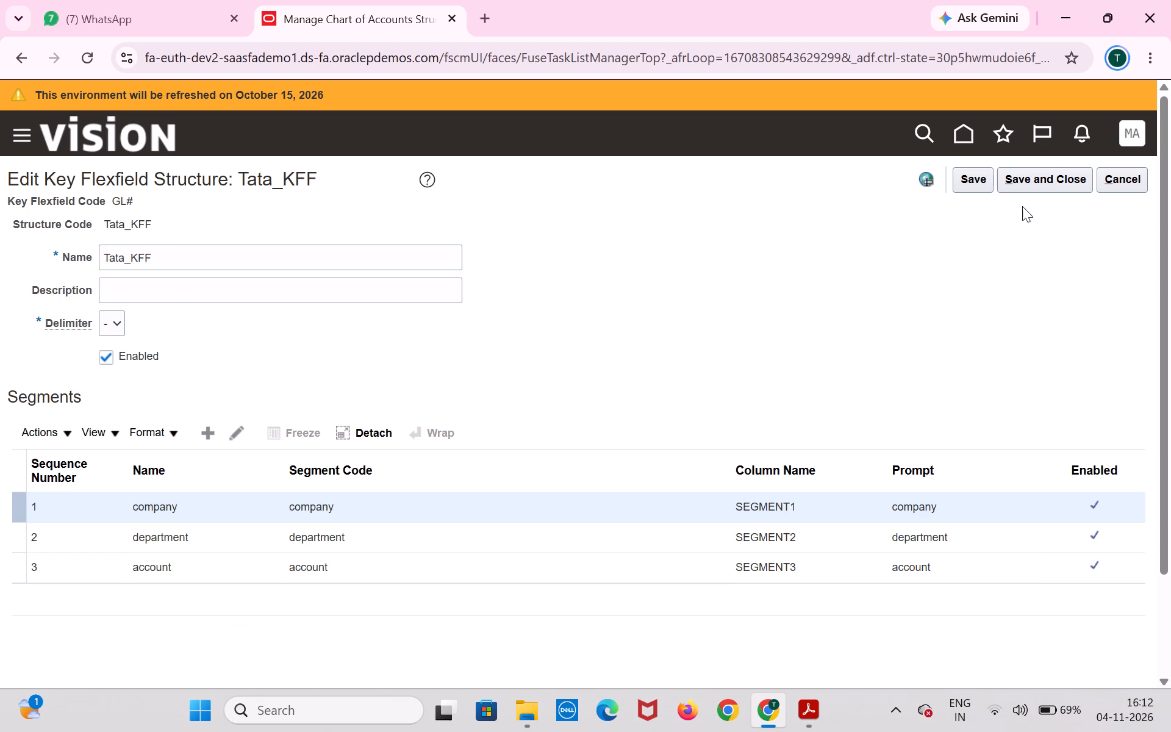
{"action": "left_click", "coordinate": [1030, 169]}
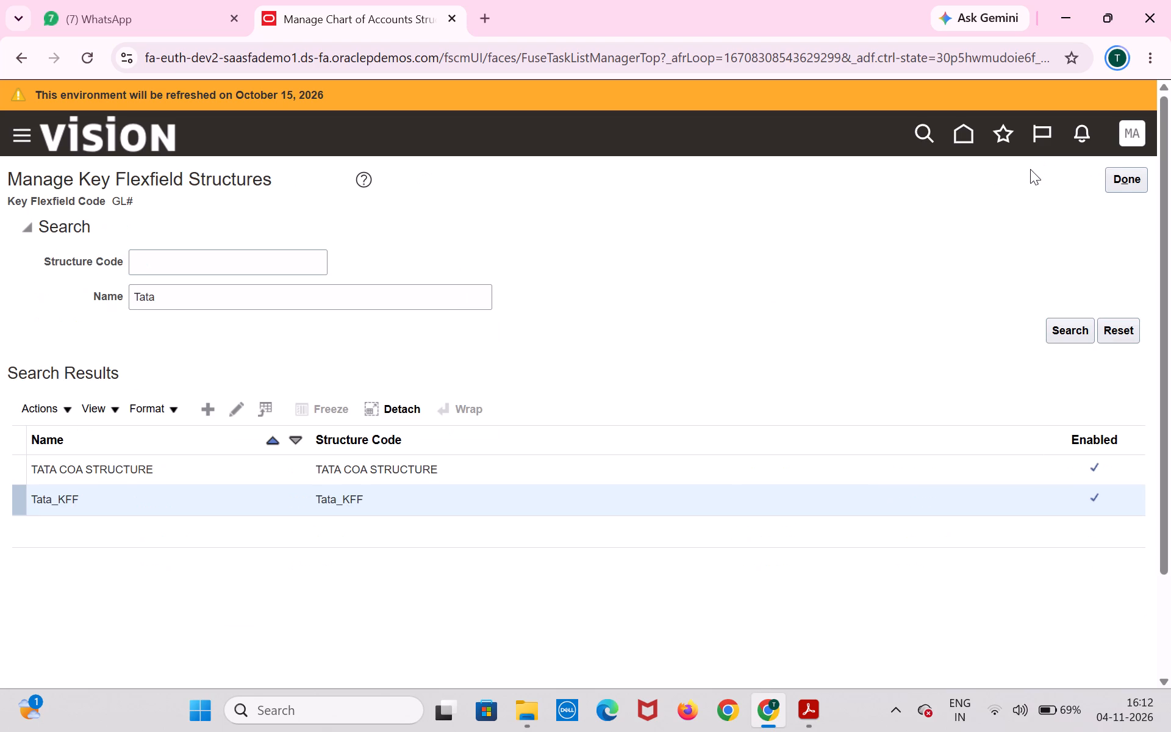
{"action": "left_click", "coordinate": [1030, 169]}
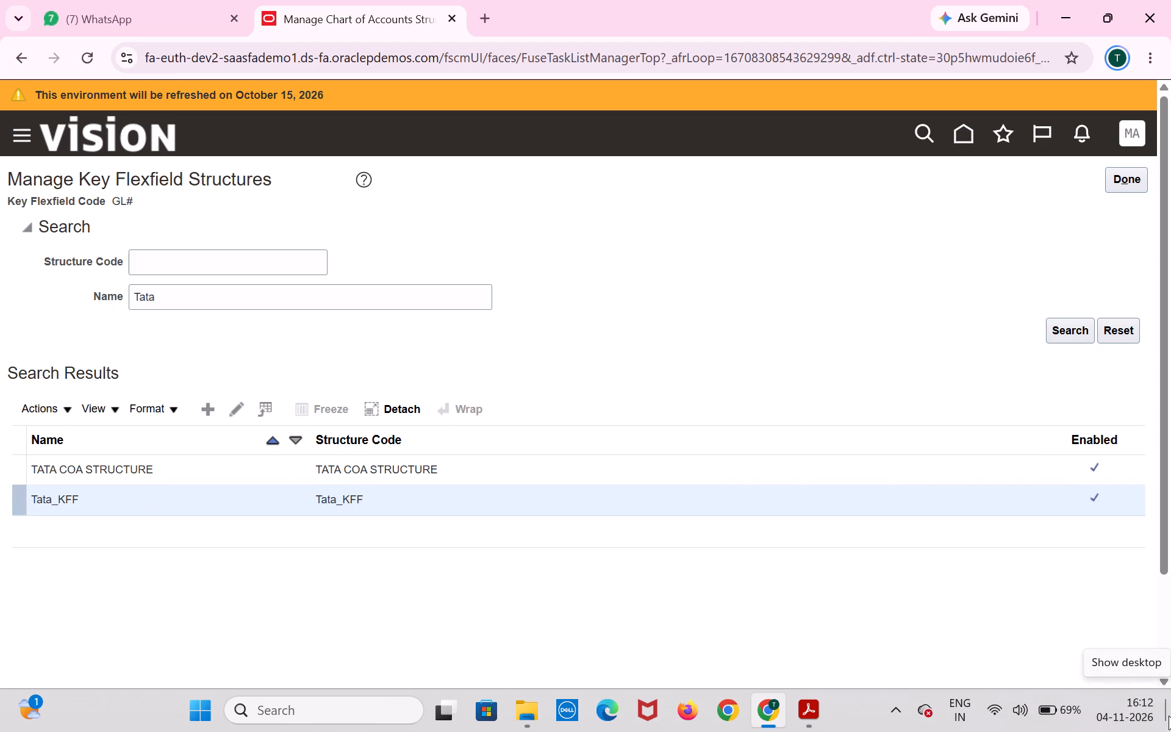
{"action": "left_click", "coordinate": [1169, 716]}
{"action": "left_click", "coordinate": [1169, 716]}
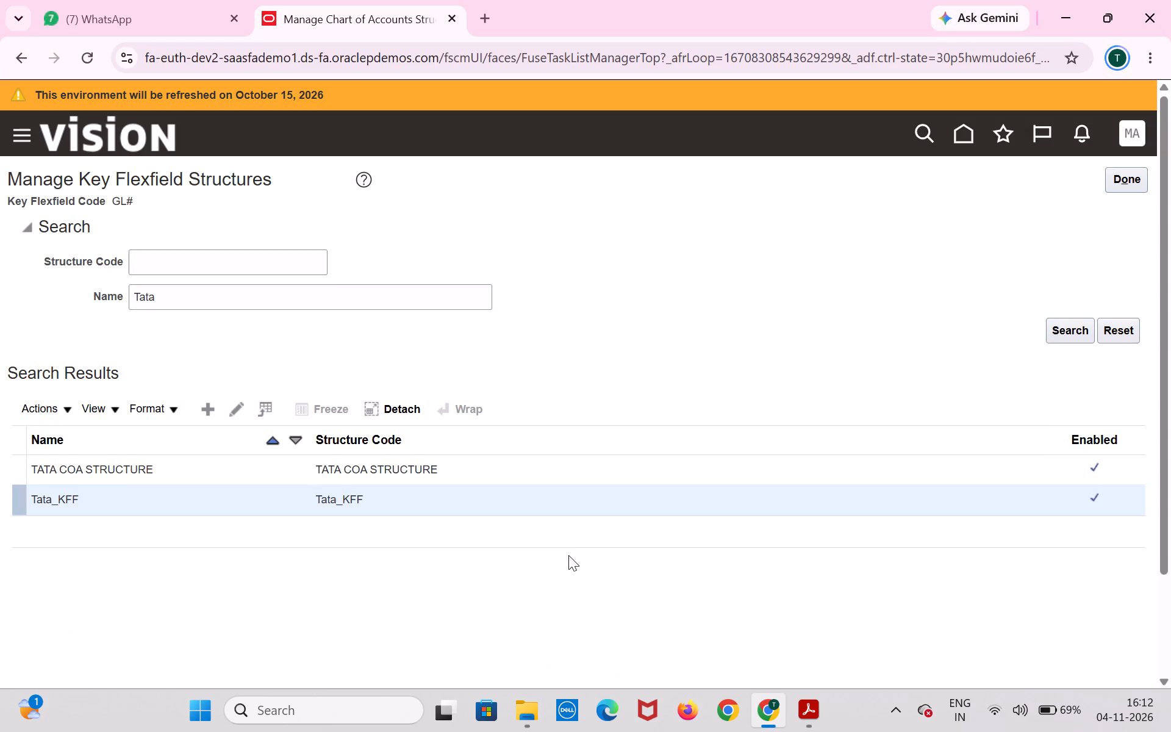
Leave the key flexfield structures, open the Accounting Flexfield's structure instances and start a search by structure instance code.
{"action": "left_click", "coordinate": [1124, 182]}
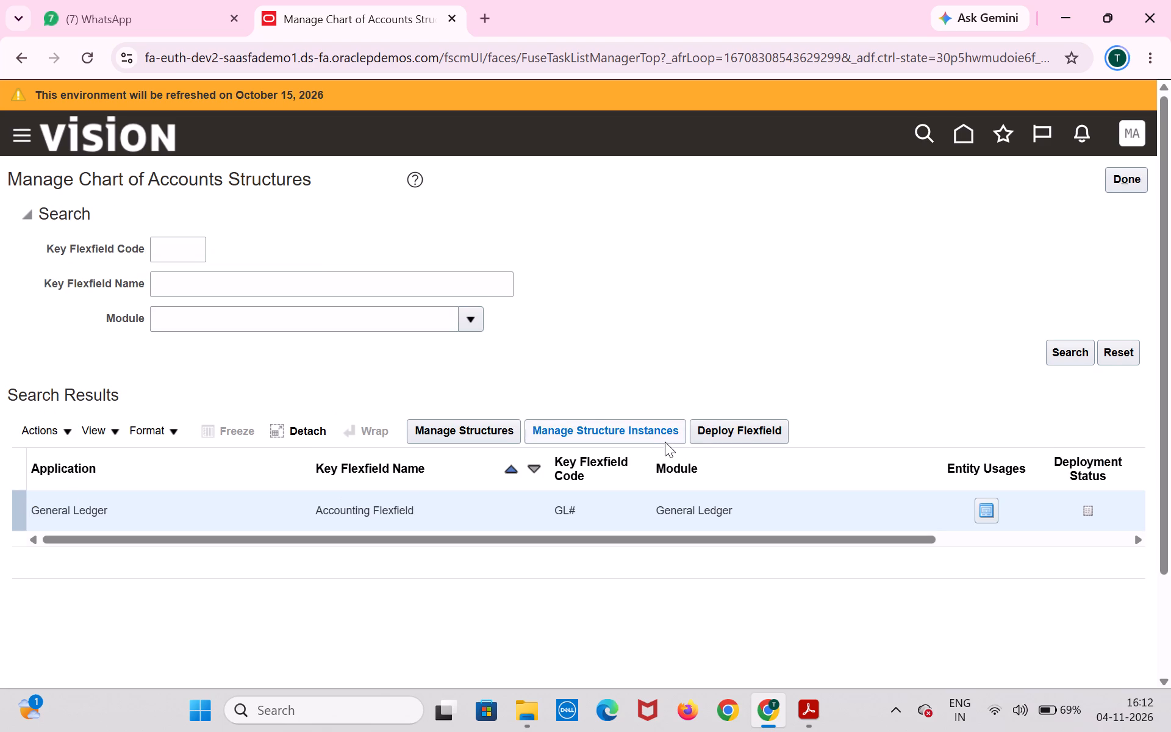
{"action": "left_click", "coordinate": [660, 430]}
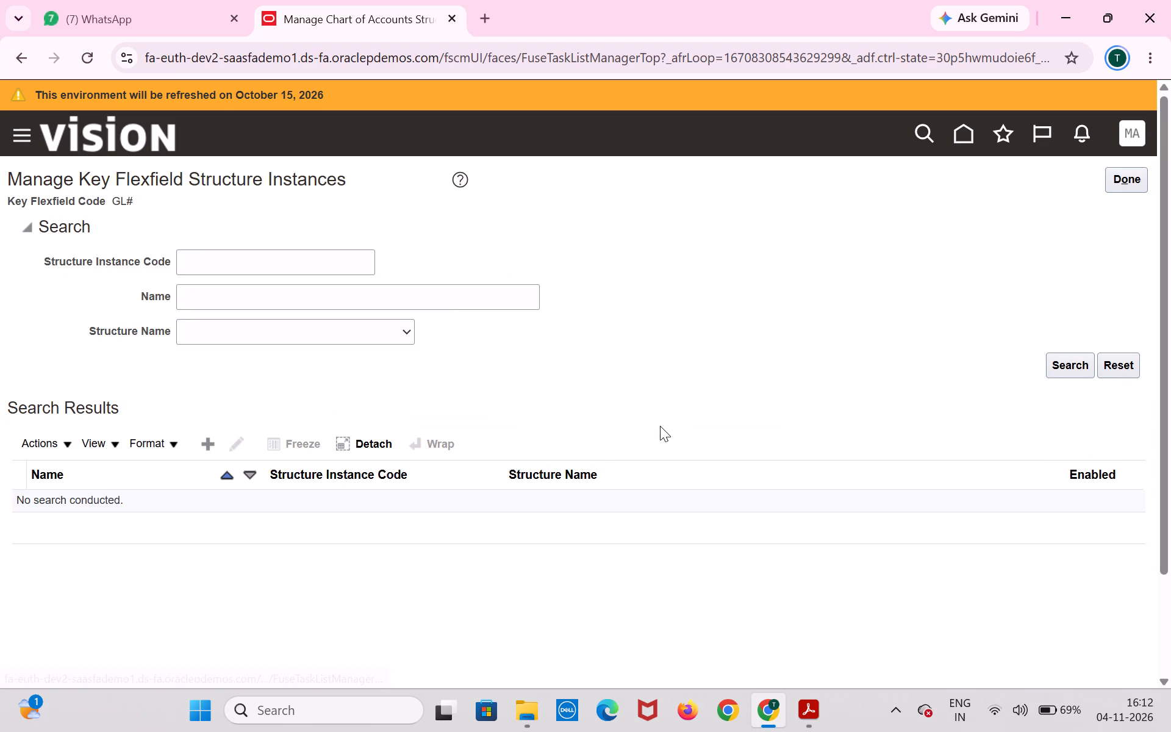
{"action": "left_click", "coordinate": [352, 253]}
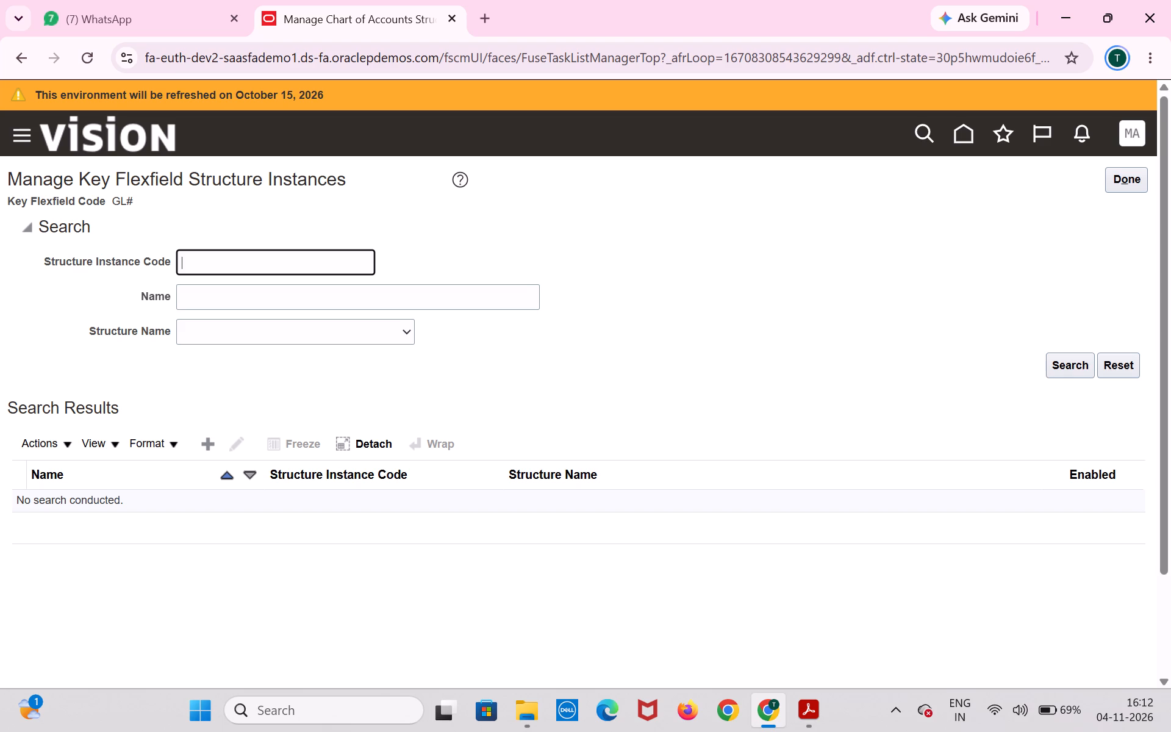
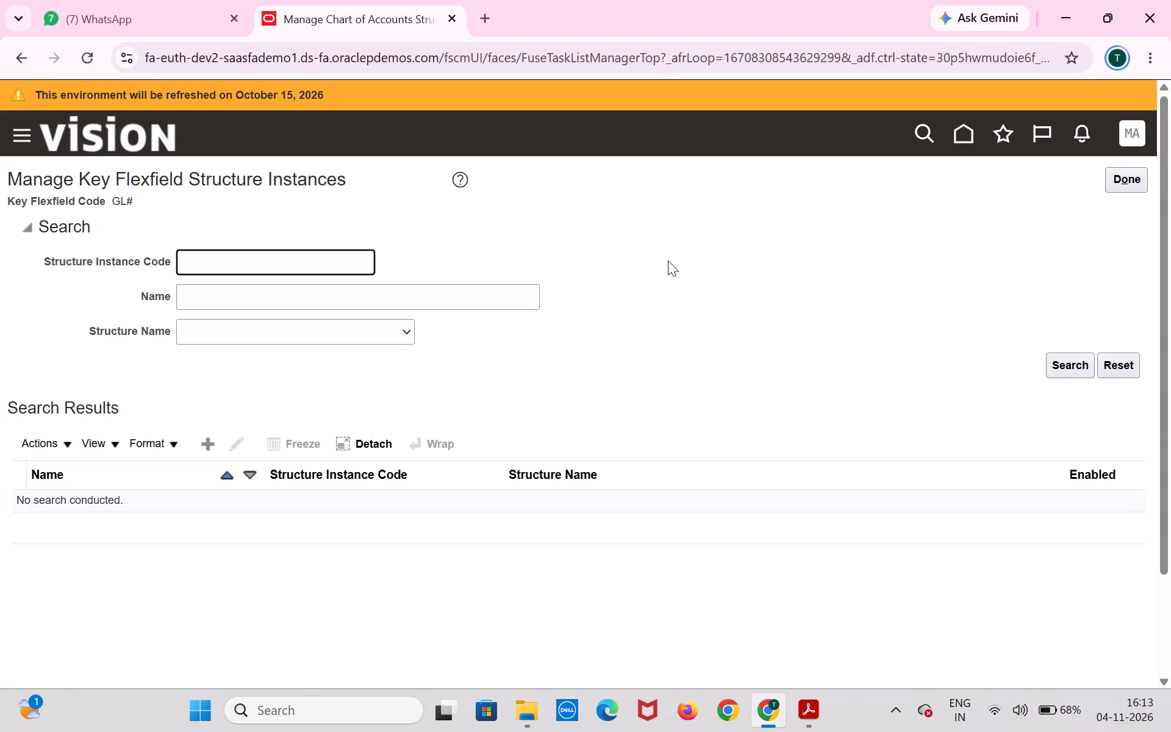
Search the structure instances by the code Tata and open the Tata_COA_KFF instance for editing.
{"action": "type", "text": "Tata"}
{"action": "key", "text": "Return"}
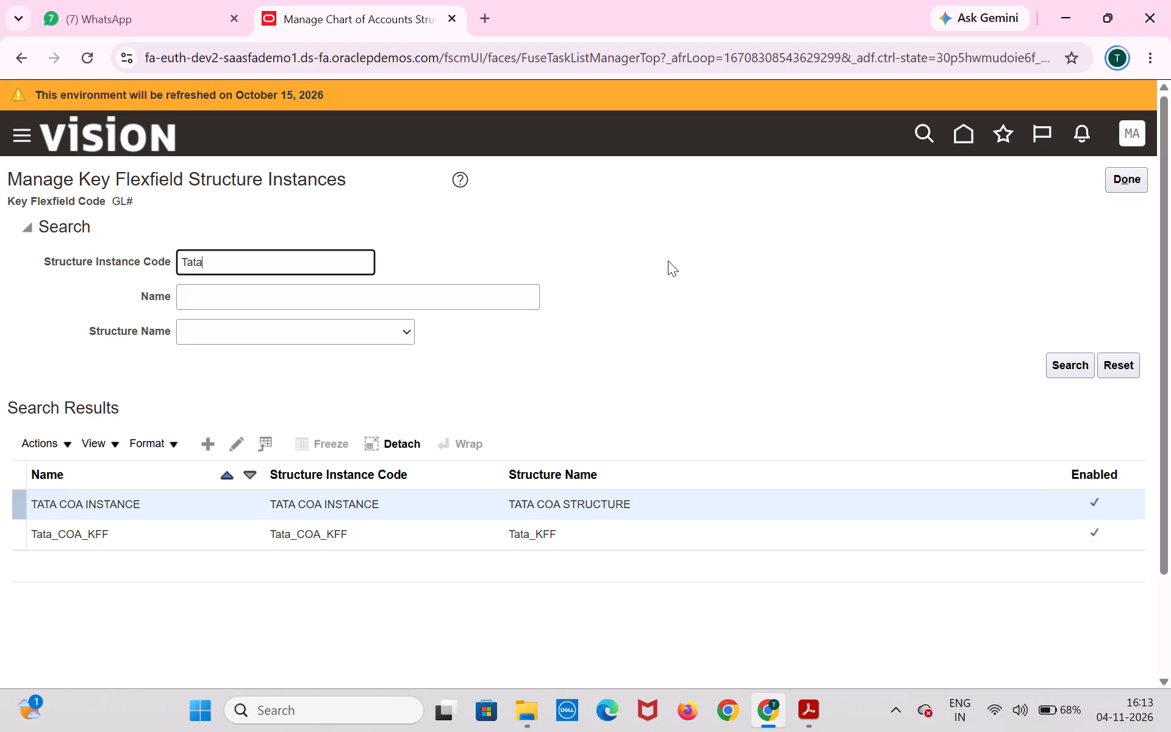
{"action": "left_click", "coordinate": [623, 544]}
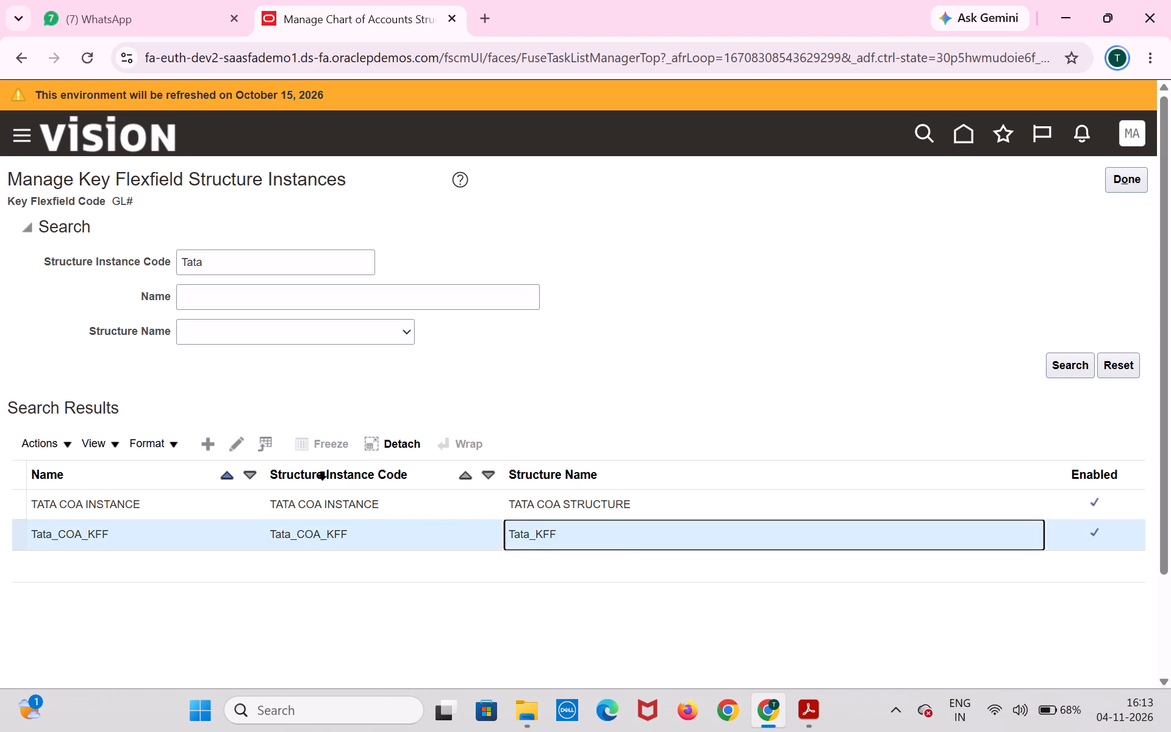
{"action": "left_click", "coordinate": [244, 437]}
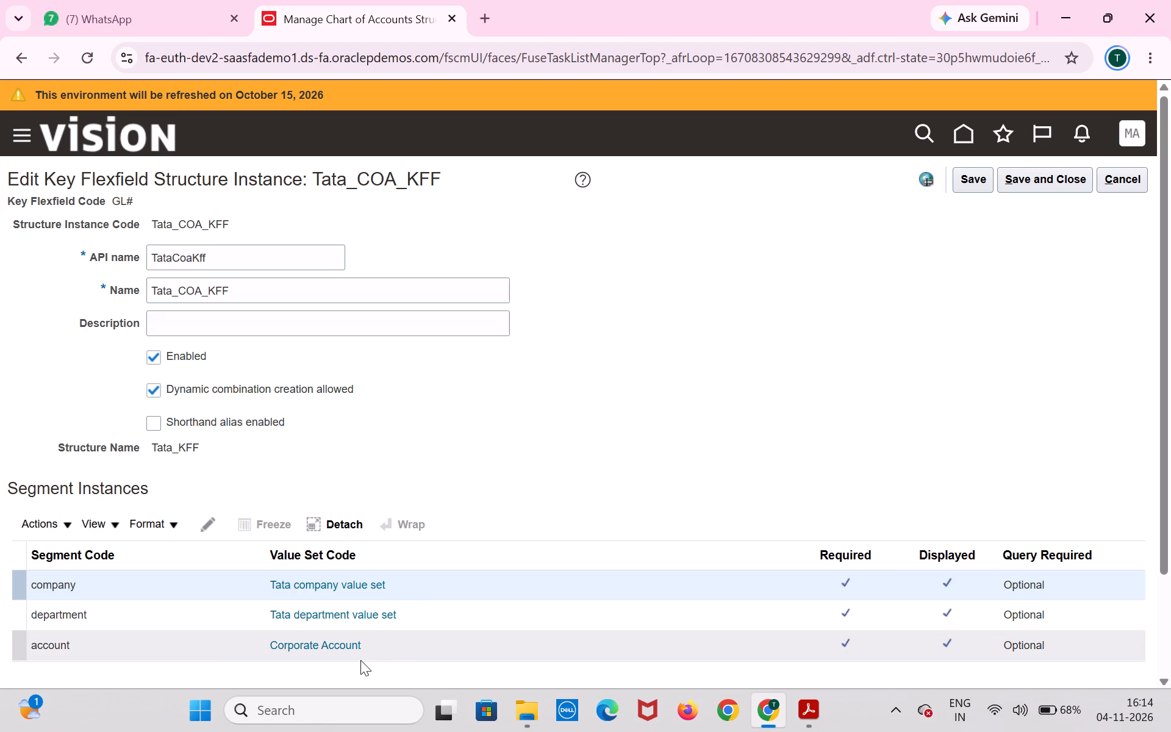
Open the account segment instance of Tata_COA_KFF, check the available tree names without choosing one, and accept the segment settings.
{"action": "scroll", "coordinate": [356, 640], "scroll_direction": "down", "scroll_amount": 2}
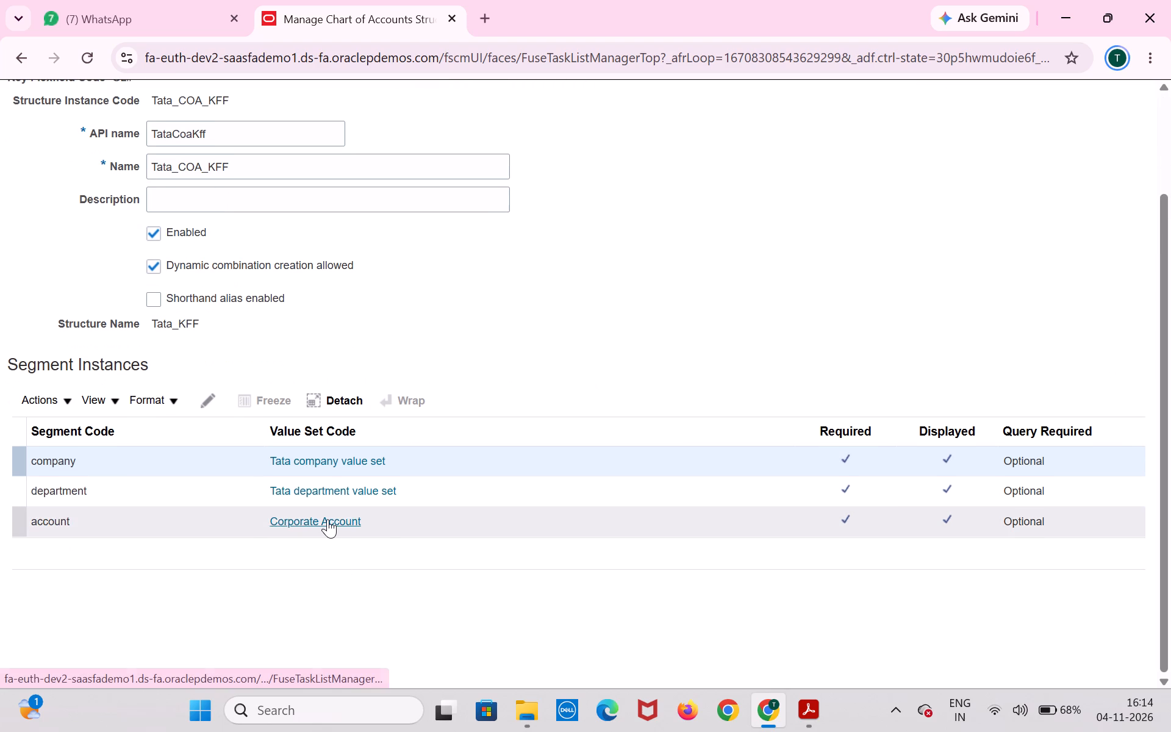
{"action": "left_click", "coordinate": [229, 518]}
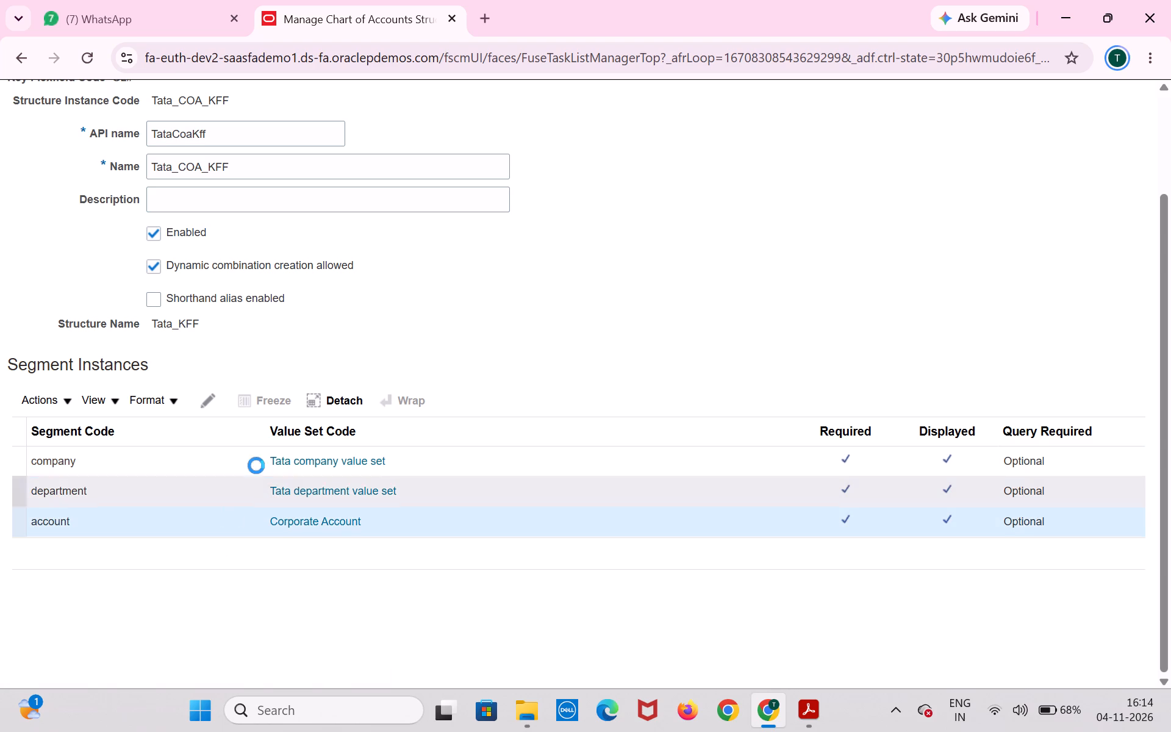
{"action": "left_click", "coordinate": [210, 401]}
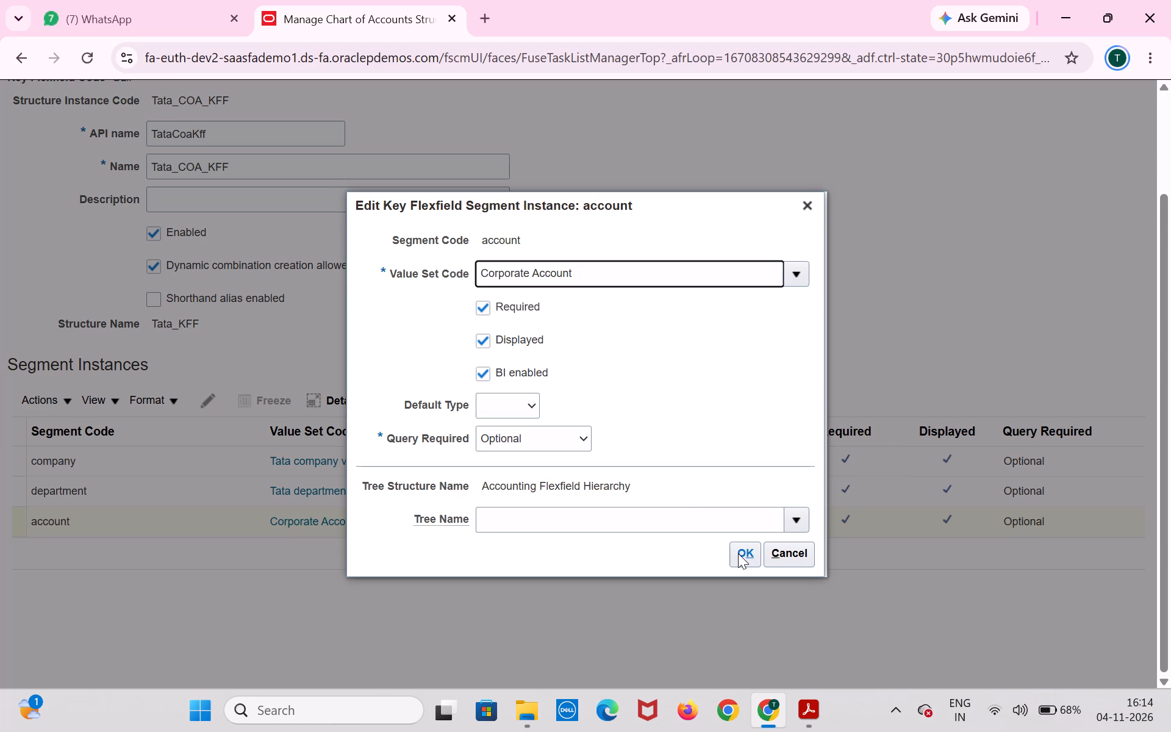
{"action": "left_click", "coordinate": [789, 520]}
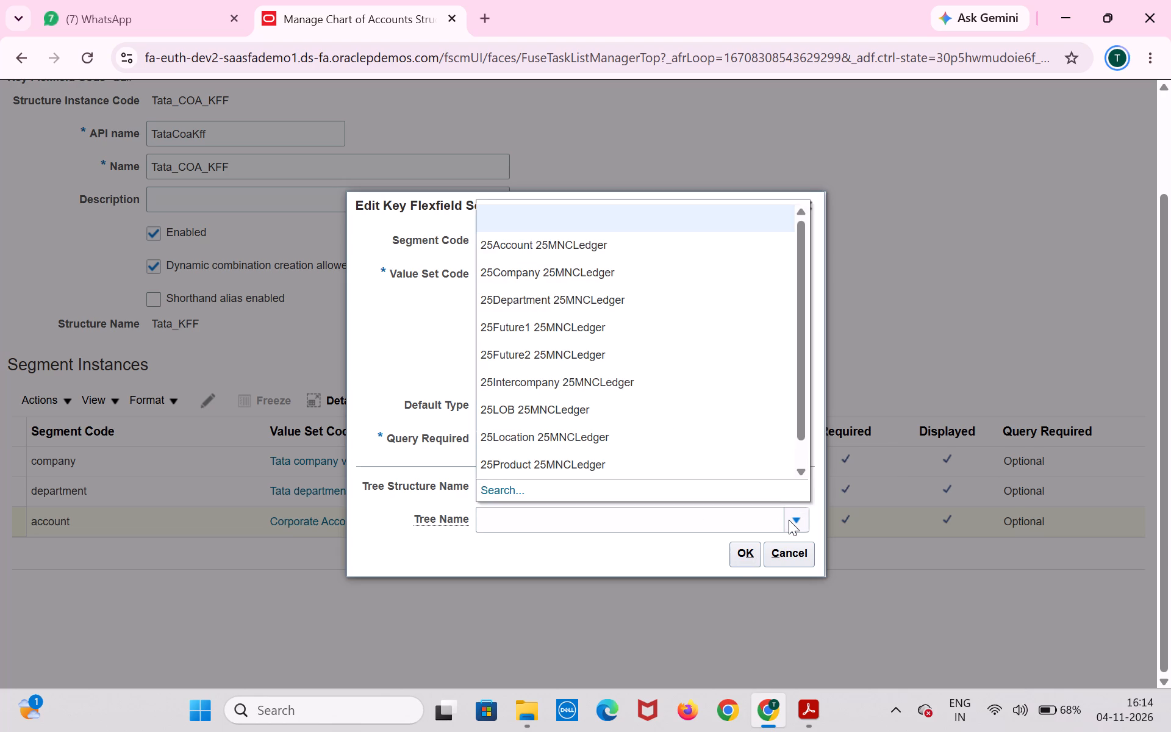
{"action": "left_click", "coordinate": [454, 540]}
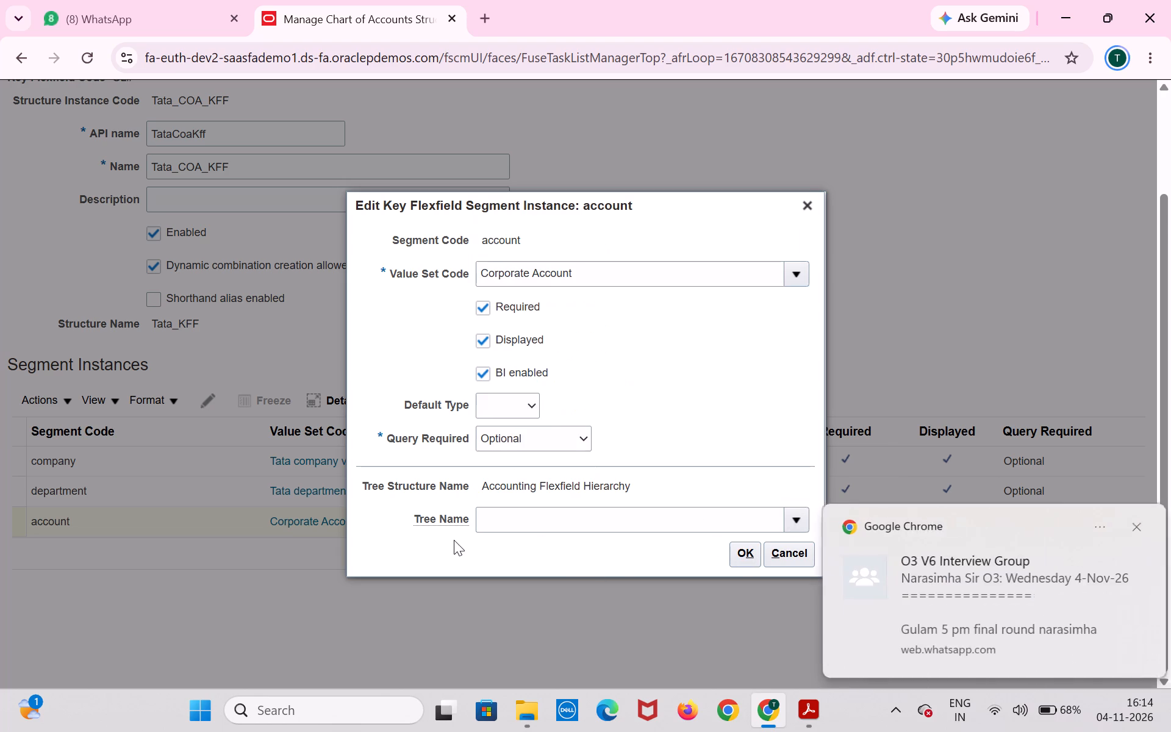
{"action": "left_click", "coordinate": [756, 555]}
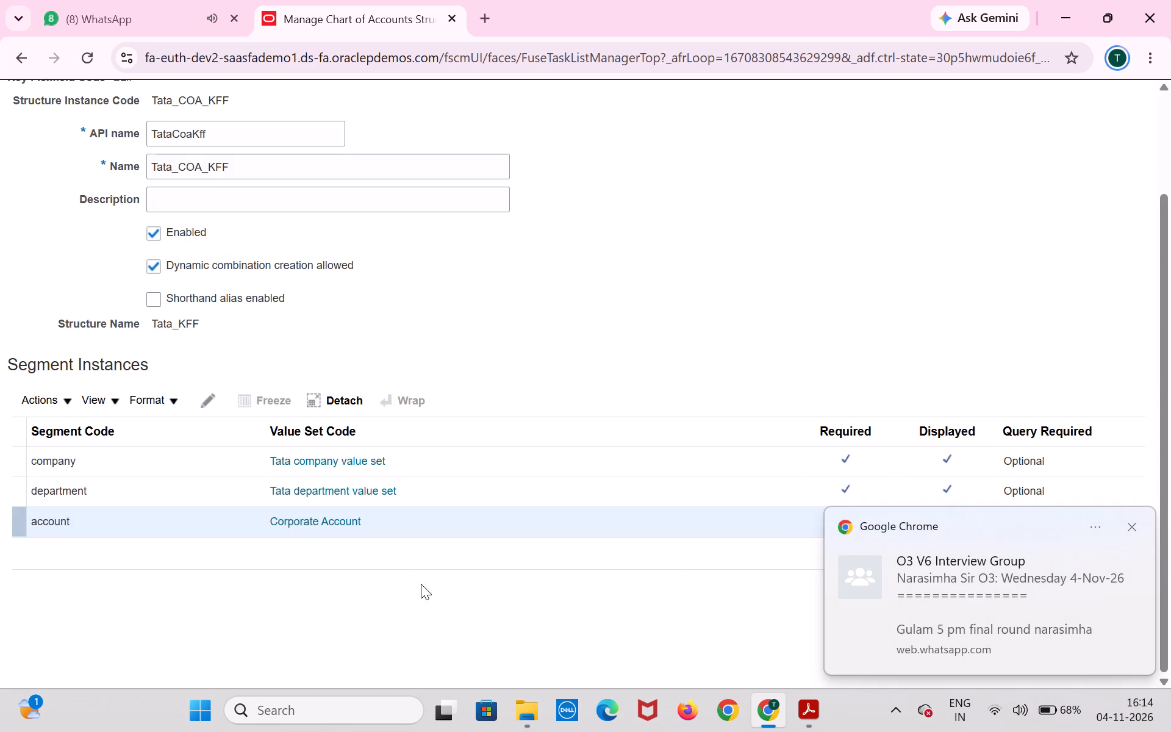
View the Corporate Account value set used by the account segment, and save and close it.
{"action": "left_click", "coordinate": [354, 520]}
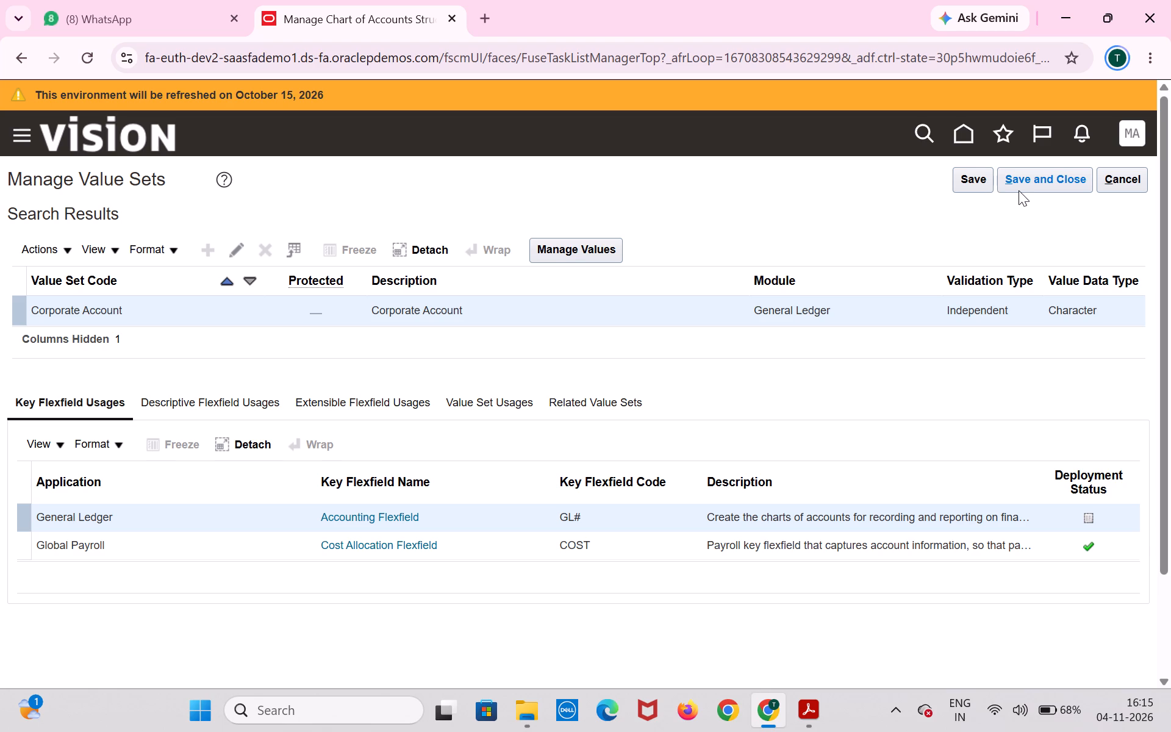
{"action": "left_click", "coordinate": [1030, 178]}
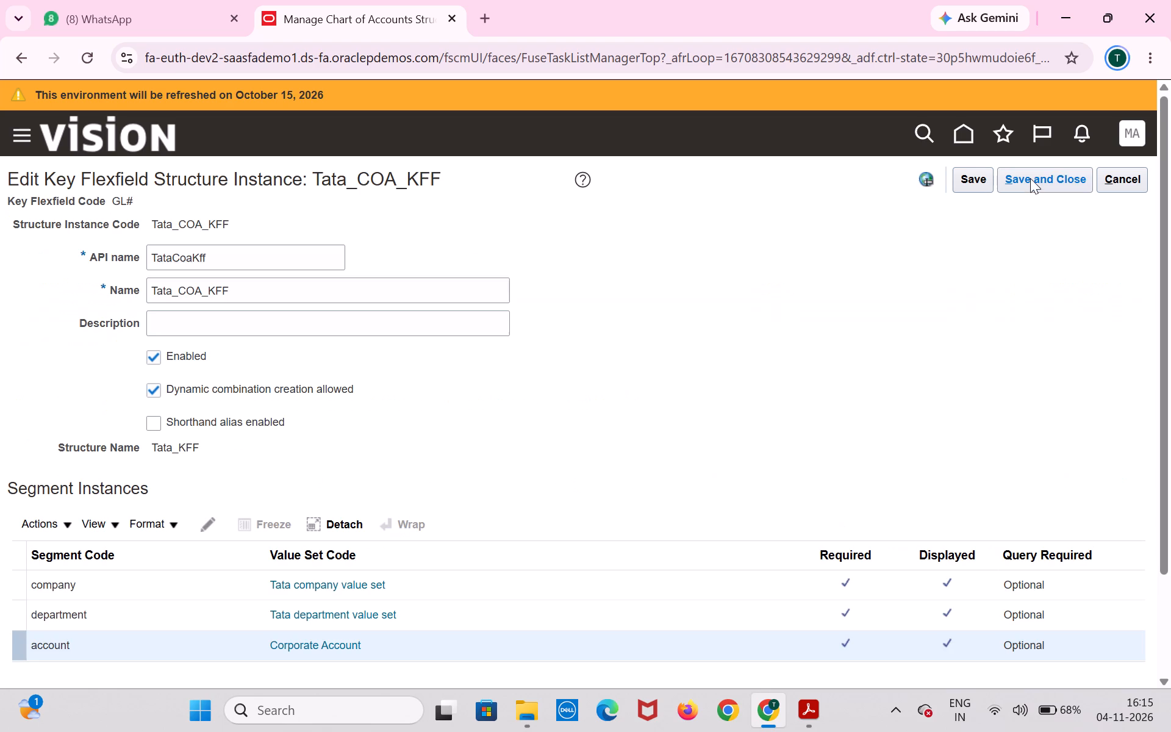
Reopen the Corporate Account value set, list all its values, look through the first accounts, and save and close the values.
{"action": "left_click", "coordinate": [338, 642]}
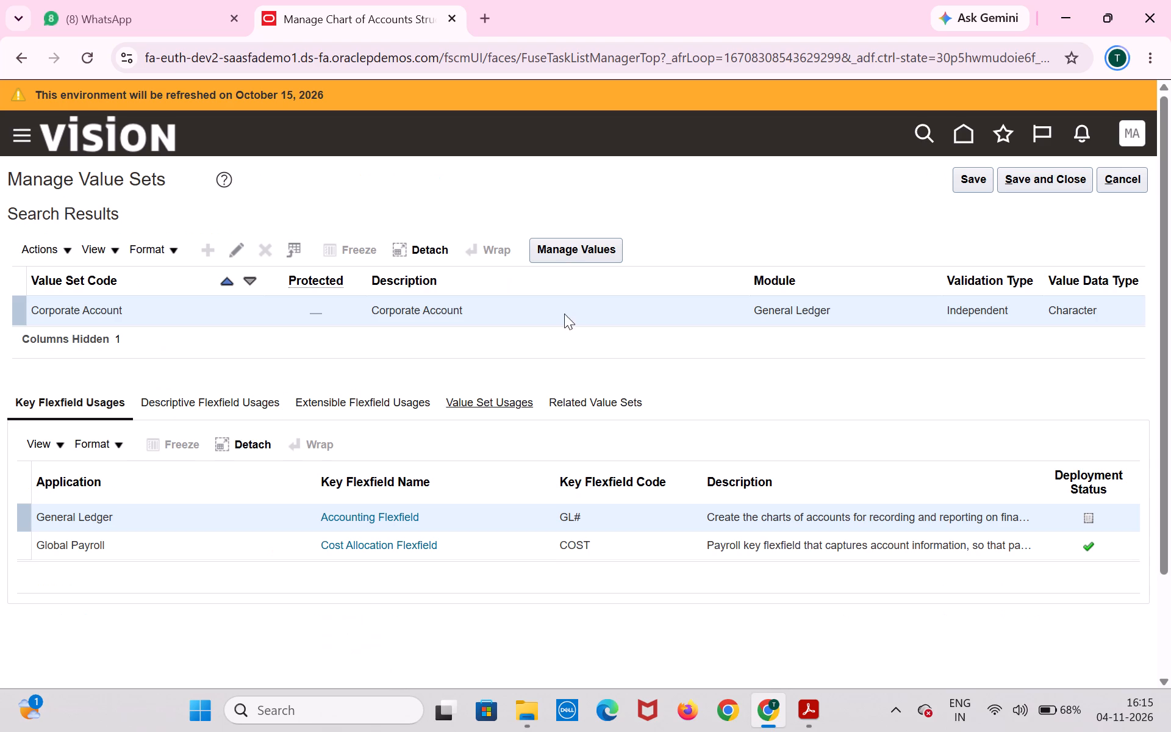
{"action": "left_click", "coordinate": [585, 256]}
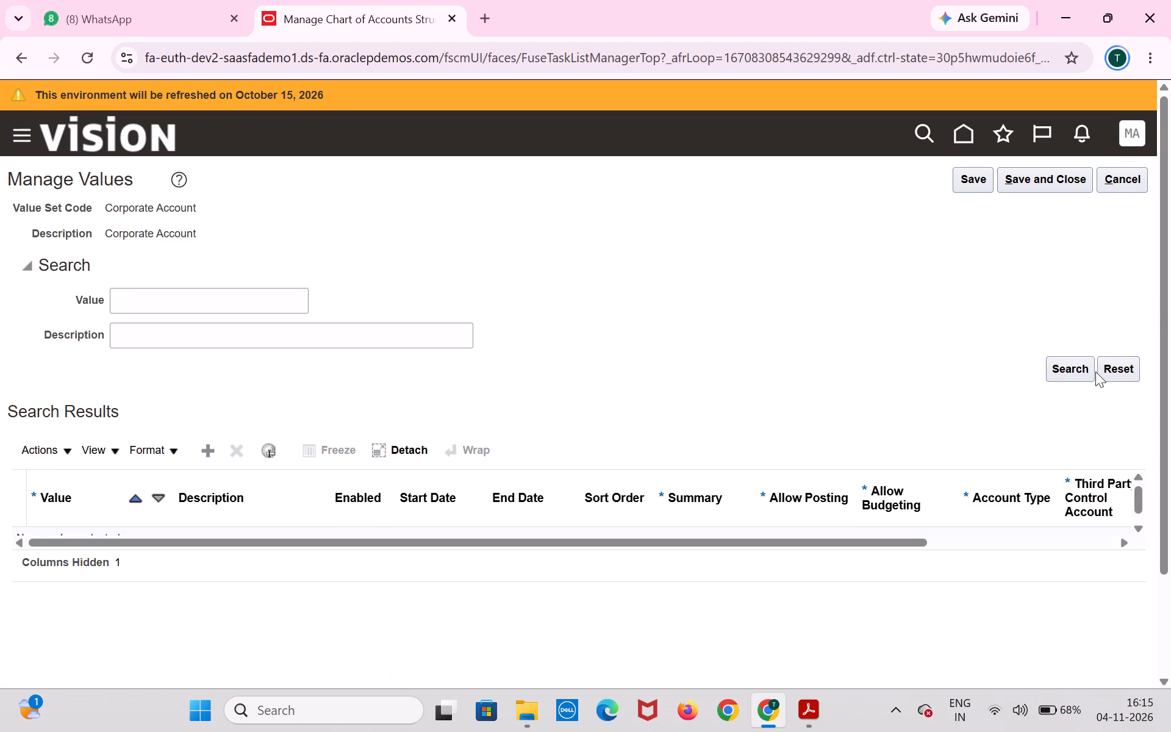
{"action": "left_click", "coordinate": [1056, 373]}
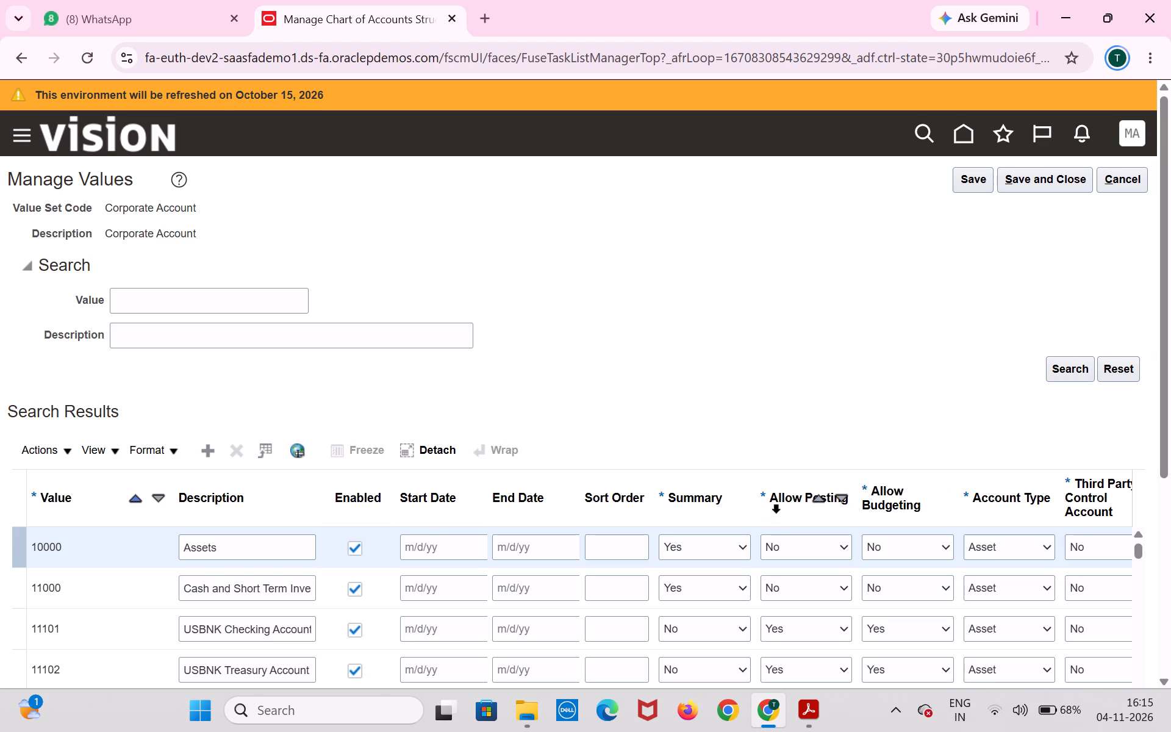
{"action": "scroll", "coordinate": [743, 539], "scroll_direction": "down", "scroll_amount": 2}
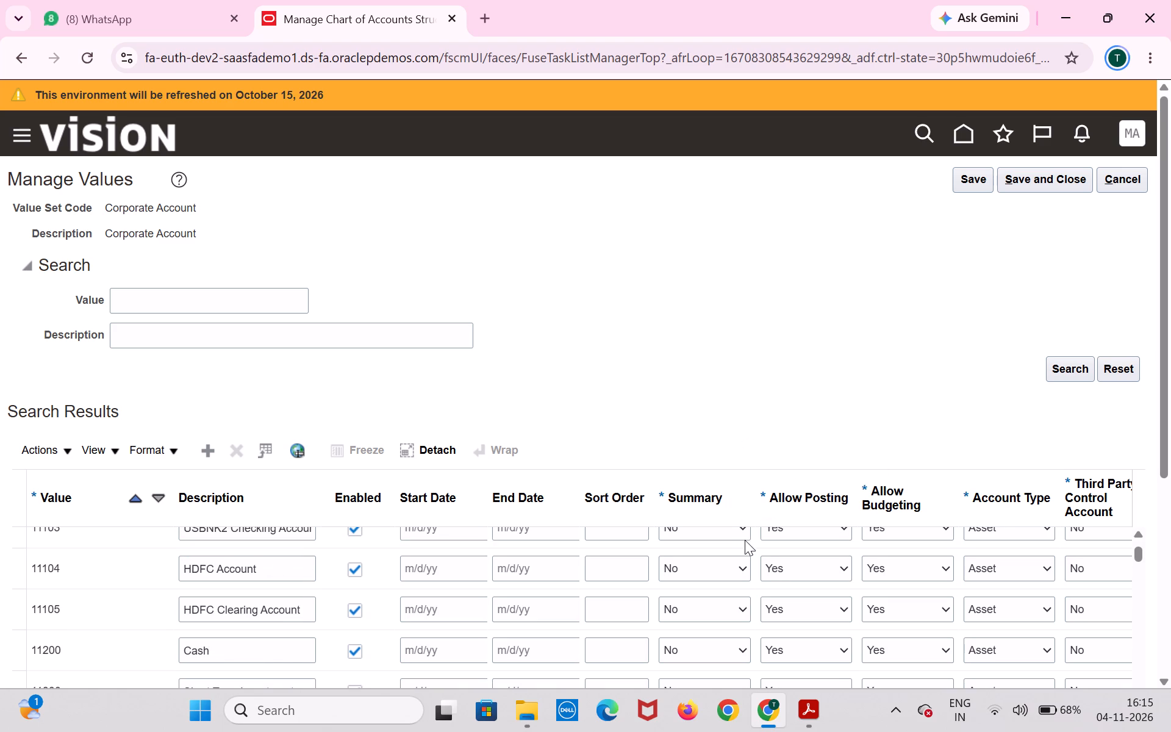
{"action": "scroll", "coordinate": [747, 537], "scroll_direction": "down", "scroll_amount": 1}
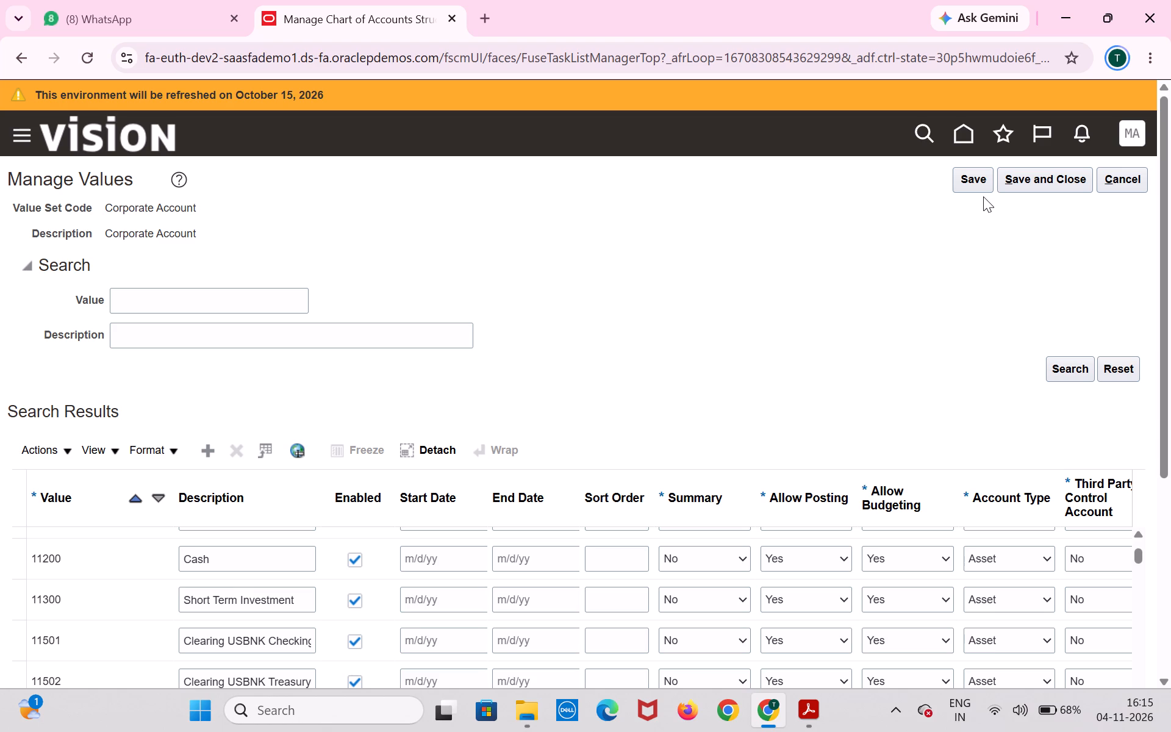
{"action": "left_click", "coordinate": [1058, 185]}
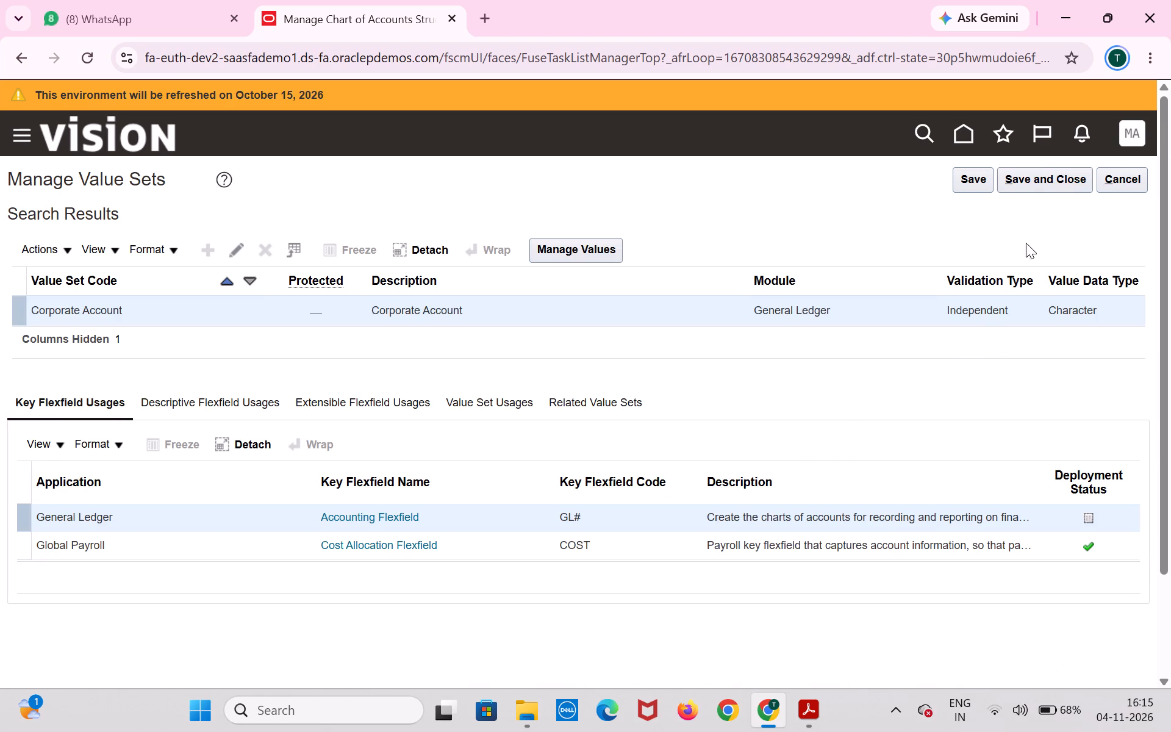
Reopen the values of the Corporate Account value set, list them all, and look through the cash and receivable accounts.
{"action": "left_click", "coordinate": [597, 249]}
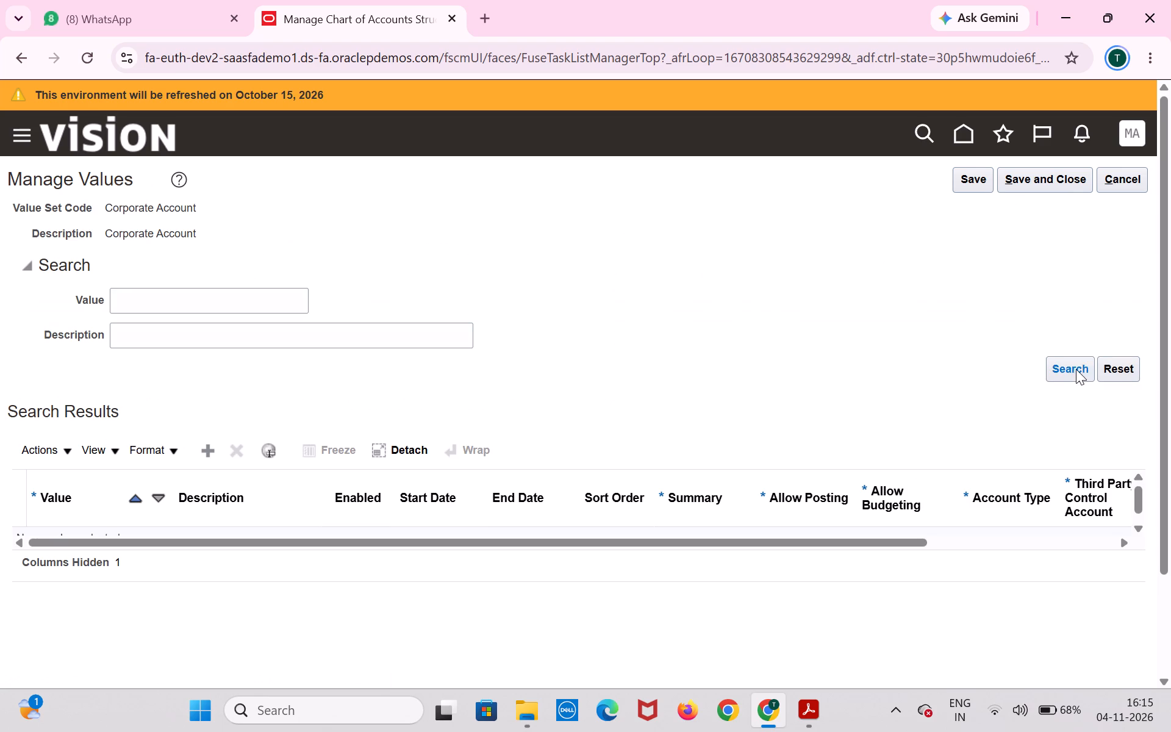
{"action": "left_click", "coordinate": [1076, 369]}
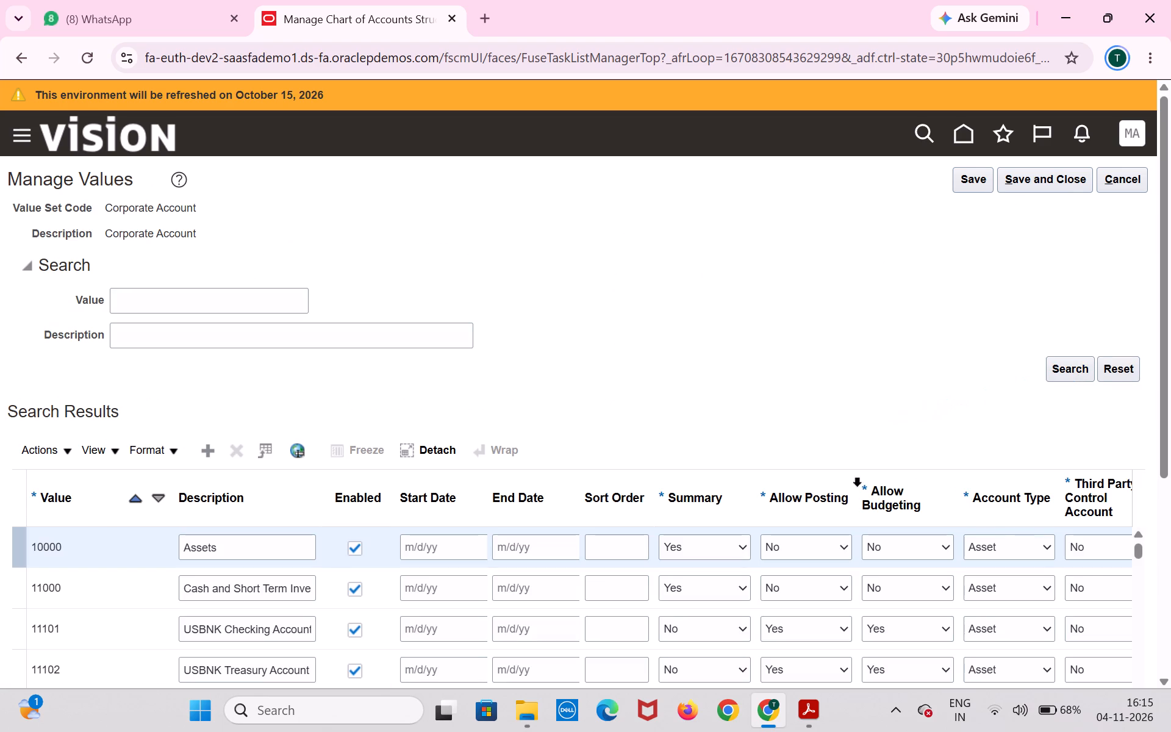
{"action": "scroll", "coordinate": [827, 599], "scroll_direction": "down", "scroll_amount": 1}
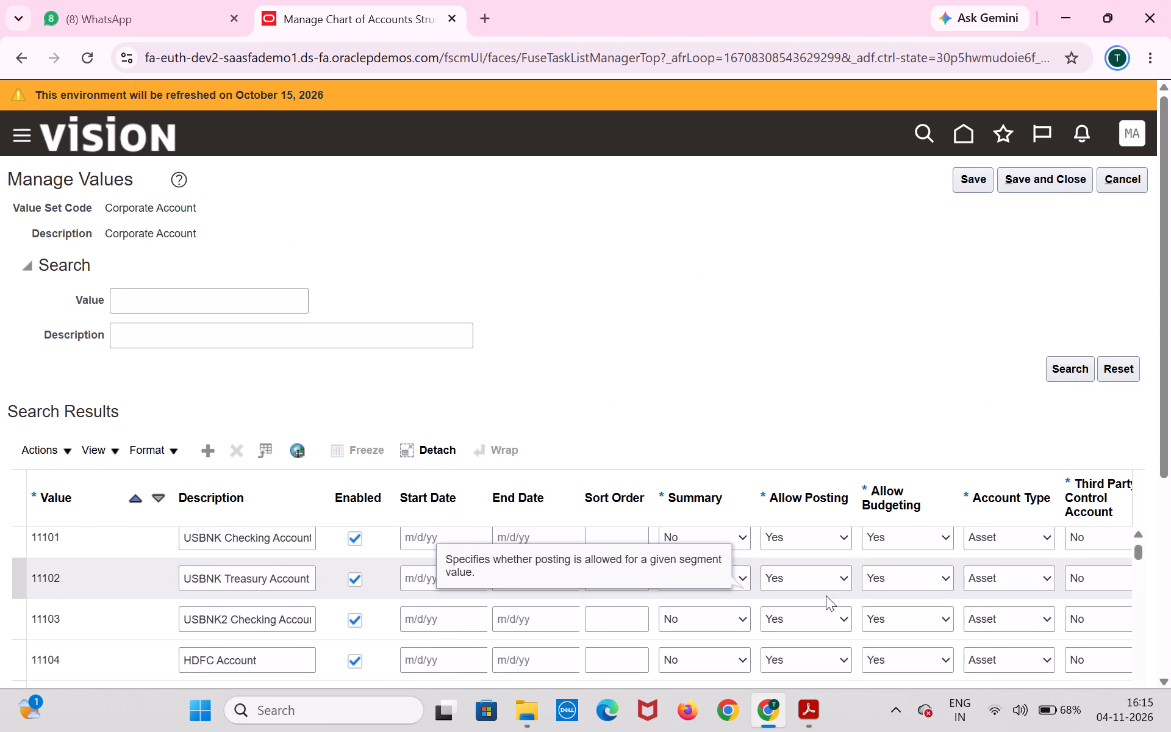
{"action": "scroll", "coordinate": [826, 595], "scroll_direction": "down", "scroll_amount": 4}
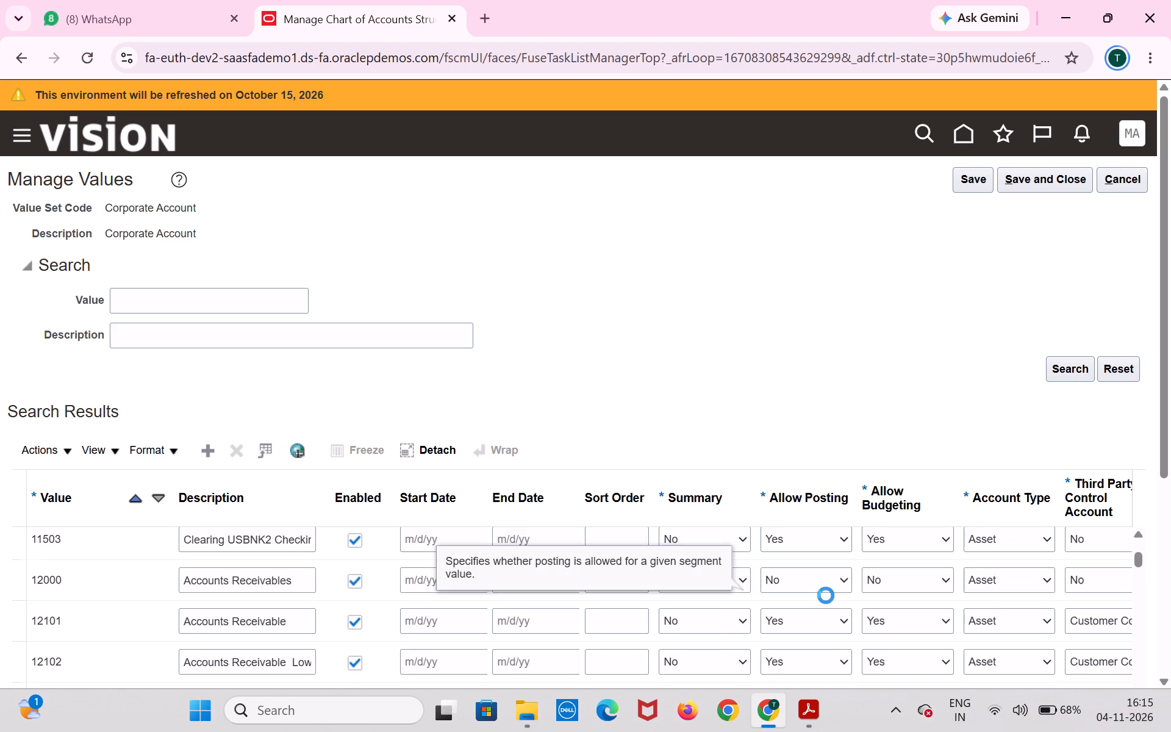
{"action": "scroll", "coordinate": [826, 595], "scroll_direction": "down", "scroll_amount": 9}
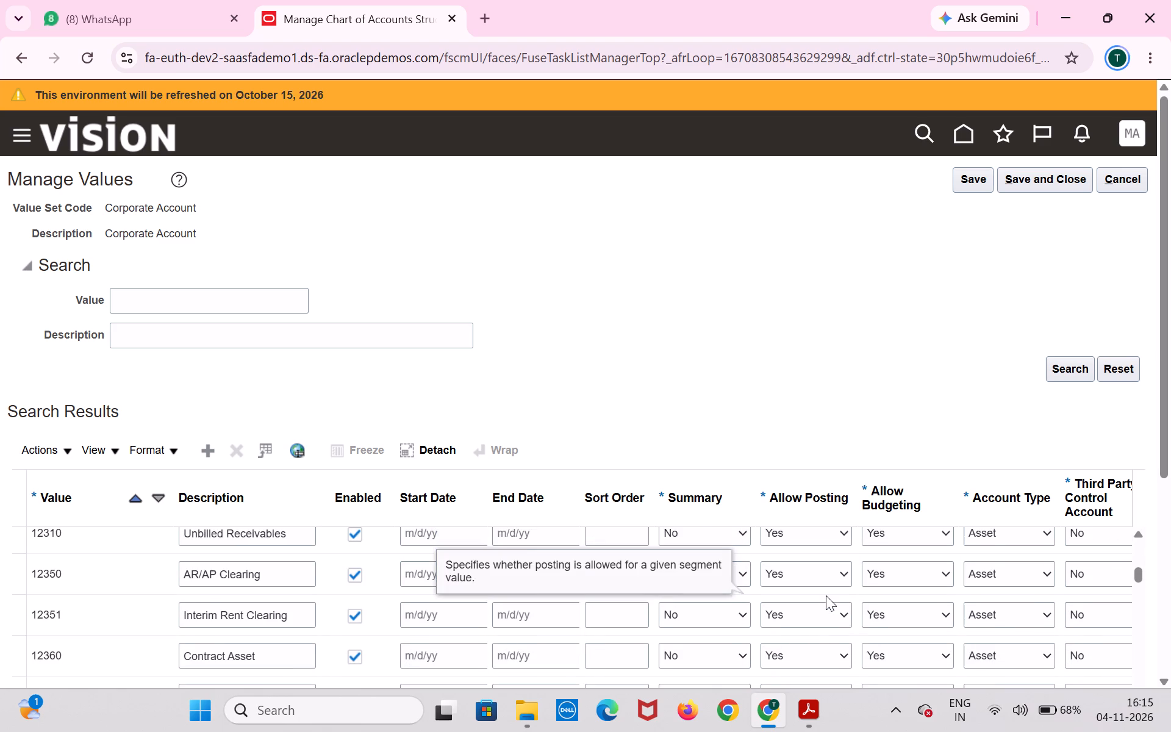
{"action": "scroll", "coordinate": [826, 595], "scroll_direction": "down", "scroll_amount": 8}
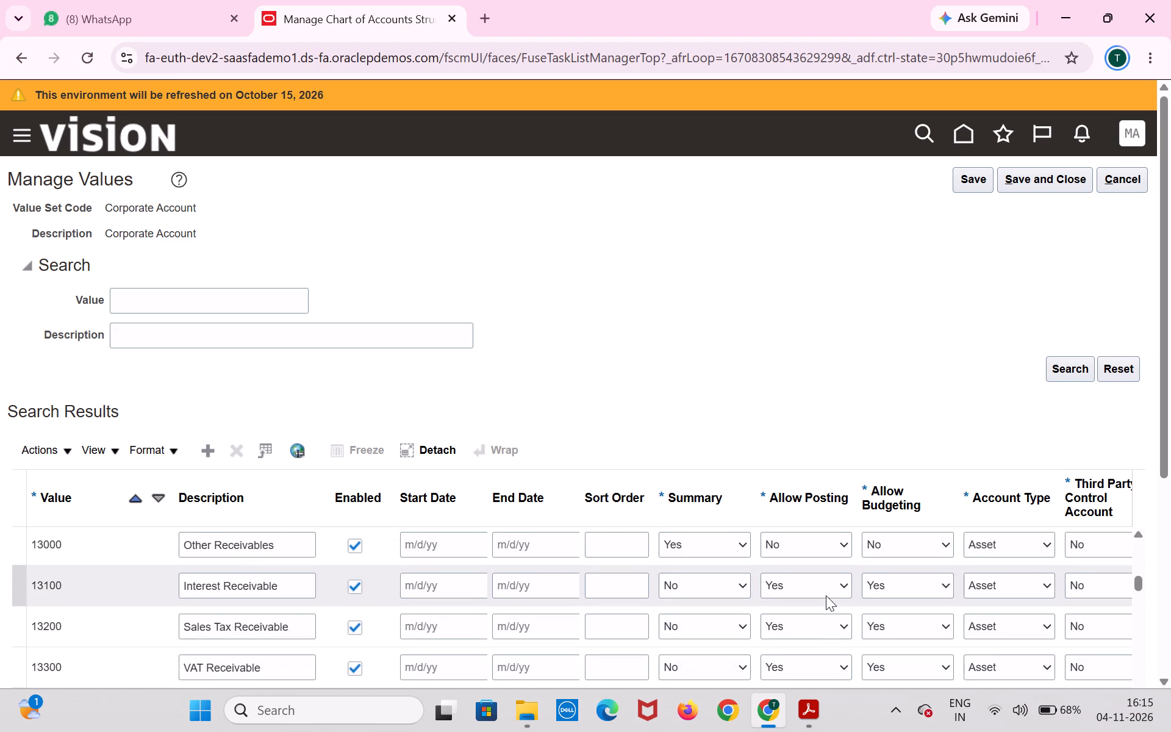
{"action": "scroll", "coordinate": [826, 595], "scroll_direction": "down", "scroll_amount": 1}
{"action": "scroll", "coordinate": [826, 595], "scroll_direction": "up", "scroll_amount": 4}
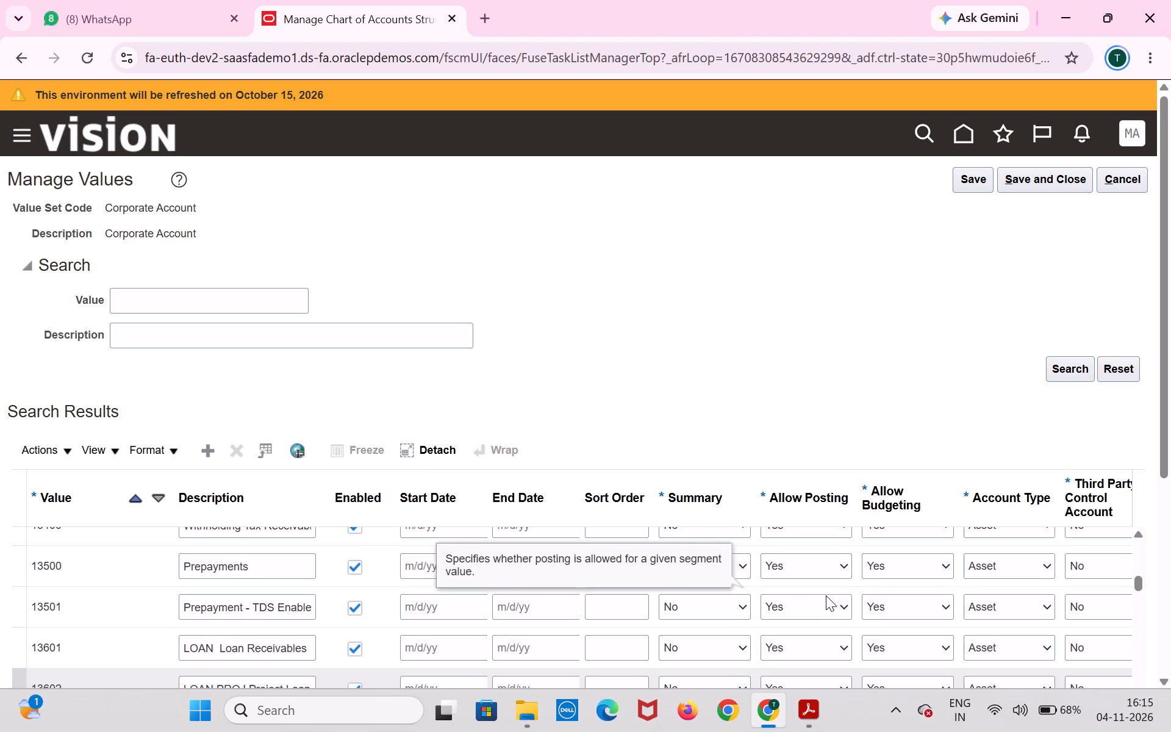
{"action": "scroll", "coordinate": [826, 595], "scroll_direction": "up", "scroll_amount": 1}
{"action": "scroll", "coordinate": [826, 595], "scroll_direction": "down", "scroll_amount": 1}
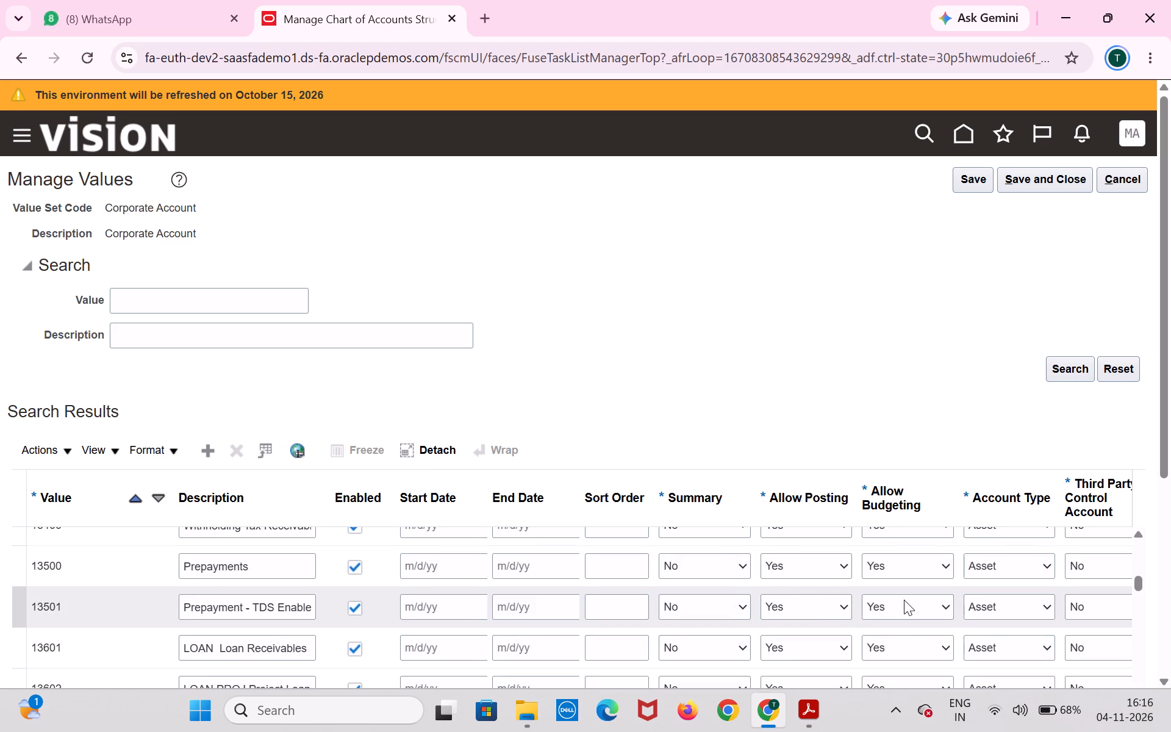
{"action": "scroll", "coordinate": [904, 599], "scroll_direction": "up", "scroll_amount": 9}
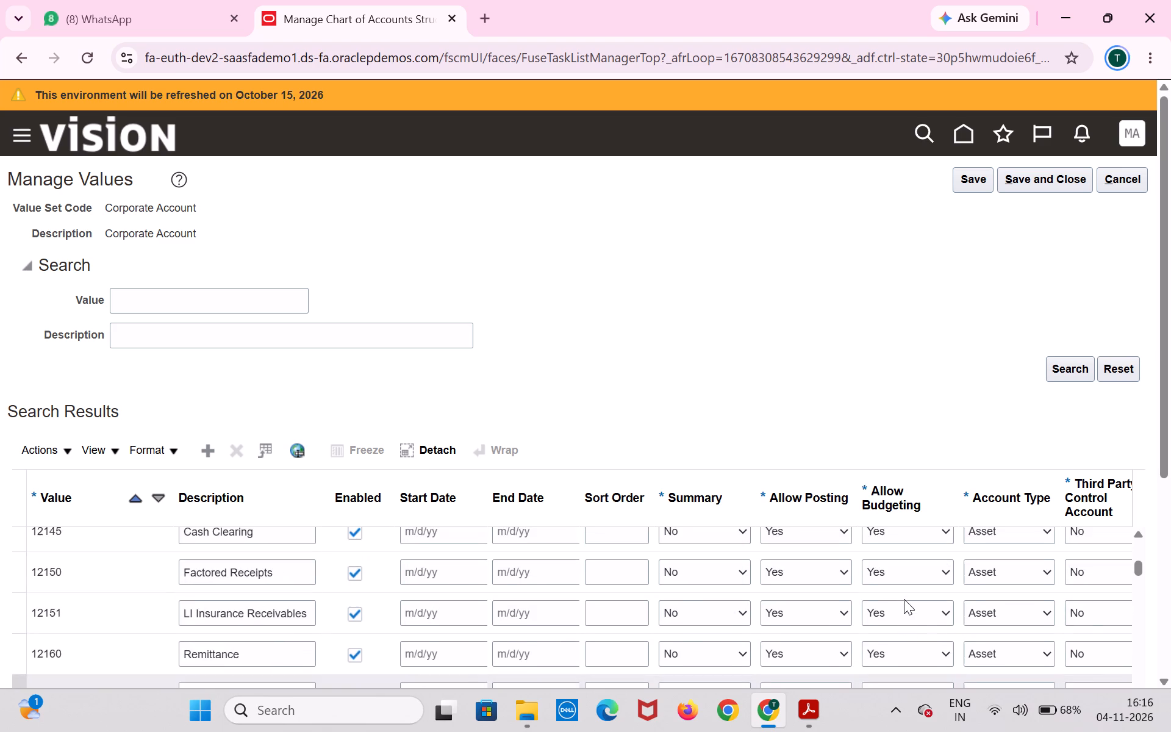
{"action": "scroll", "coordinate": [904, 597], "scroll_direction": "up", "scroll_amount": 12}
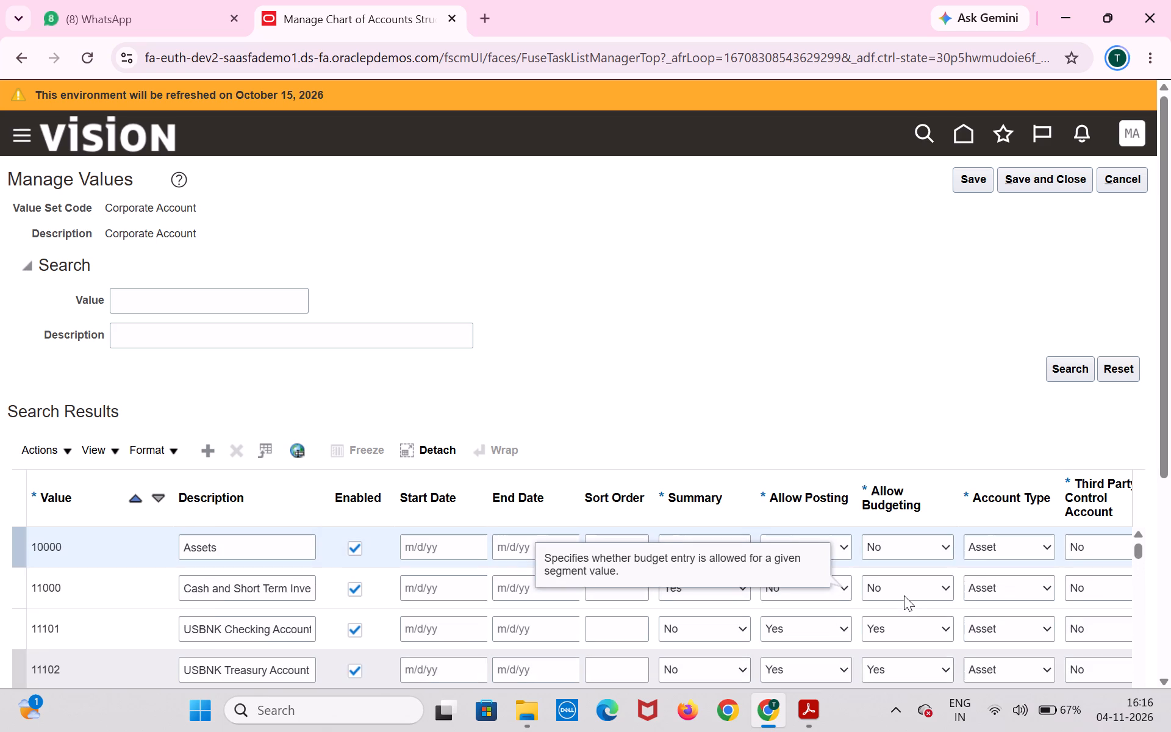
{"action": "scroll", "coordinate": [905, 595], "scroll_direction": "up", "scroll_amount": 4}
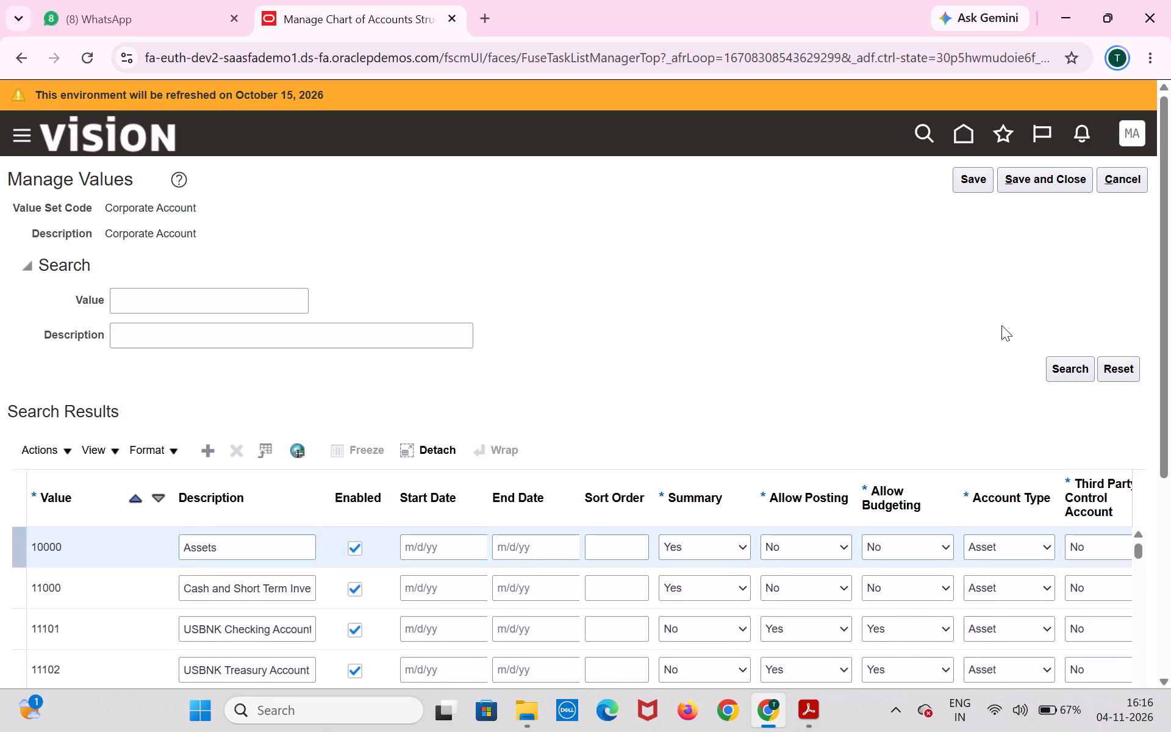
Review the Corporate Account values from the first asset accounts through fixed assets and depreciation to the accounts payable liabilities.
{"action": "scroll", "coordinate": [993, 341], "scroll_direction": "down", "scroll_amount": 2}
{"action": "scroll", "coordinate": [1006, 182], "scroll_direction": "down", "scroll_amount": 1}
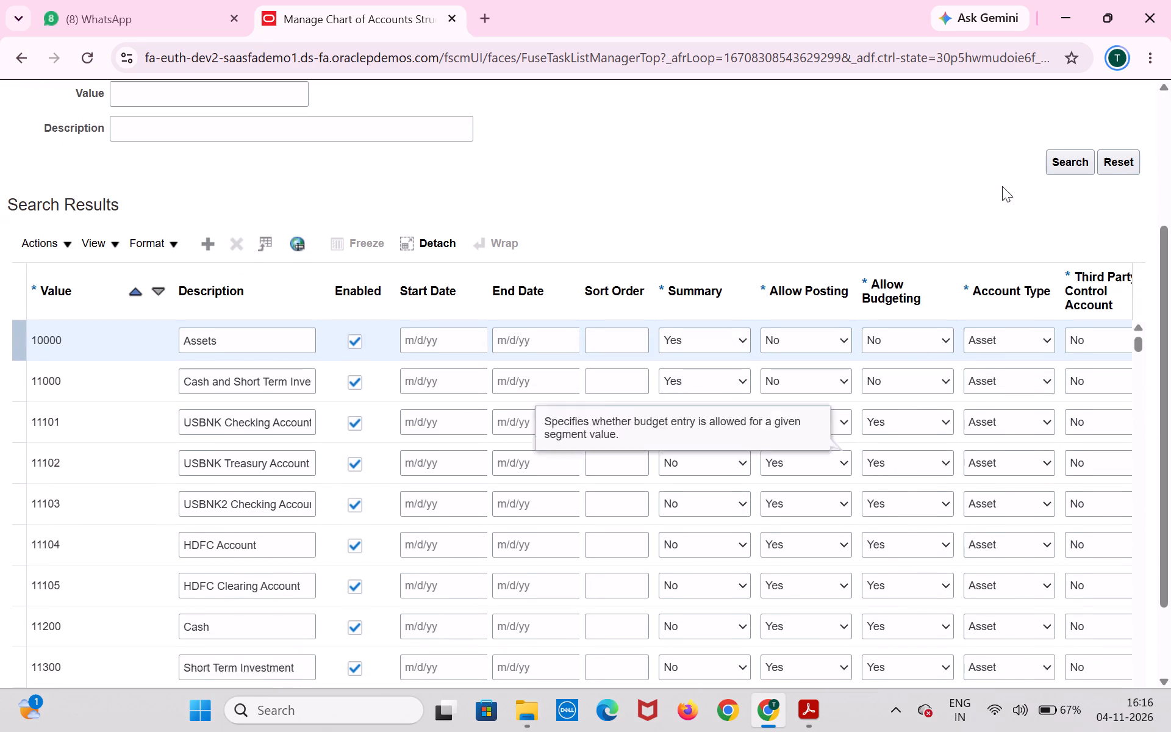
{"action": "scroll", "coordinate": [790, 396], "scroll_direction": "down", "scroll_amount": 1}
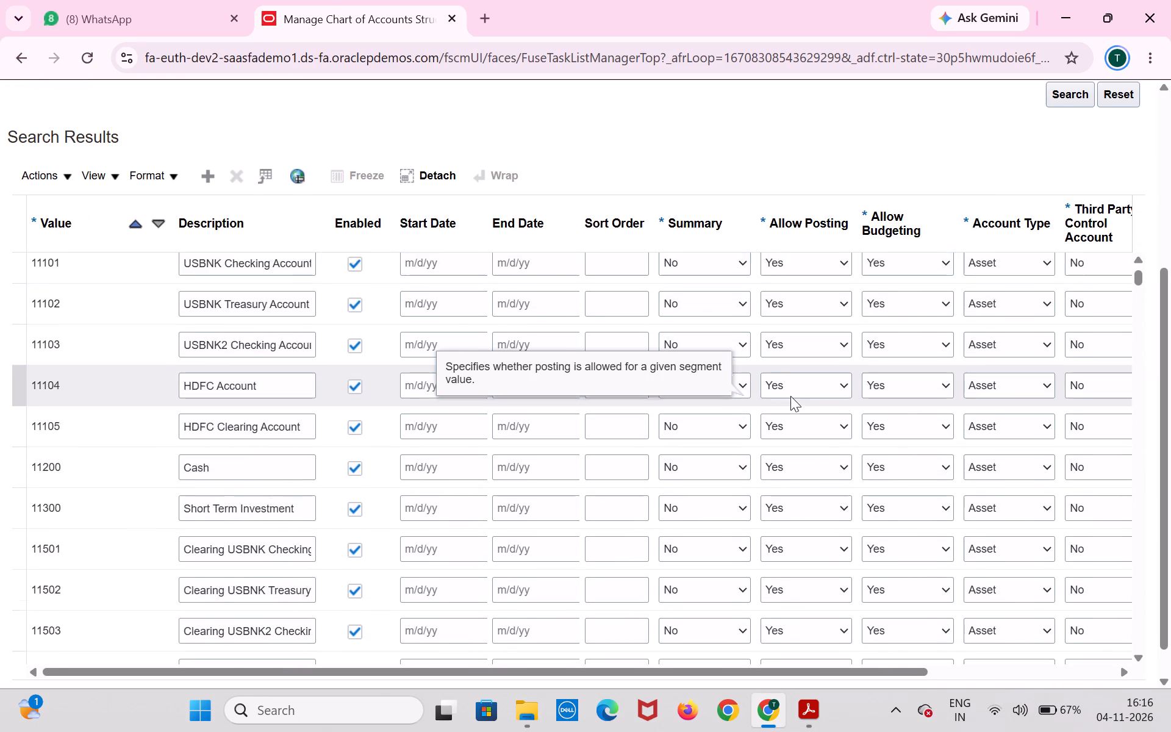
{"action": "scroll", "coordinate": [790, 396], "scroll_direction": "down", "scroll_amount": 3}
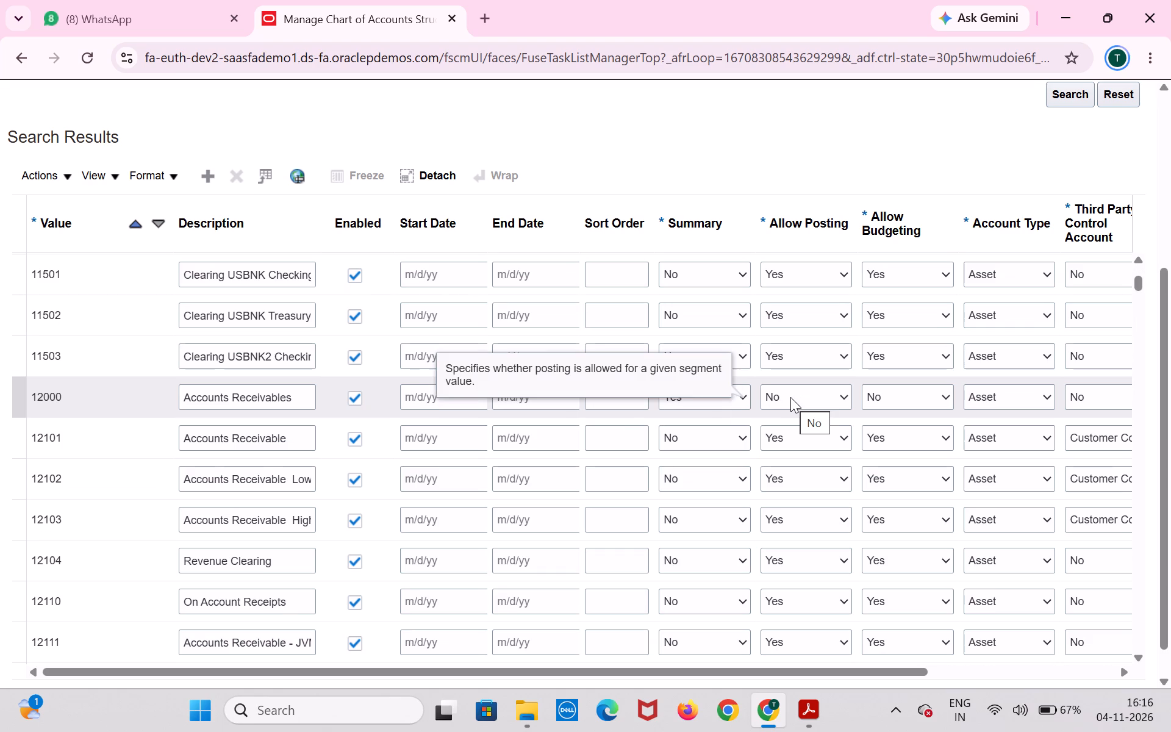
{"action": "scroll", "coordinate": [790, 397], "scroll_direction": "down", "scroll_amount": 1}
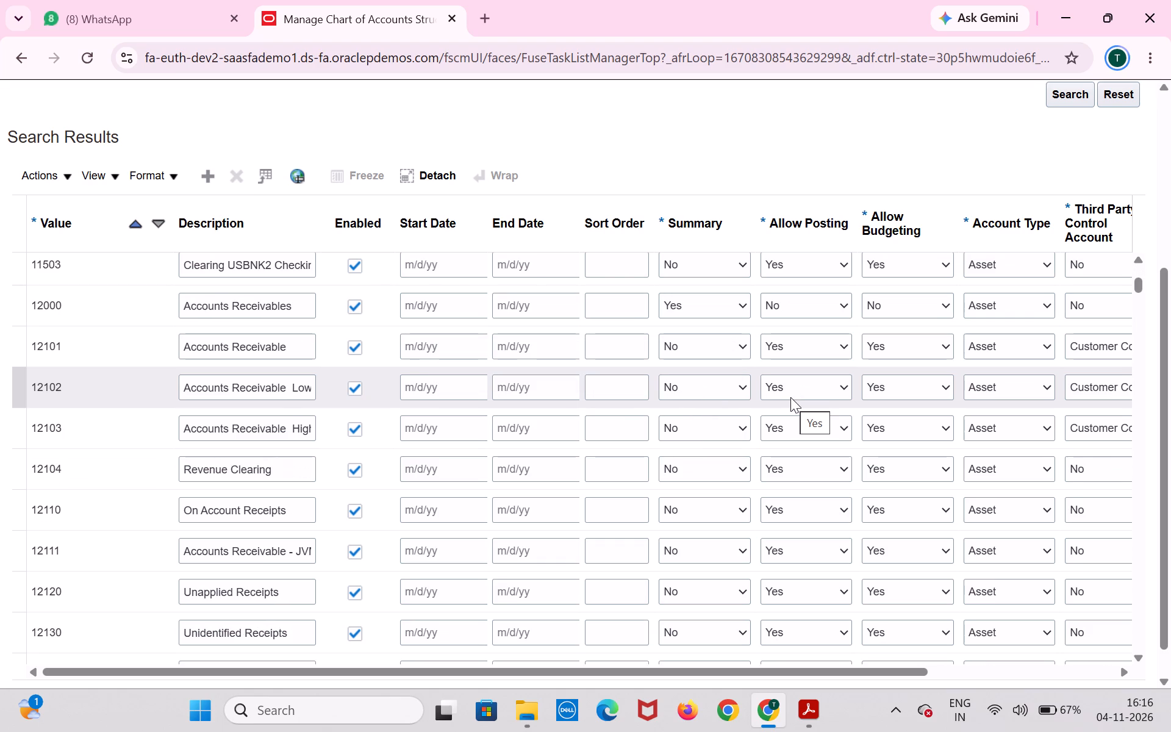
{"action": "scroll", "coordinate": [790, 397], "scroll_direction": "down", "scroll_amount": 5}
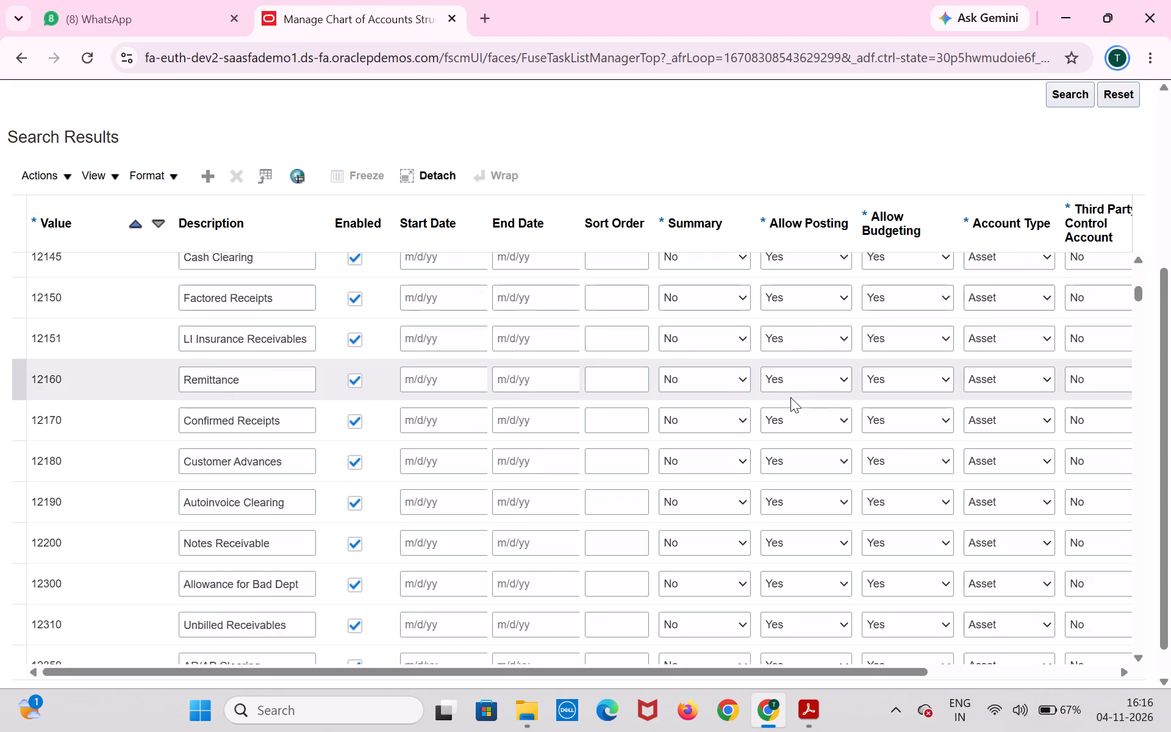
{"action": "scroll", "coordinate": [790, 397], "scroll_direction": "down", "scroll_amount": 1}
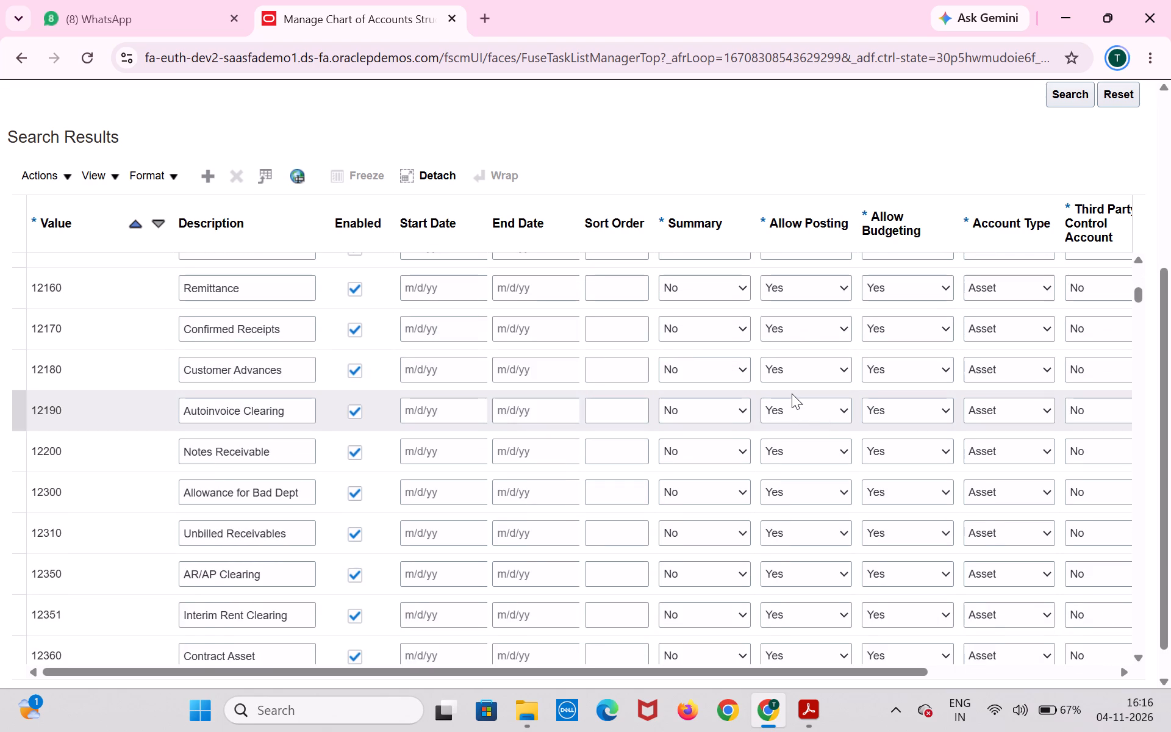
{"action": "scroll", "coordinate": [792, 393], "scroll_direction": "down", "scroll_amount": 1}
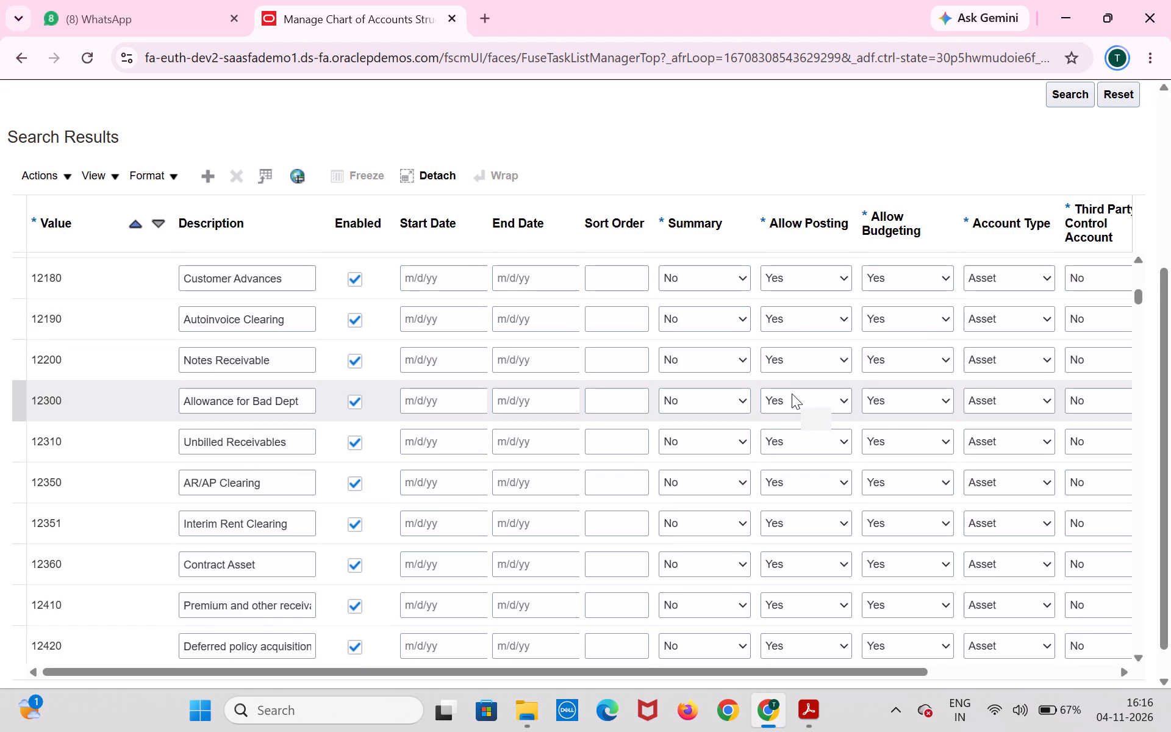
{"action": "scroll", "coordinate": [792, 393], "scroll_direction": "down", "scroll_amount": 1}
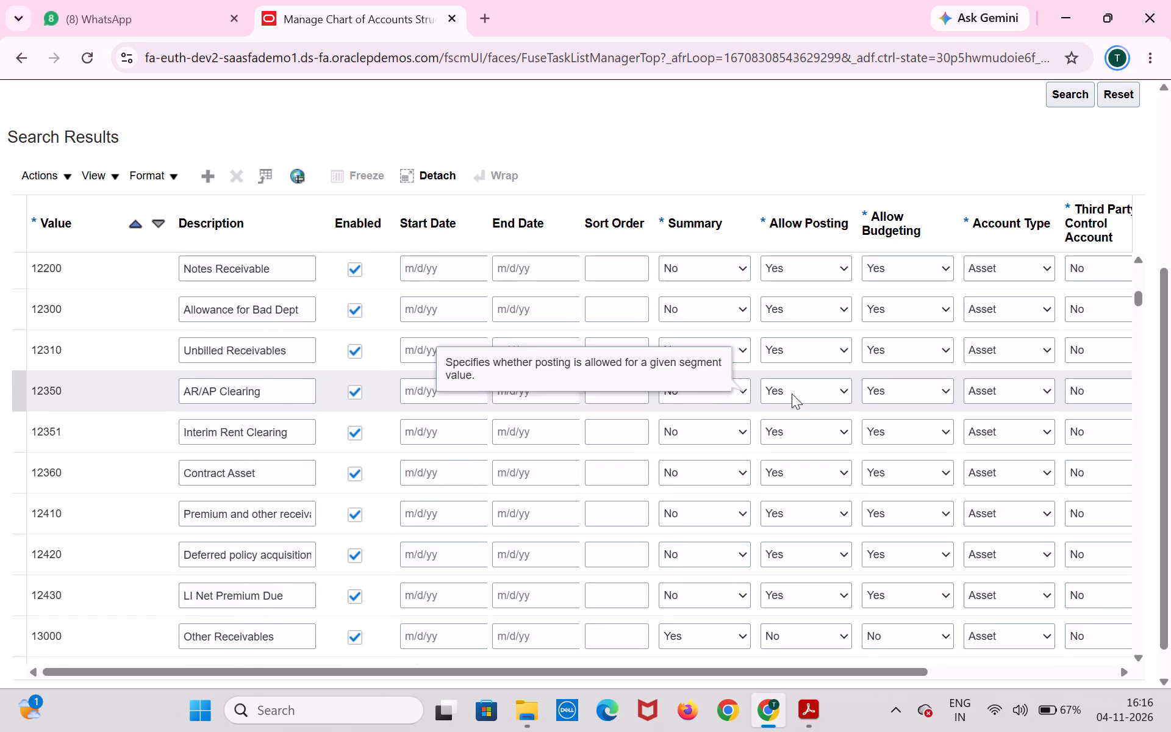
{"action": "scroll", "coordinate": [792, 393], "scroll_direction": "down", "scroll_amount": 3}
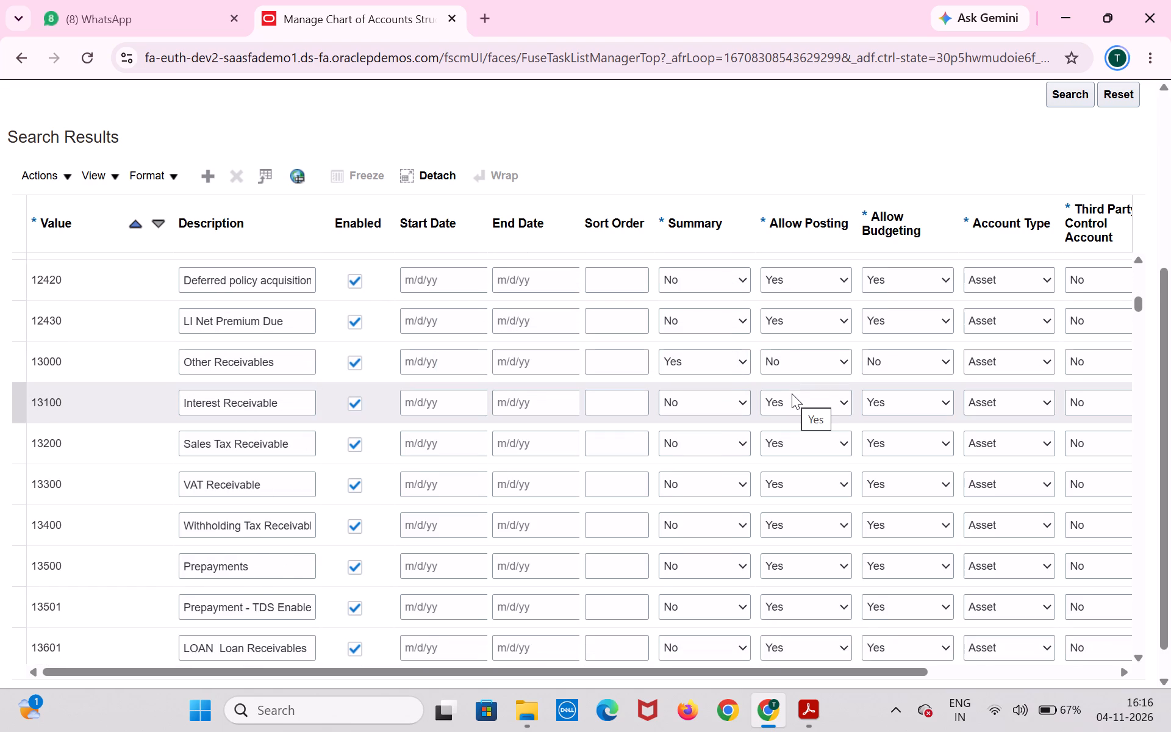
{"action": "scroll", "coordinate": [792, 393], "scroll_direction": "down", "scroll_amount": 1}
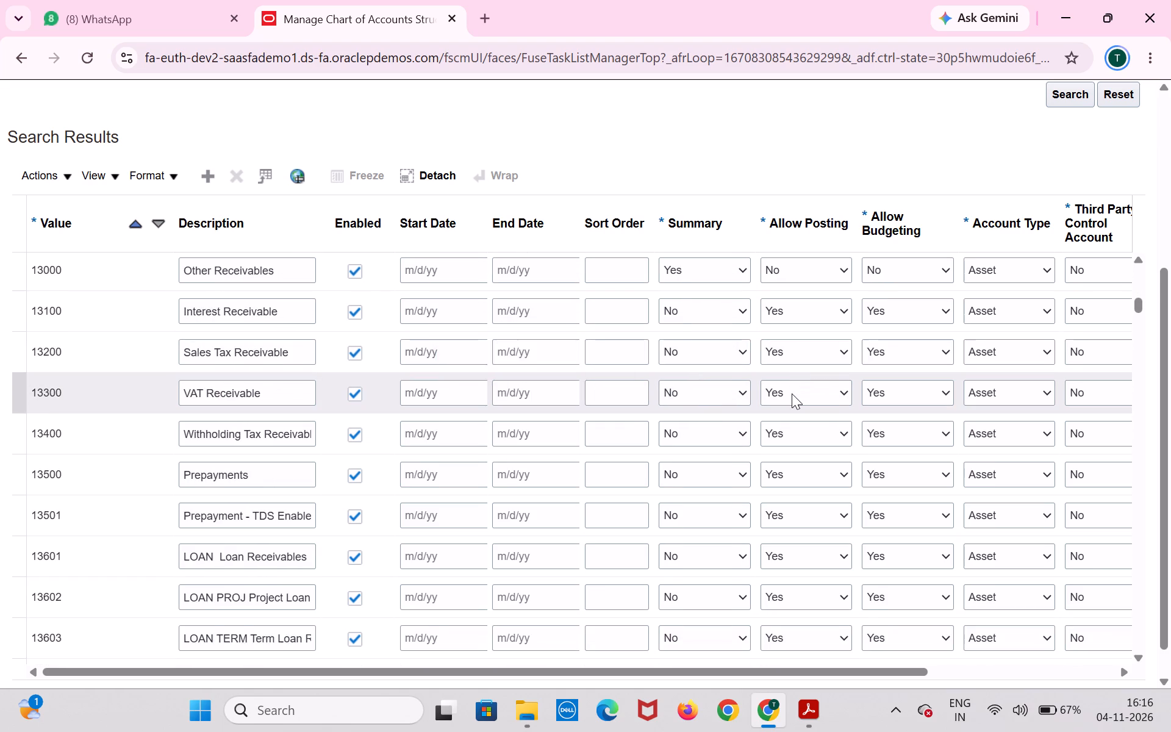
{"action": "scroll", "coordinate": [792, 393], "scroll_direction": "down", "scroll_amount": 10}
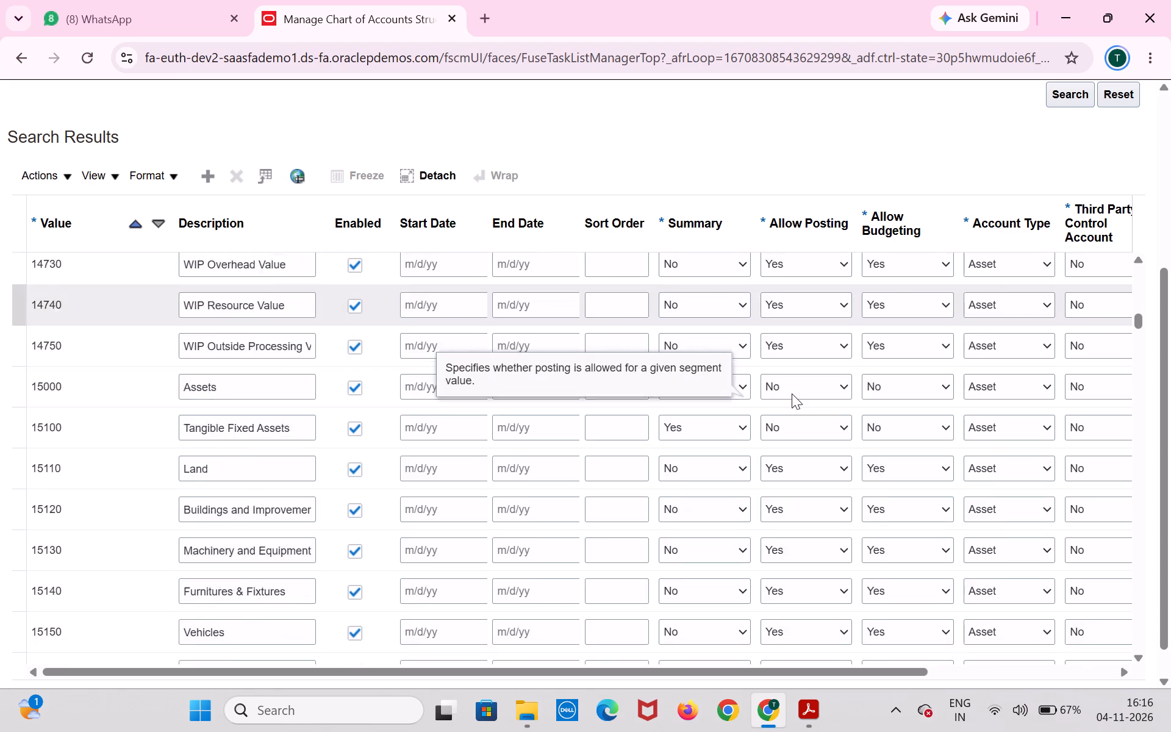
{"action": "scroll", "coordinate": [792, 393], "scroll_direction": "down", "scroll_amount": 6}
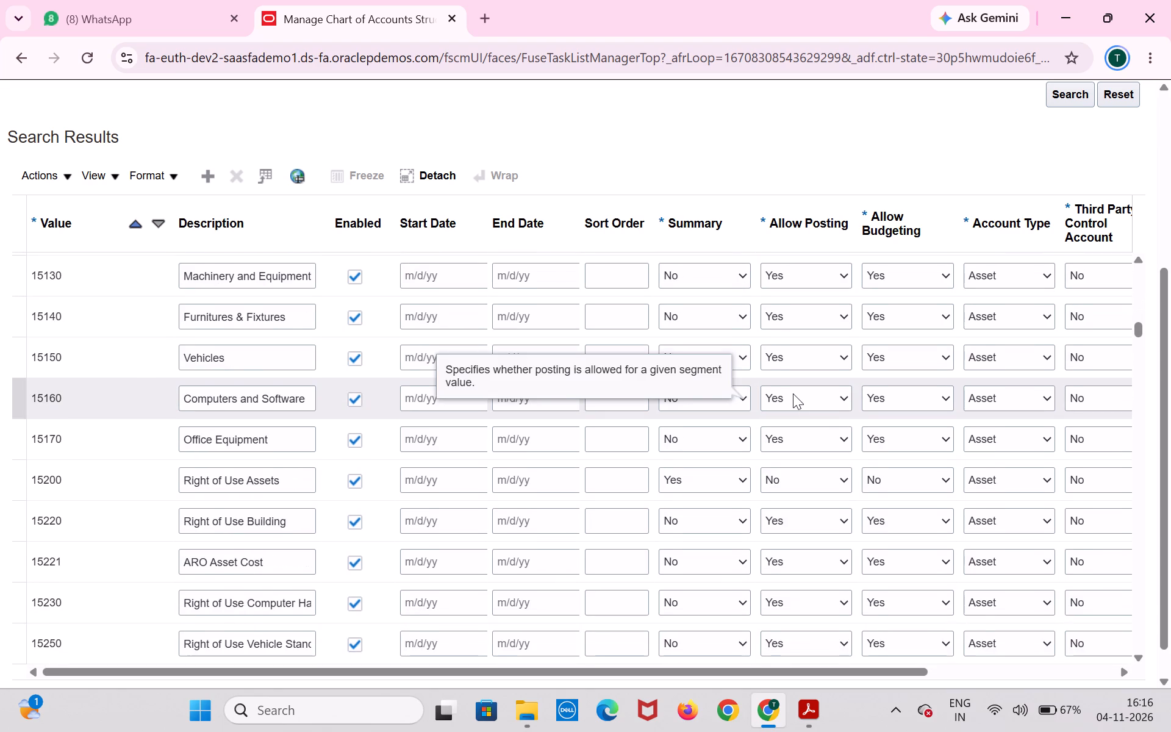
{"action": "scroll", "coordinate": [793, 393], "scroll_direction": "down", "scroll_amount": 3}
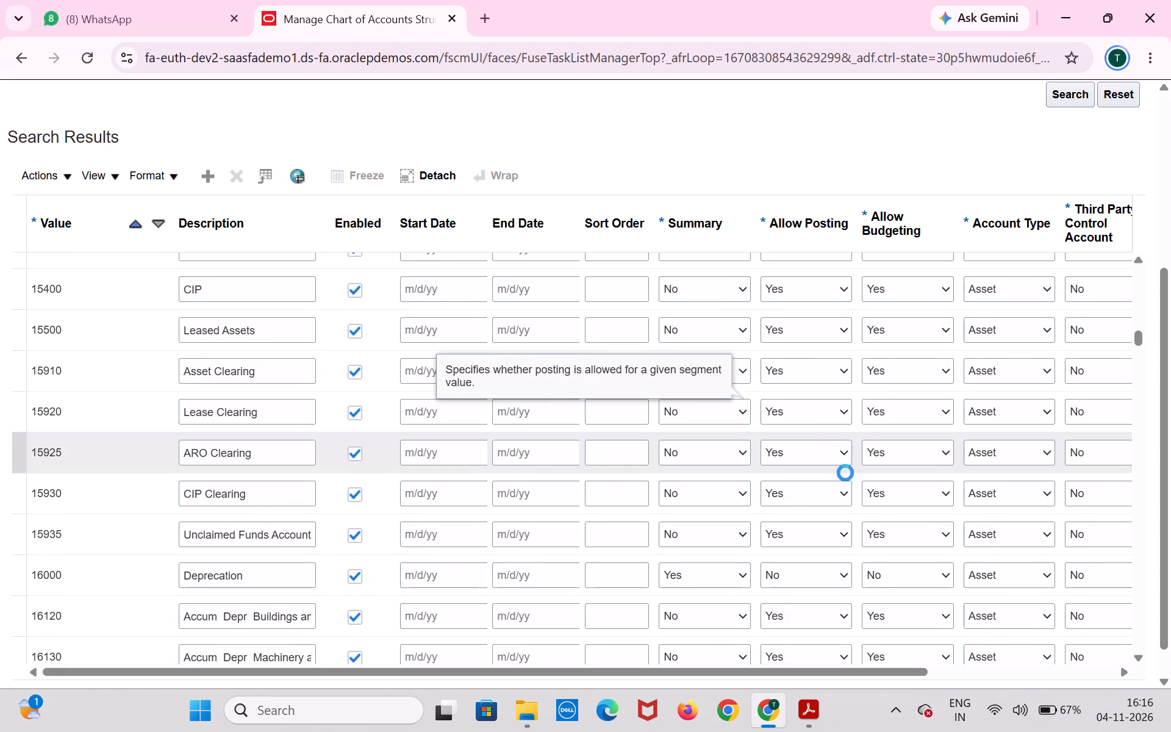
{"action": "scroll", "coordinate": [845, 473], "scroll_direction": "down", "scroll_amount": 6}
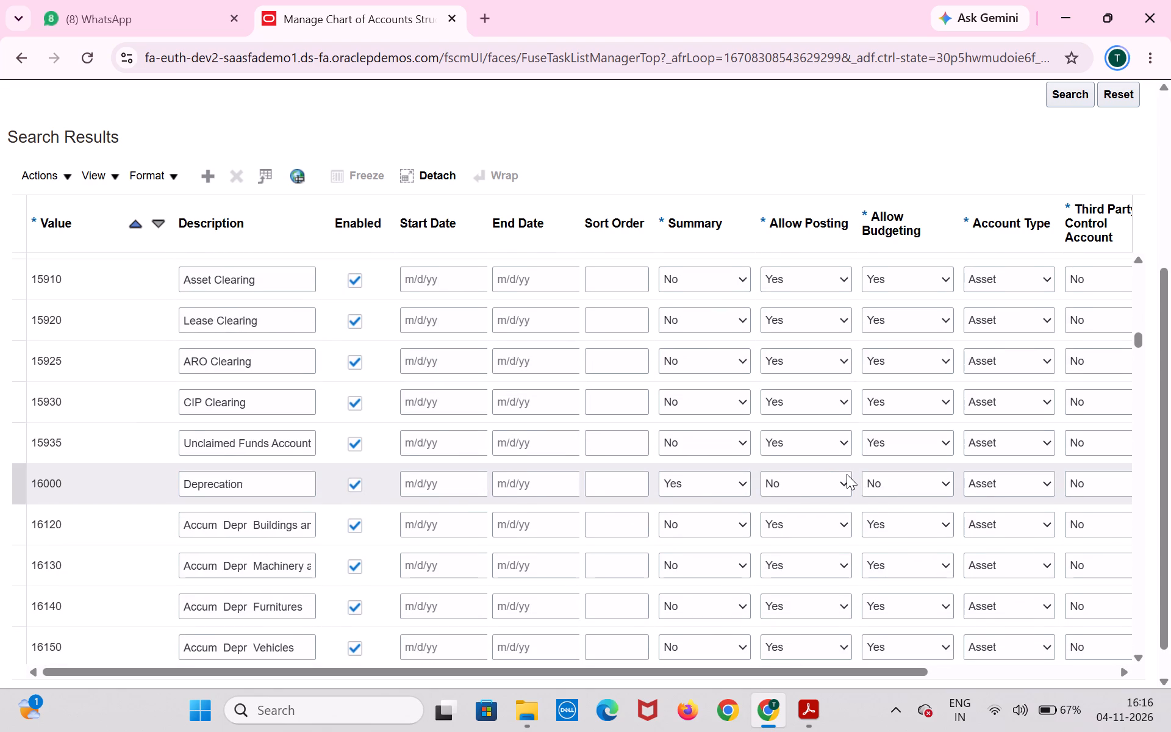
{"action": "scroll", "coordinate": [847, 474], "scroll_direction": "down", "scroll_amount": 1}
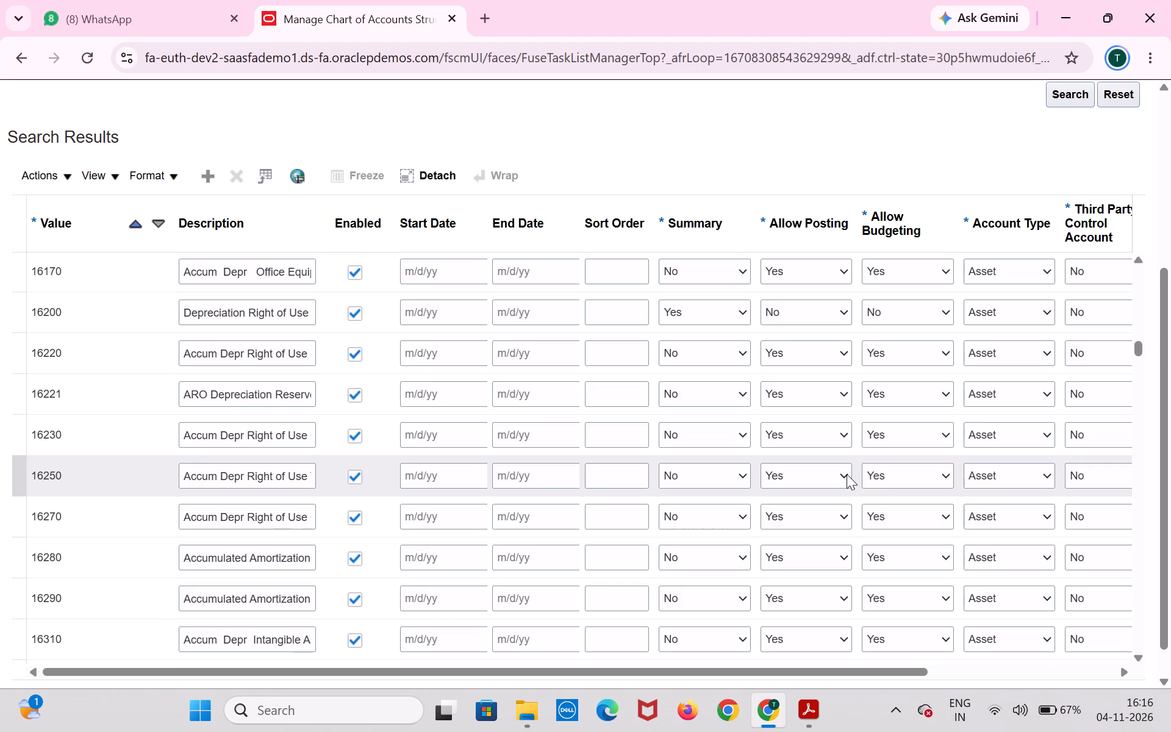
{"action": "scroll", "coordinate": [847, 474], "scroll_direction": "down", "scroll_amount": 5}
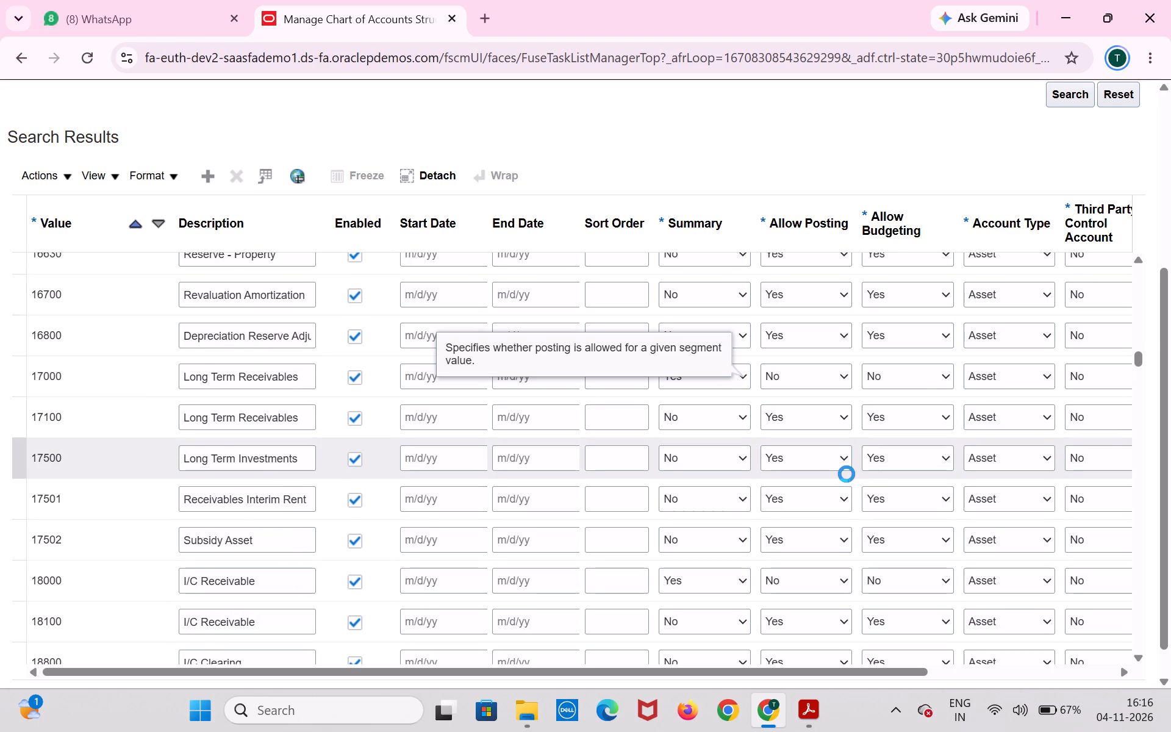
{"action": "scroll", "coordinate": [847, 474], "scroll_direction": "down", "scroll_amount": 7}
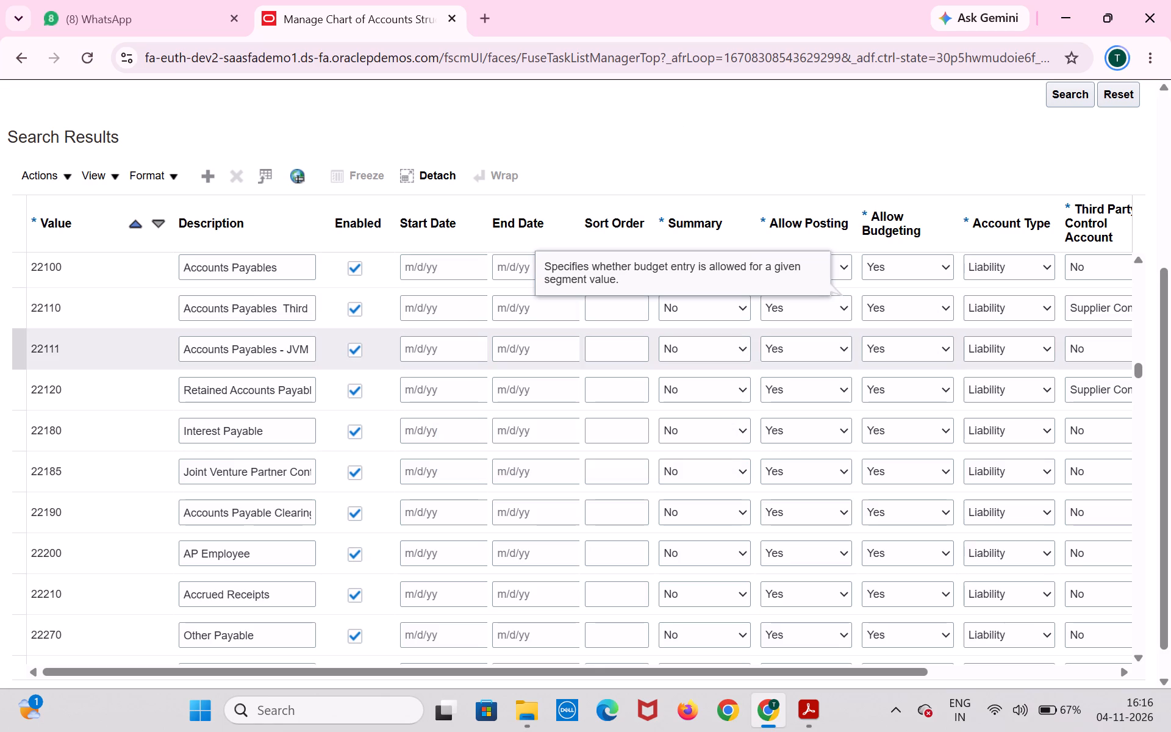
{"action": "scroll", "coordinate": [526, 416], "scroll_direction": "down", "scroll_amount": 5}
{"action": "scroll", "coordinate": [524, 416], "scroll_direction": "up", "scroll_amount": 7}
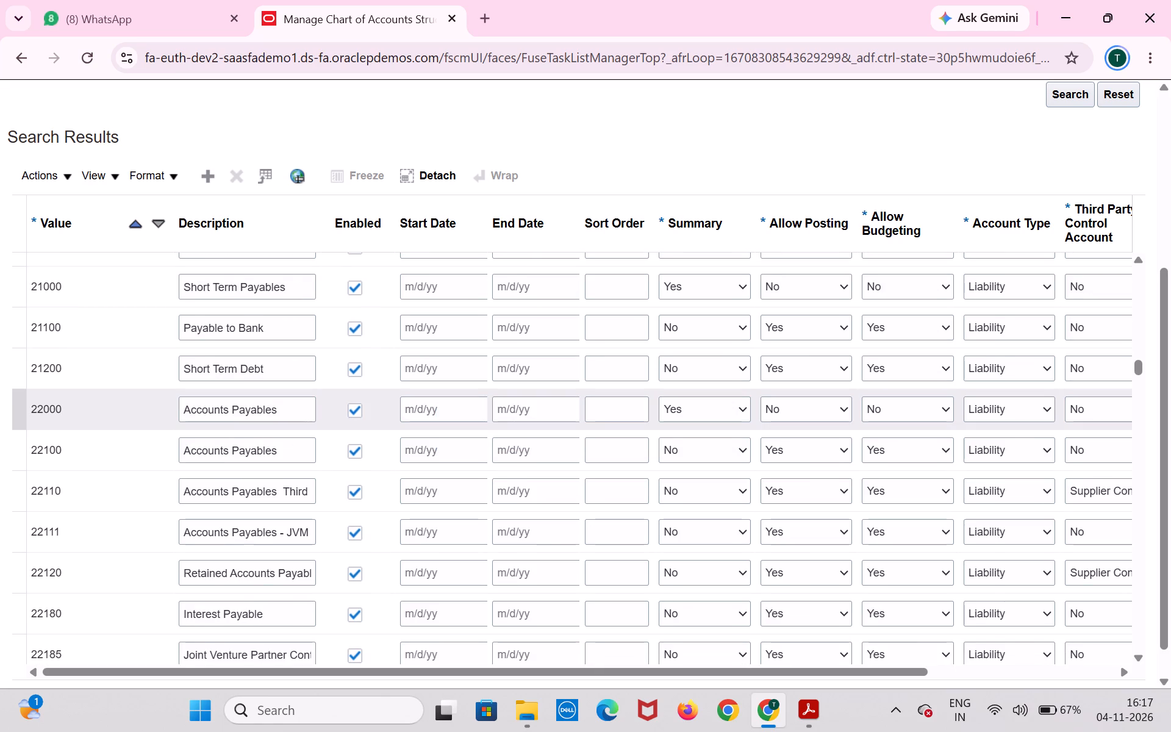
{"action": "scroll", "coordinate": [434, 328], "scroll_direction": "up", "scroll_amount": 7}
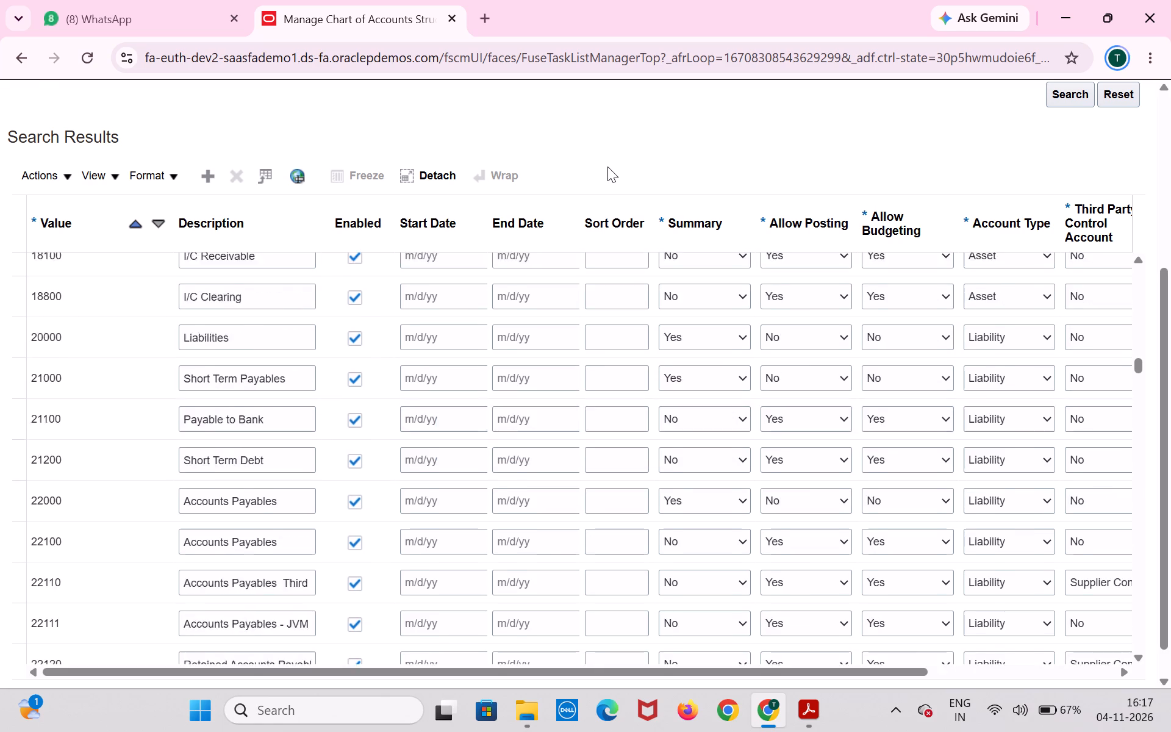
{"action": "scroll", "coordinate": [607, 167], "scroll_direction": "up", "scroll_amount": 6}
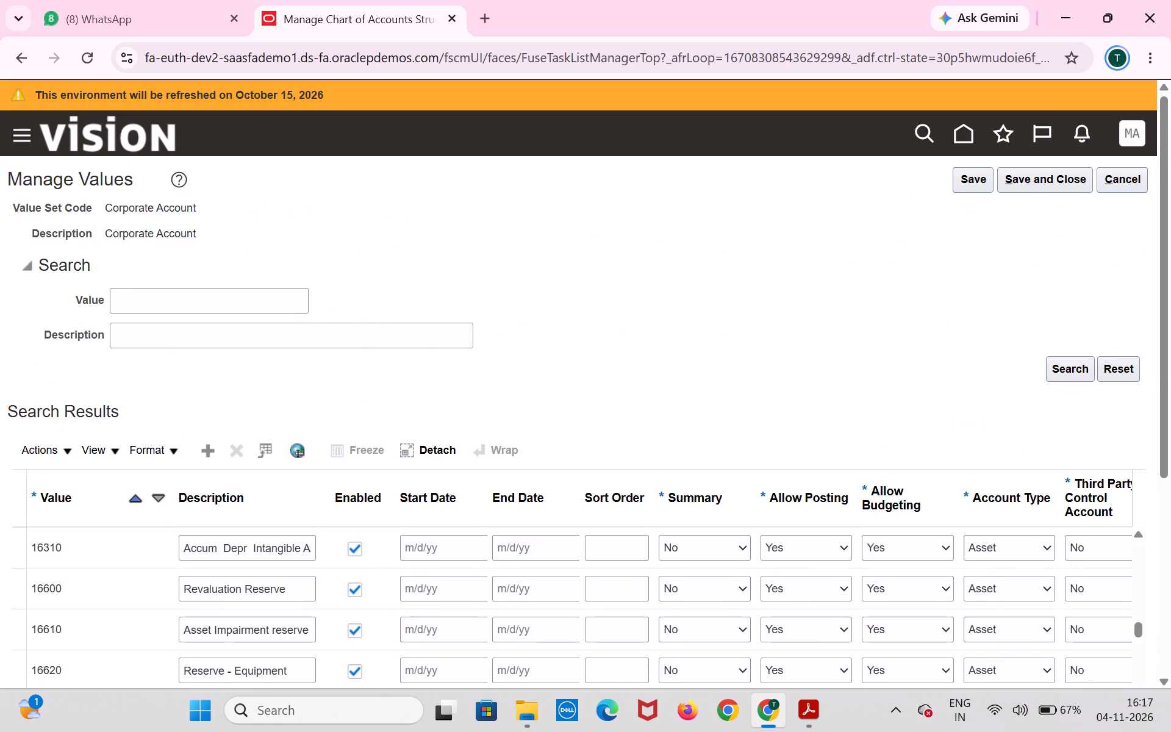
Search the Corporate Account values by the description Liability.
{"action": "left_click", "coordinate": [288, 291]}
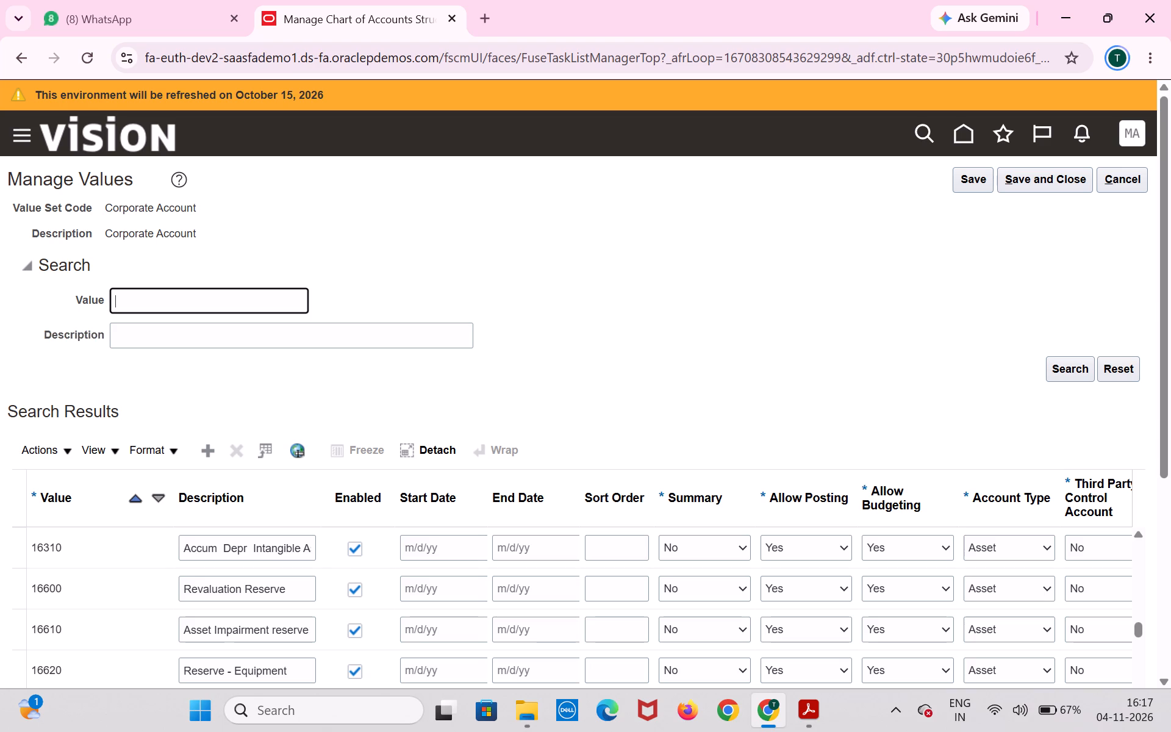
{"action": "key", "text": "Tab"}
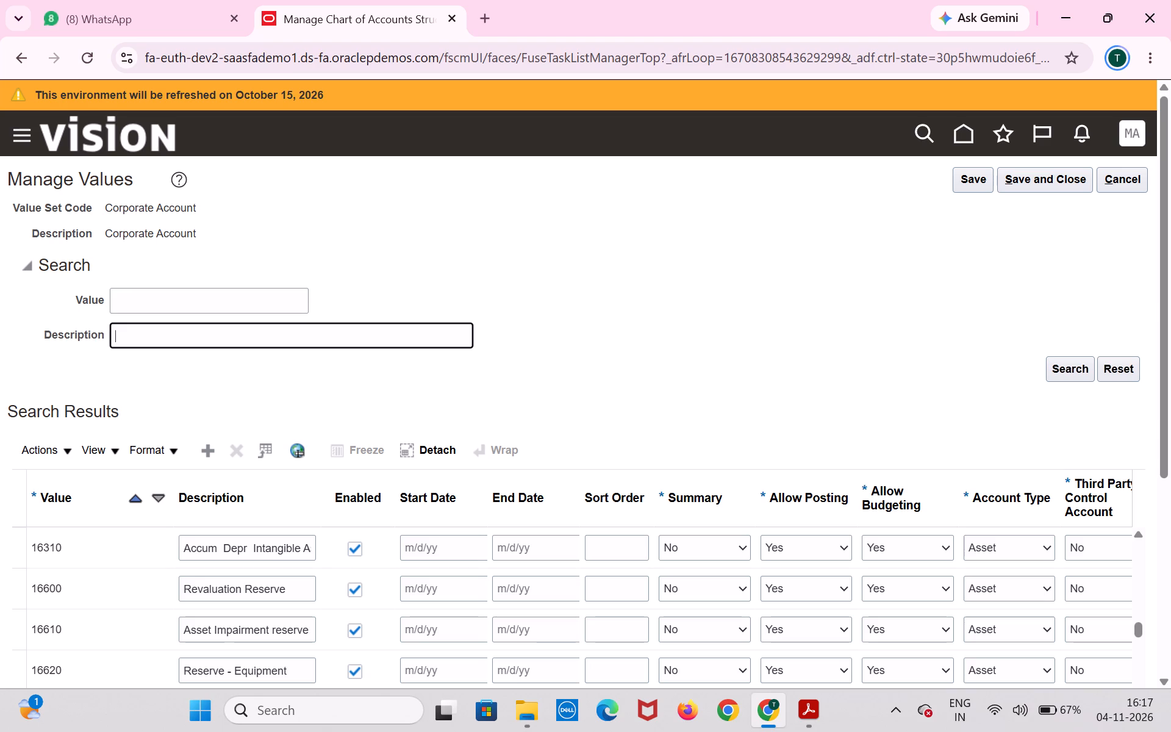
{"action": "type", "text": "Liabili"}
{"action": "type", "text": "ty"}
{"action": "key", "text": "Return"}
Run the Corporate Account value search for the description Liability.
{"action": "left_click", "coordinate": [1086, 373]}
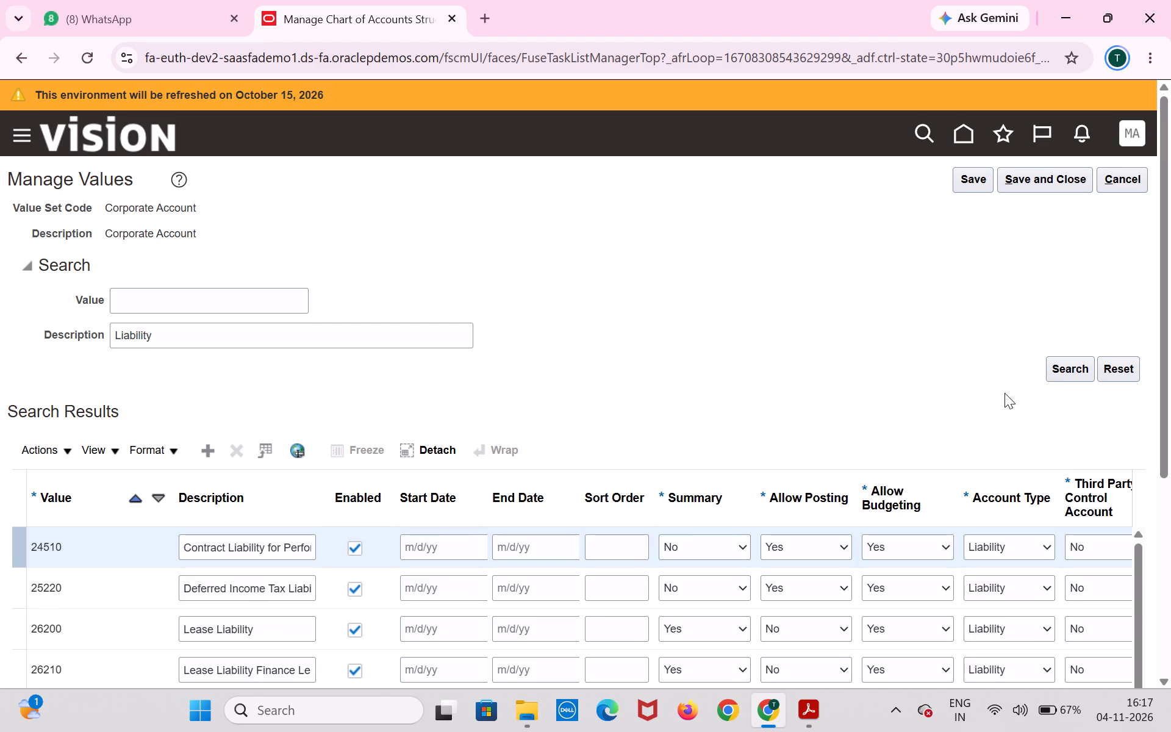
Clear the description filter, search the Corporate Account values for value 22100, and save and close the values.
{"action": "left_click", "coordinate": [232, 337]}
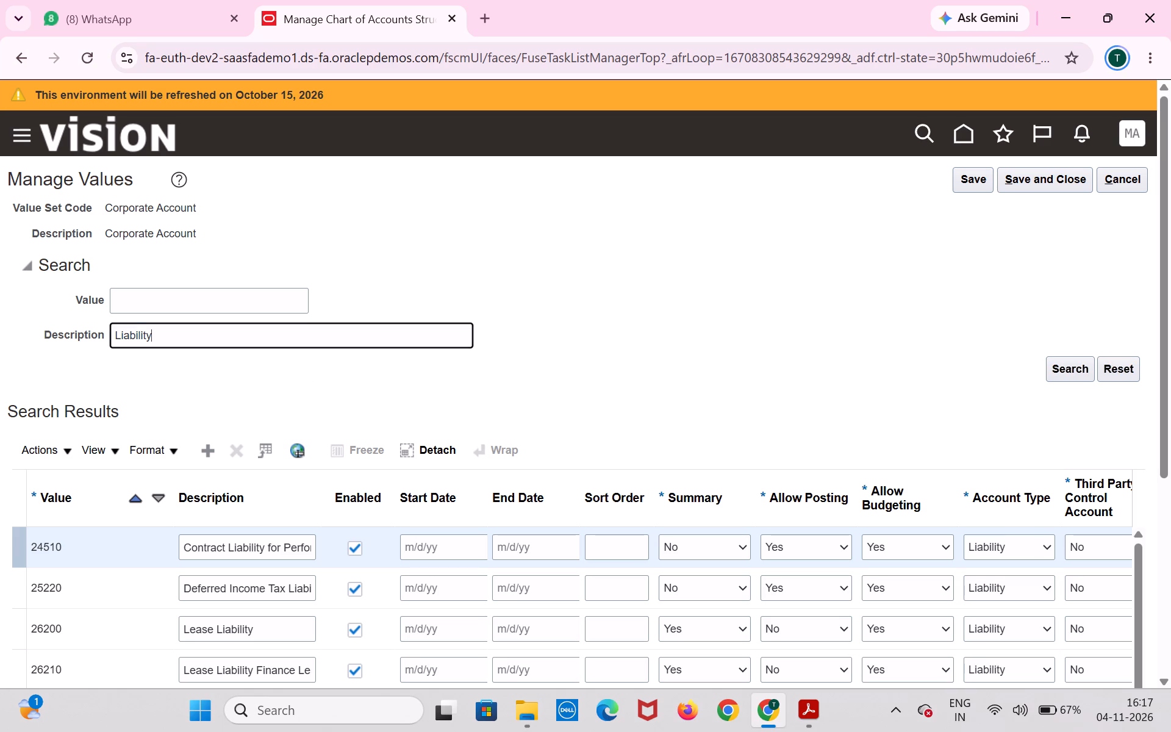
{"action": "key", "text": "BackSpace"}
{"action": "key", "text": "BackSpace"}
{"action": "key", "text": "BackSpace"}
{"action": "key", "text": "BackSpace"}
{"action": "key", "text": "BackSpace"}
{"action": "key", "text": "BackSpace"}
{"action": "key", "text": "BackSpace"}
{"action": "key", "text": "BackSpace"}
{"action": "key", "text": "BackSpace"}
{"action": "key", "text": "BackSpace"}
{"action": "key", "text": "BackSpace"}
{"action": "key", "text": "BackSpace"}
{"action": "key", "text": "BackSpace"}
{"action": "key", "text": "BackSpace"}
{"action": "key", "text": "BackSpace"}
{"action": "key", "text": "BackSpace"}
{"action": "key", "text": "shift+Tab"}
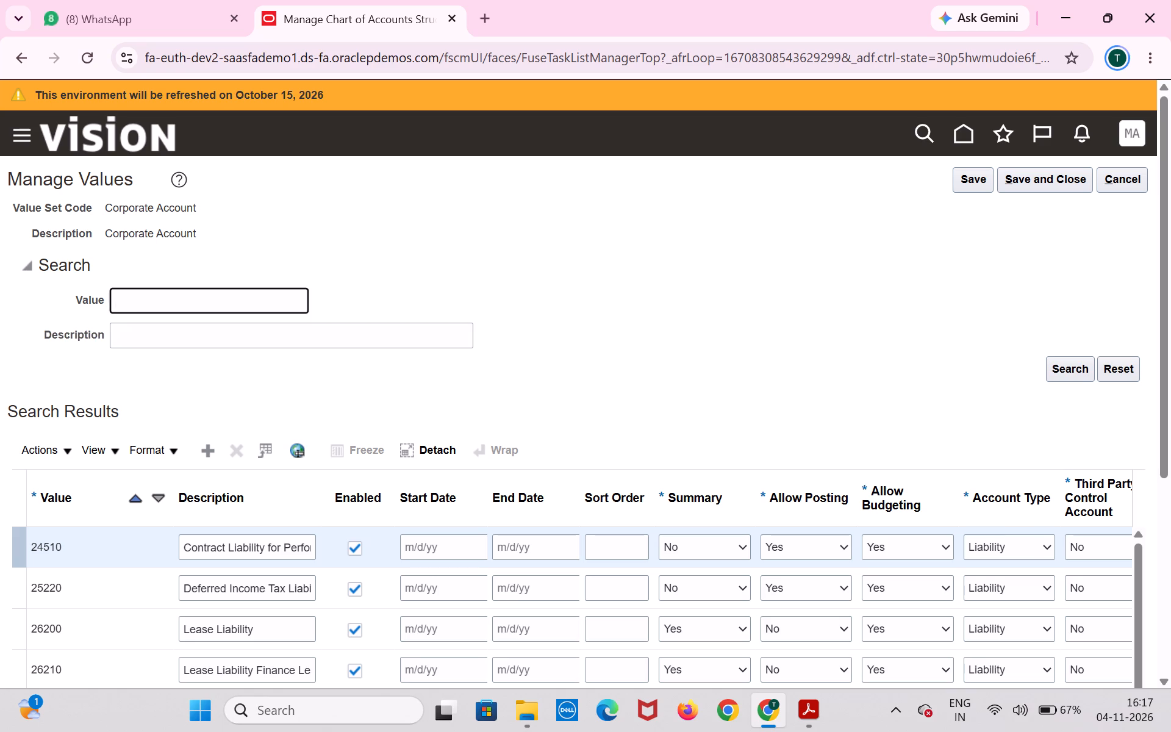
{"action": "type", "text": "221"}
{"action": "type", "text": "00"}
{"action": "key", "text": "Return"}
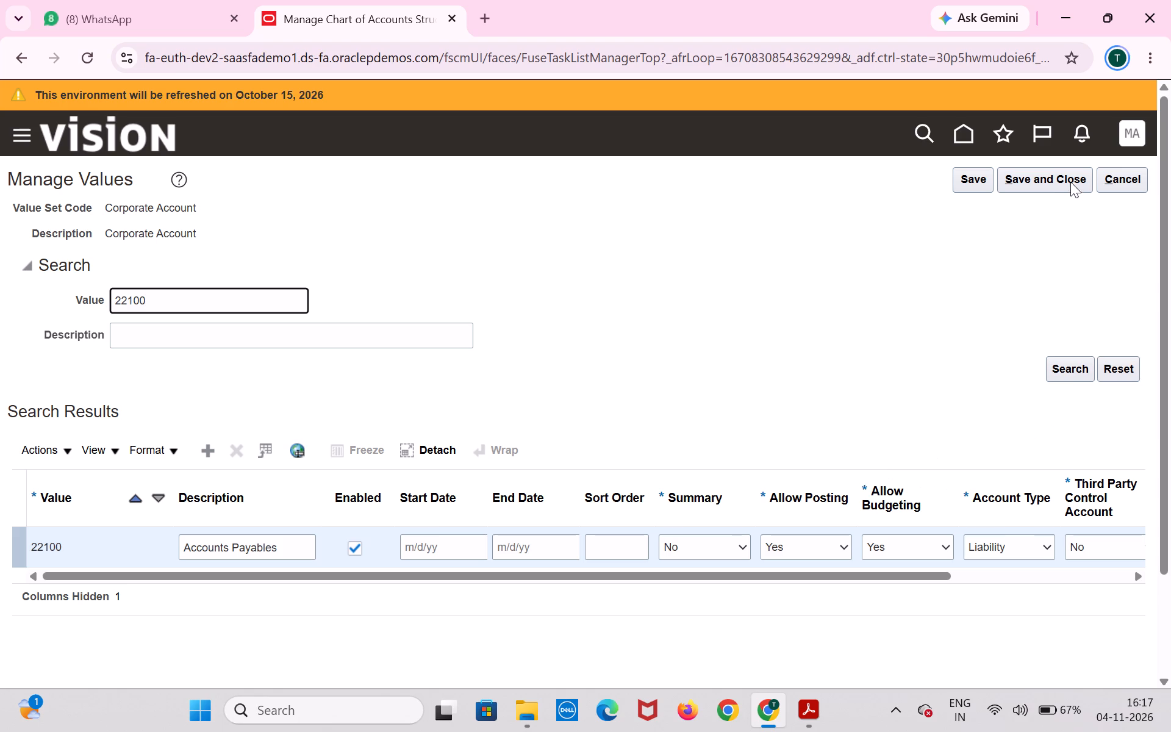
{"action": "left_click", "coordinate": [1031, 186]}
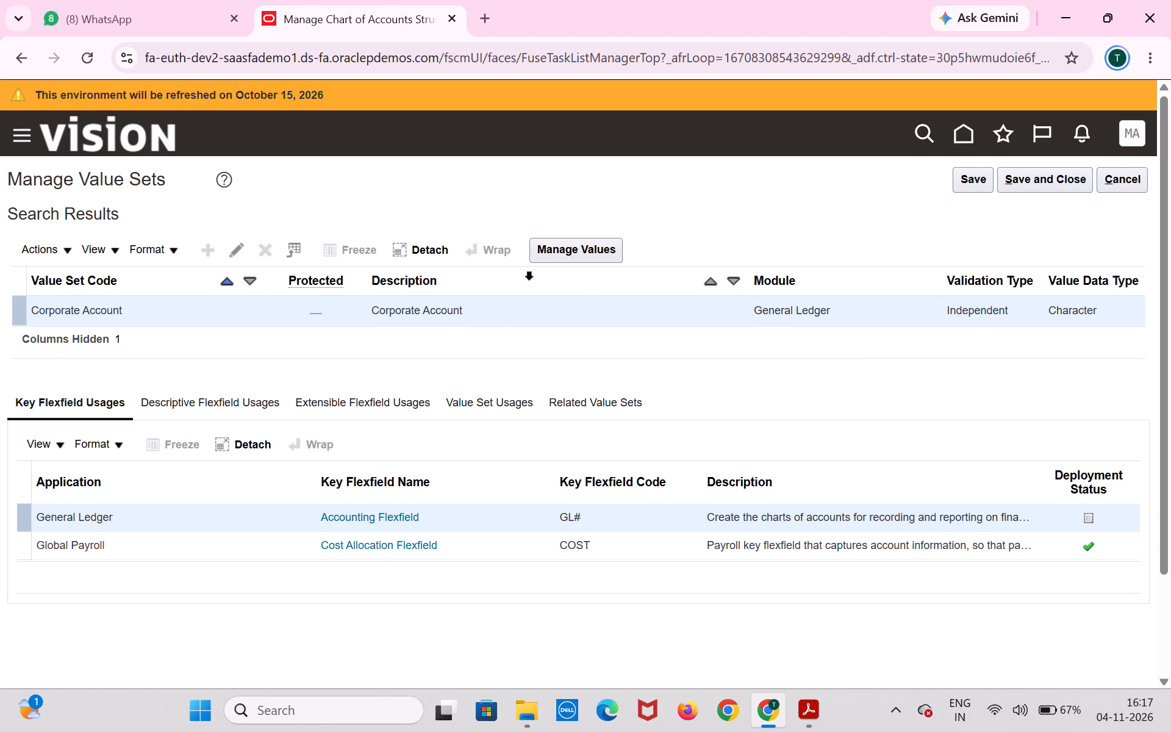
Reopen the Corporate Account values, list them all, and look through the cash, receivable, inventory and WIP accounts.
{"action": "left_click", "coordinate": [617, 253]}
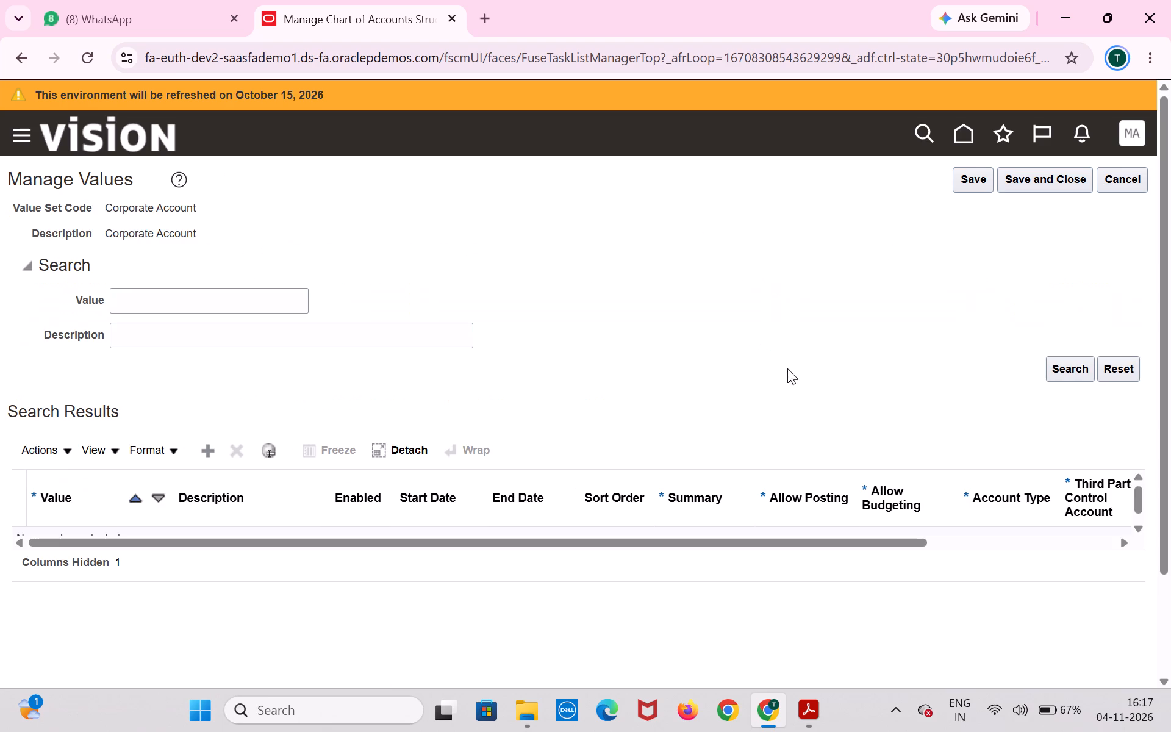
{"action": "left_click", "coordinate": [1060, 367]}
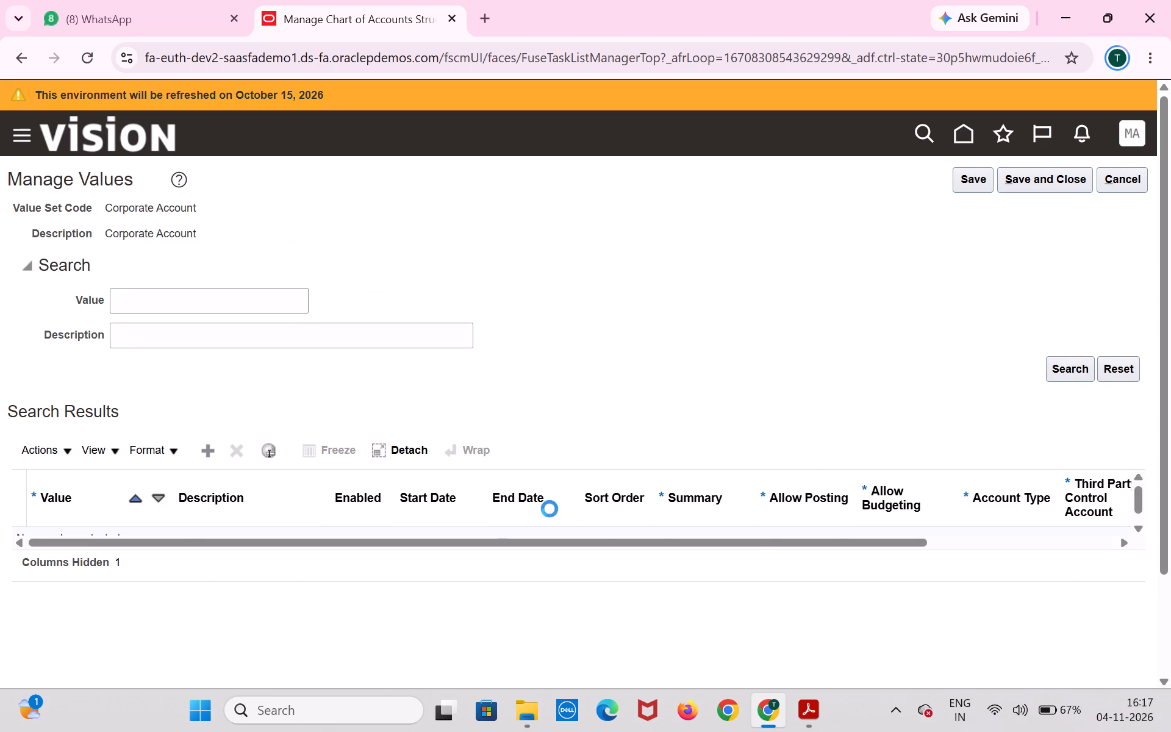
{"action": "scroll", "coordinate": [512, 550], "scroll_direction": "down", "scroll_amount": 3}
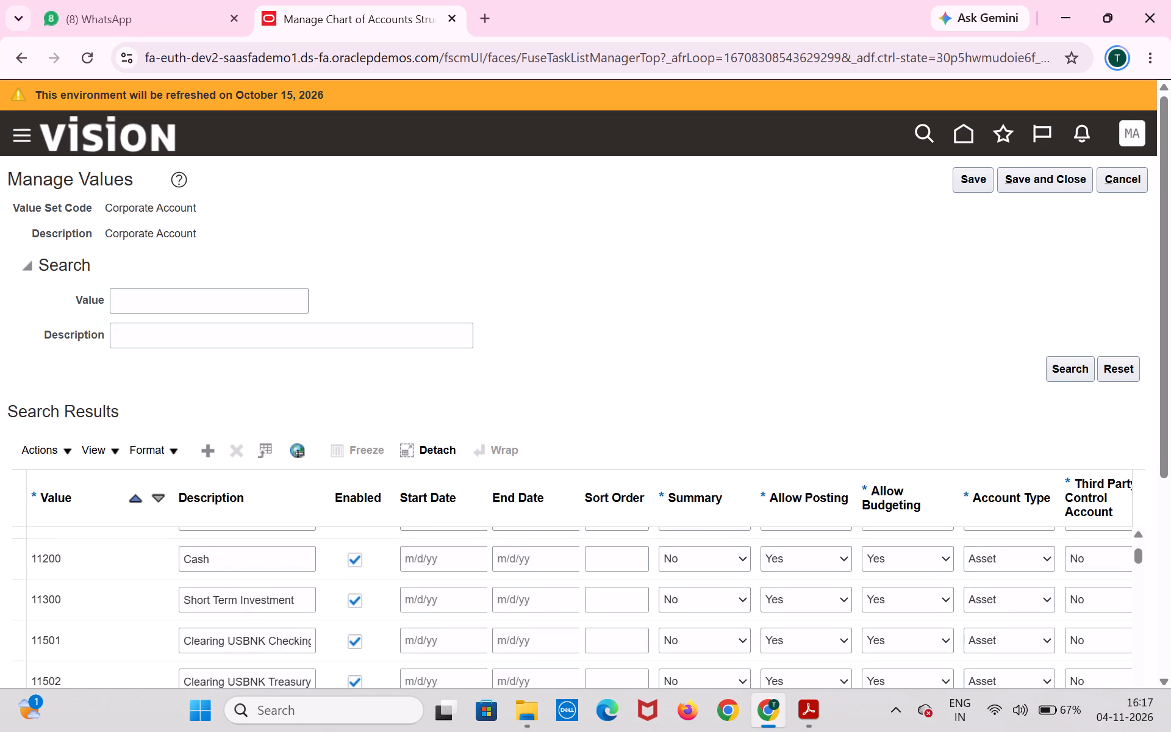
{"action": "scroll", "coordinate": [676, 415], "scroll_direction": "down", "scroll_amount": 5}
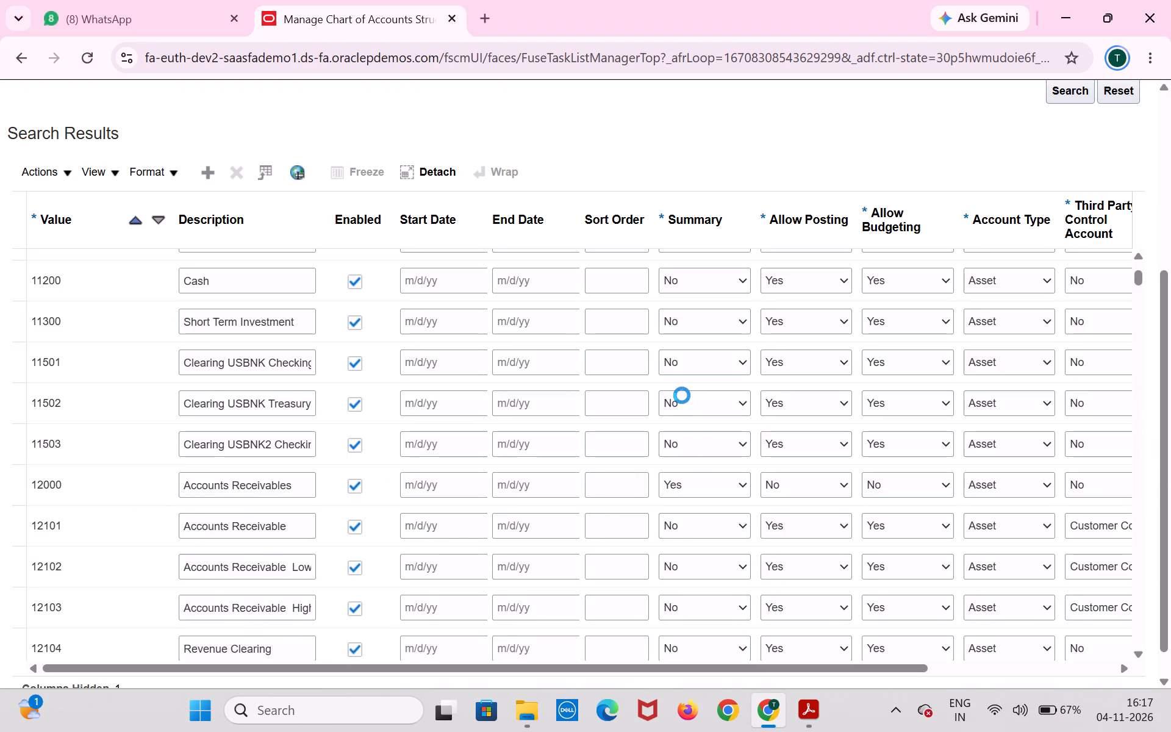
{"action": "scroll", "coordinate": [701, 475], "scroll_direction": "down", "scroll_amount": 7}
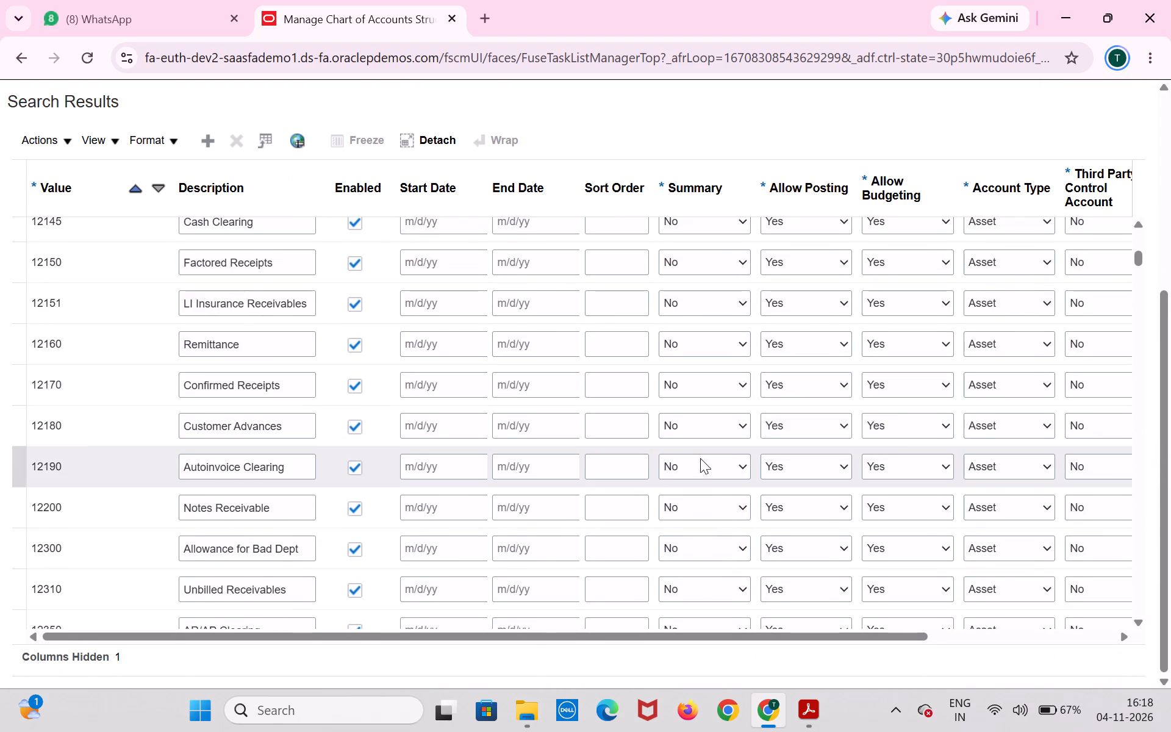
{"action": "scroll", "coordinate": [700, 458], "scroll_direction": "down", "scroll_amount": 6}
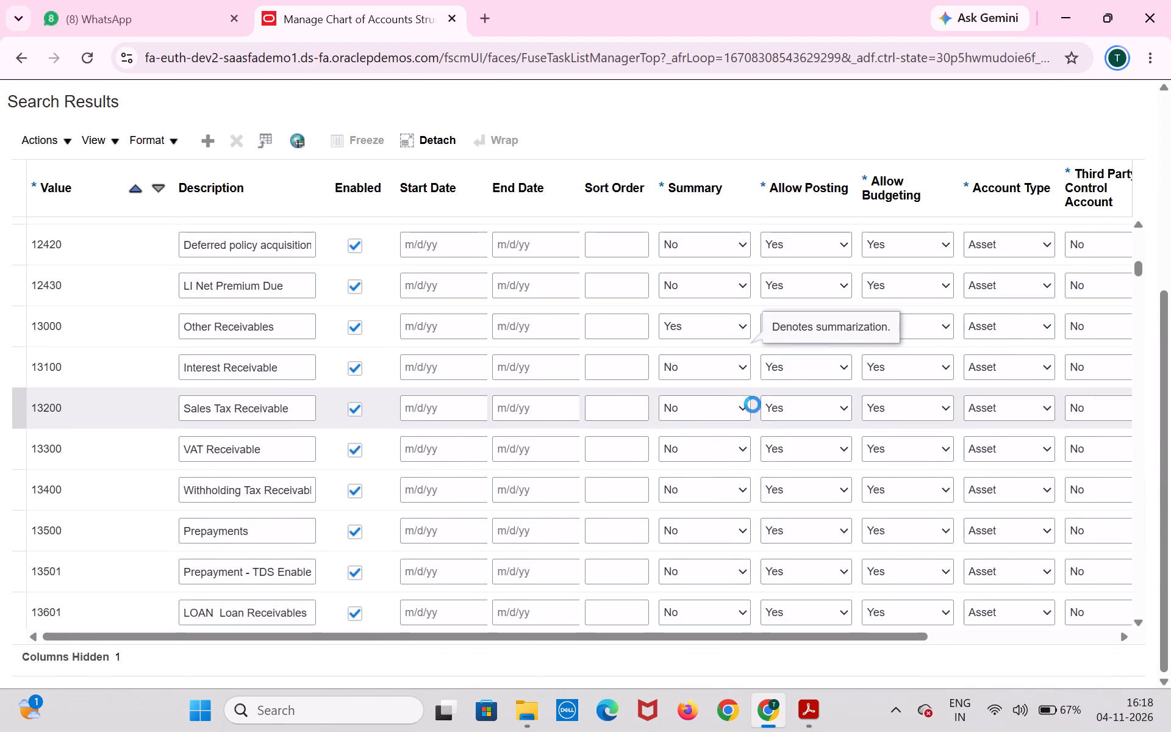
{"action": "scroll", "coordinate": [788, 423], "scroll_direction": "down", "scroll_amount": 1}
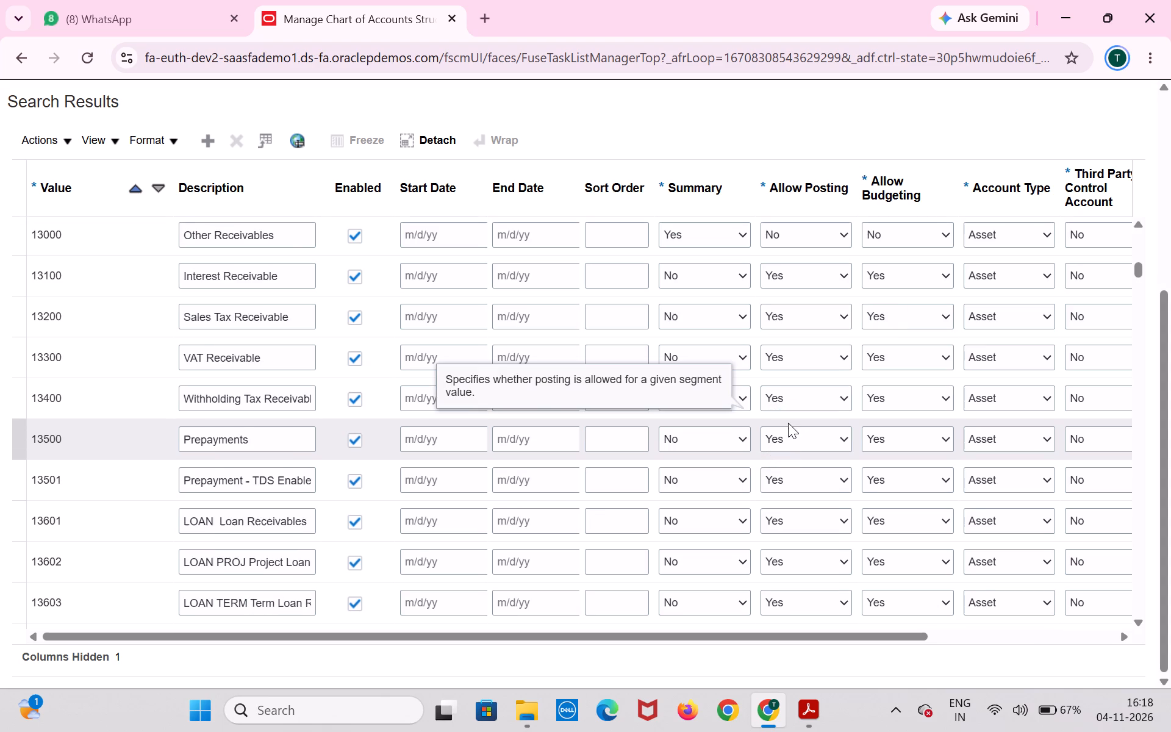
{"action": "scroll", "coordinate": [788, 423], "scroll_direction": "down", "scroll_amount": 5}
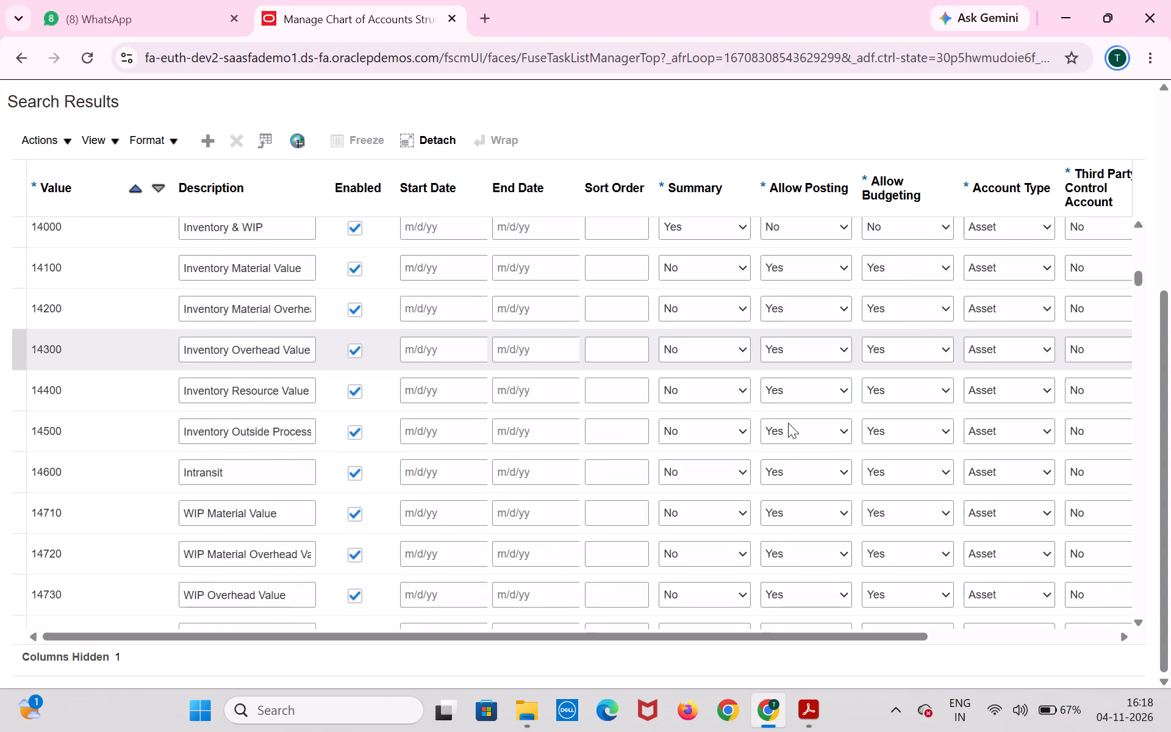
{"action": "scroll", "coordinate": [788, 423], "scroll_direction": "down", "scroll_amount": 2}
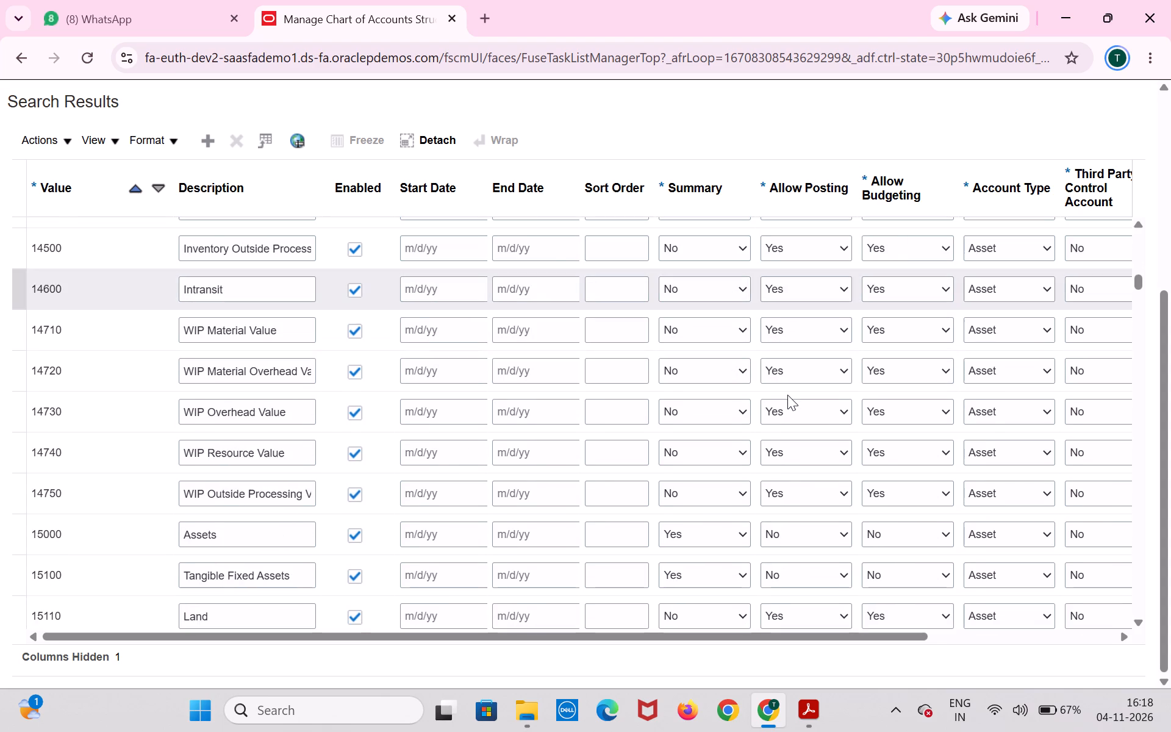
Review the Corporate Account values from tangible fixed assets through depreciation and long-term receivables to the first liabilities.
{"action": "scroll", "coordinate": [787, 395], "scroll_direction": "down", "scroll_amount": 3}
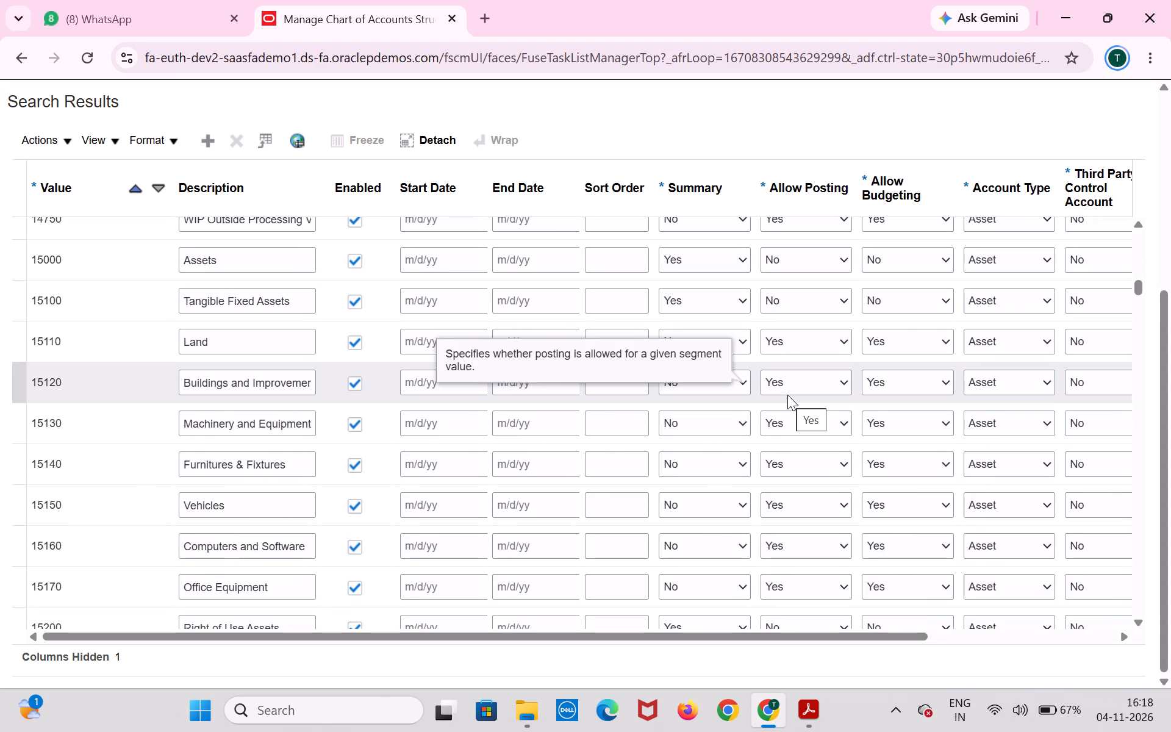
{"action": "scroll", "coordinate": [787, 395], "scroll_direction": "down", "scroll_amount": 3}
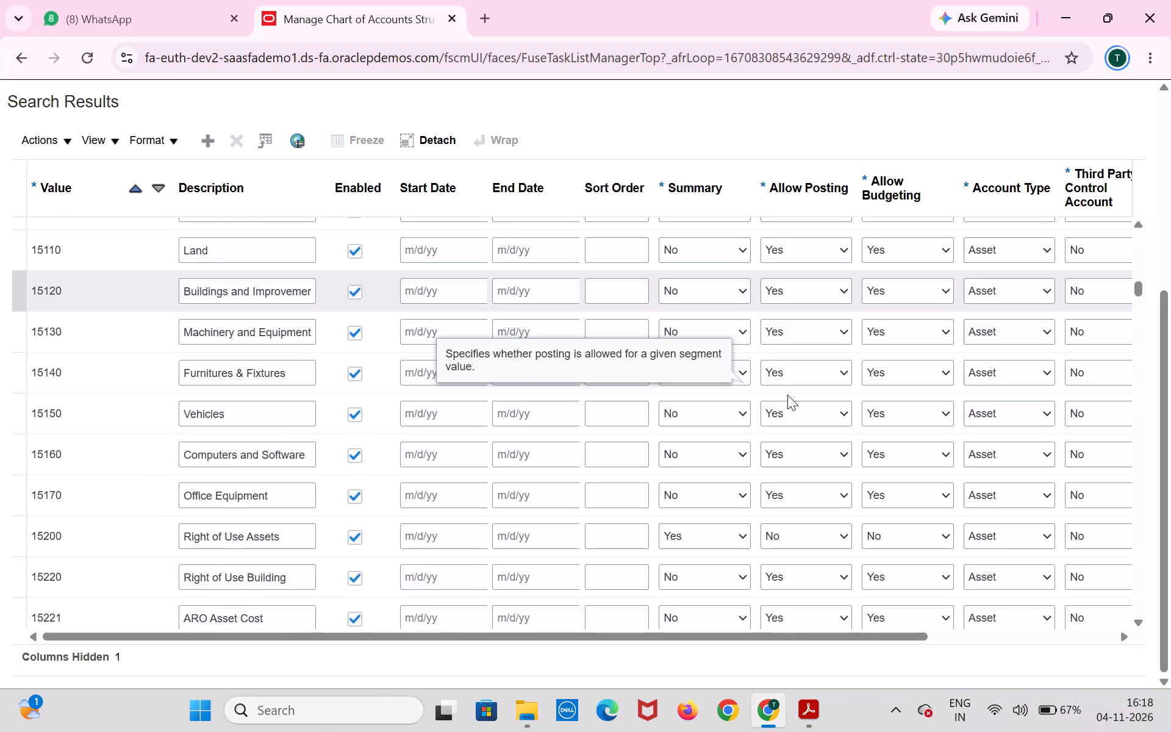
{"action": "scroll", "coordinate": [813, 364], "scroll_direction": "down", "scroll_amount": 1}
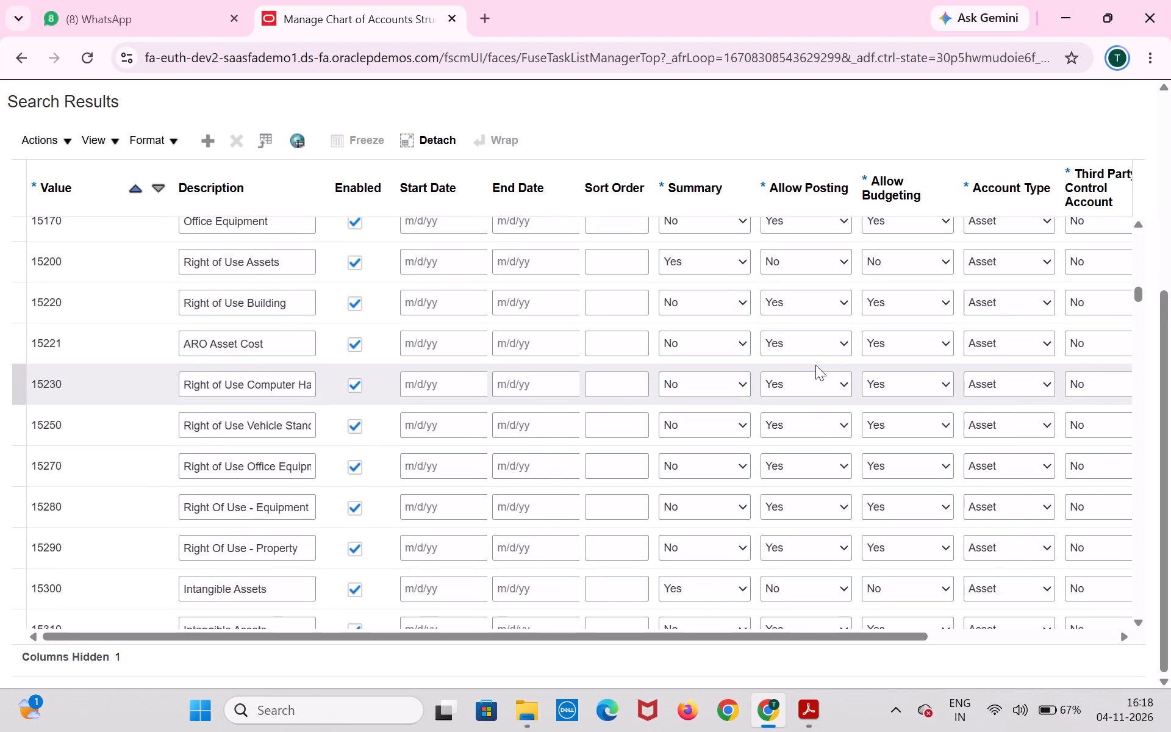
{"action": "scroll", "coordinate": [815, 365], "scroll_direction": "down", "scroll_amount": 5}
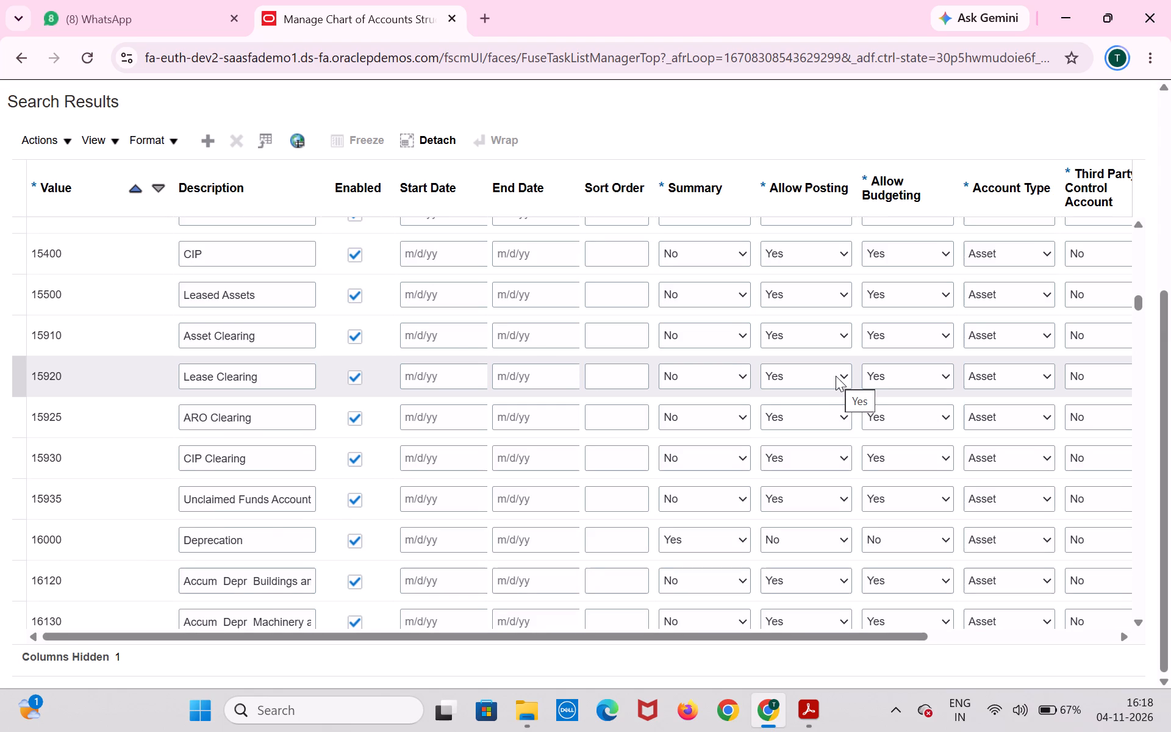
{"action": "scroll", "coordinate": [836, 376], "scroll_direction": "down", "scroll_amount": 2}
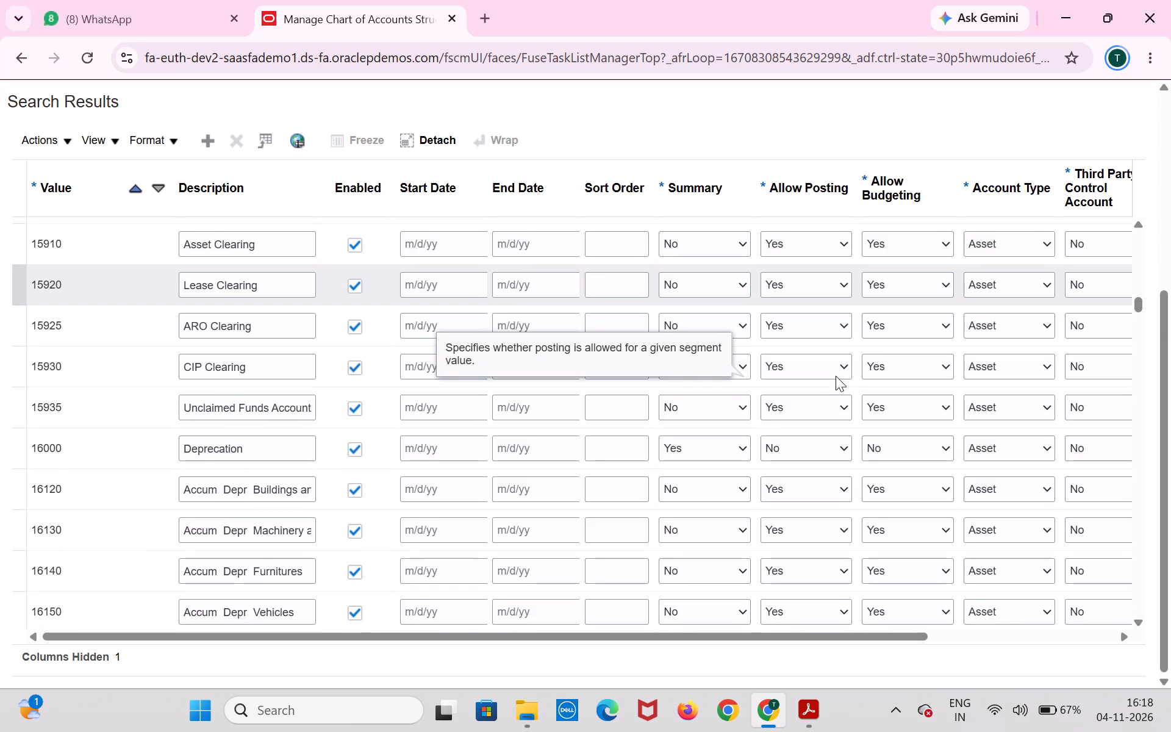
{"action": "scroll", "coordinate": [836, 373], "scroll_direction": "down", "scroll_amount": 1}
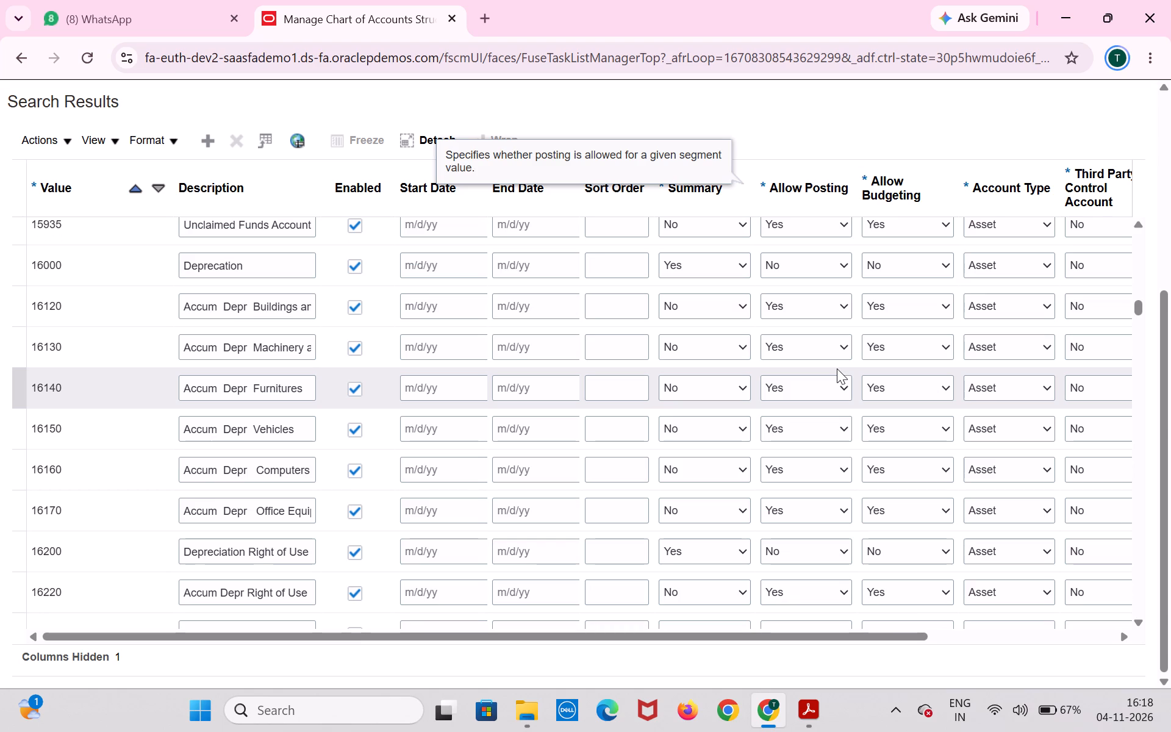
{"action": "scroll", "coordinate": [837, 368], "scroll_direction": "down", "scroll_amount": 6}
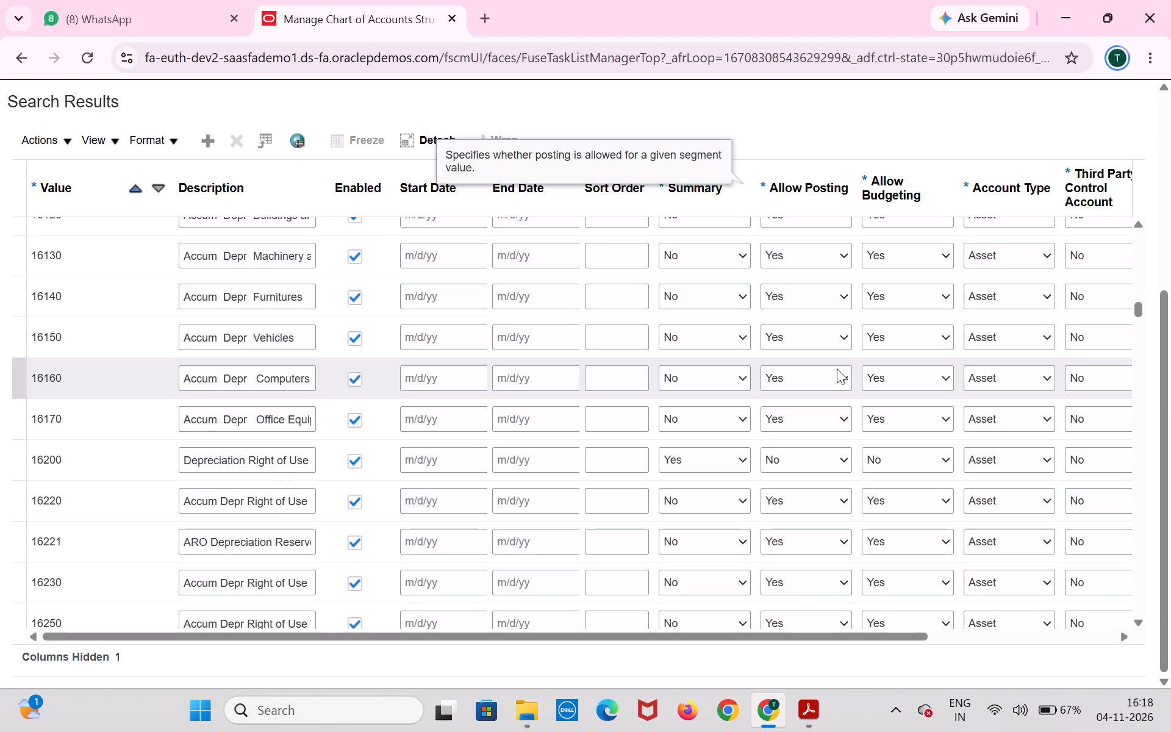
{"action": "scroll", "coordinate": [837, 368], "scroll_direction": "down", "scroll_amount": 2}
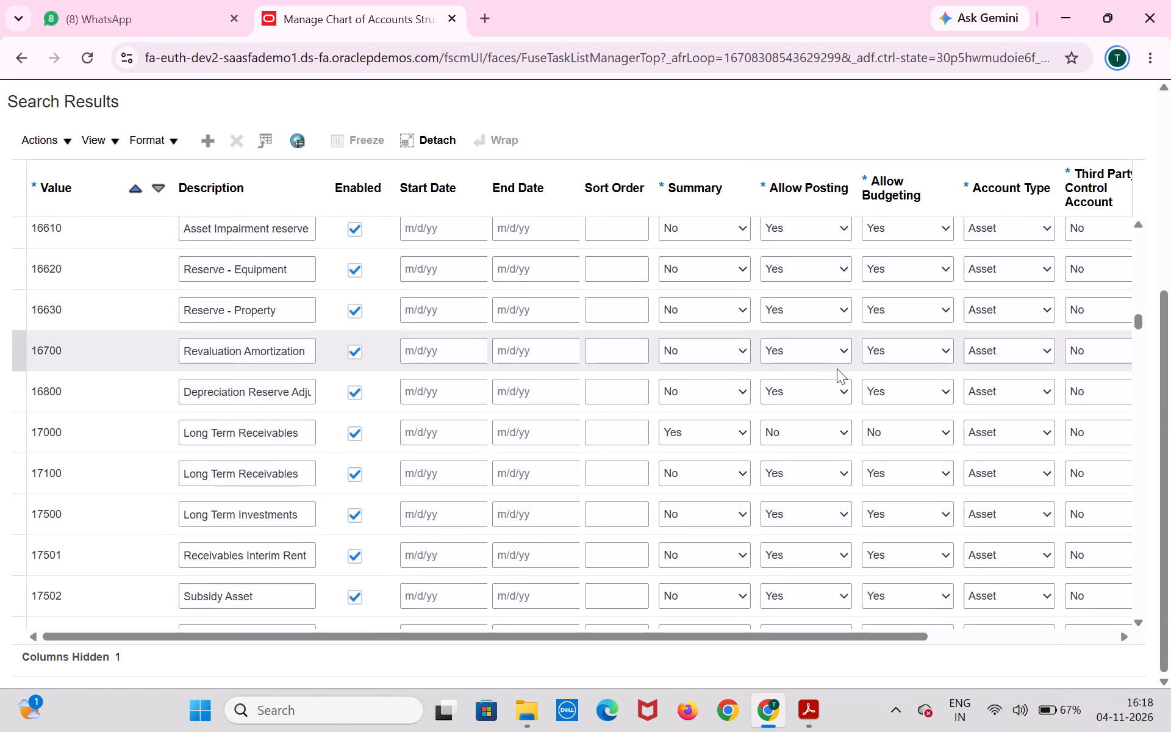
{"action": "scroll", "coordinate": [837, 368], "scroll_direction": "down", "scroll_amount": 6}
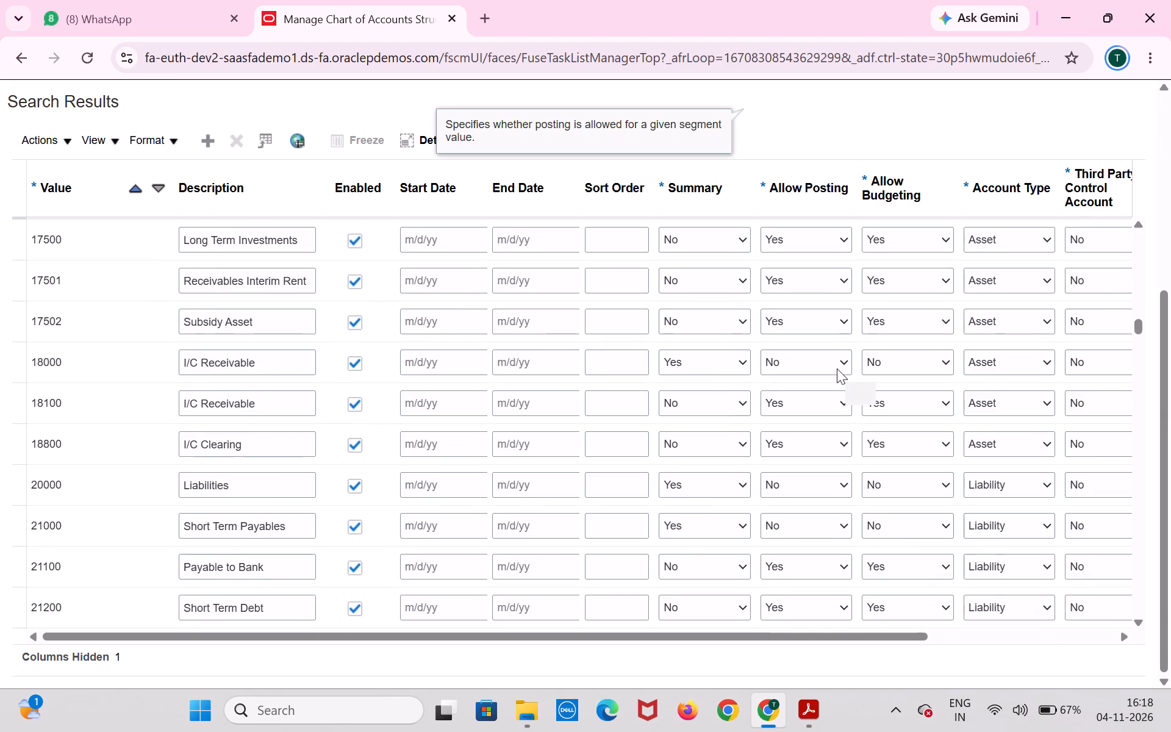
Examine the payable, payroll, accrued expense, tax and long-term liability accounts, continuing to the owner's equity accounts.
{"action": "scroll", "coordinate": [837, 368], "scroll_direction": "down", "scroll_amount": 6}
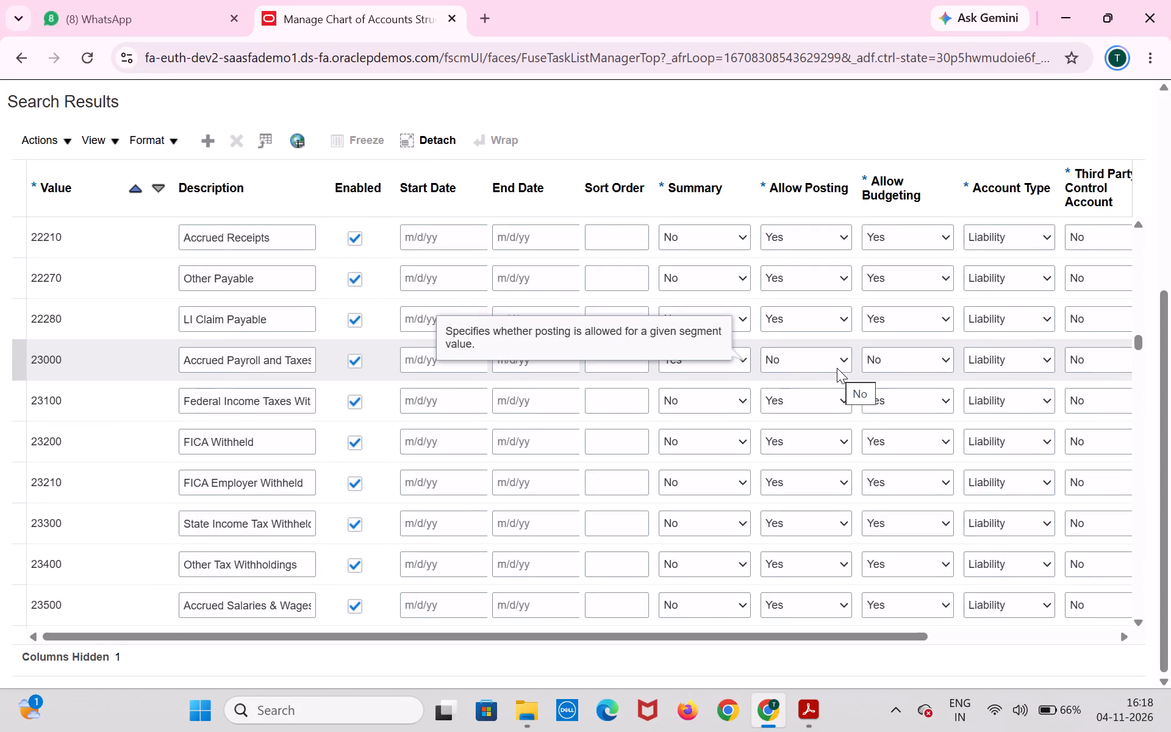
{"action": "scroll", "coordinate": [837, 368], "scroll_direction": "down", "scroll_amount": 3}
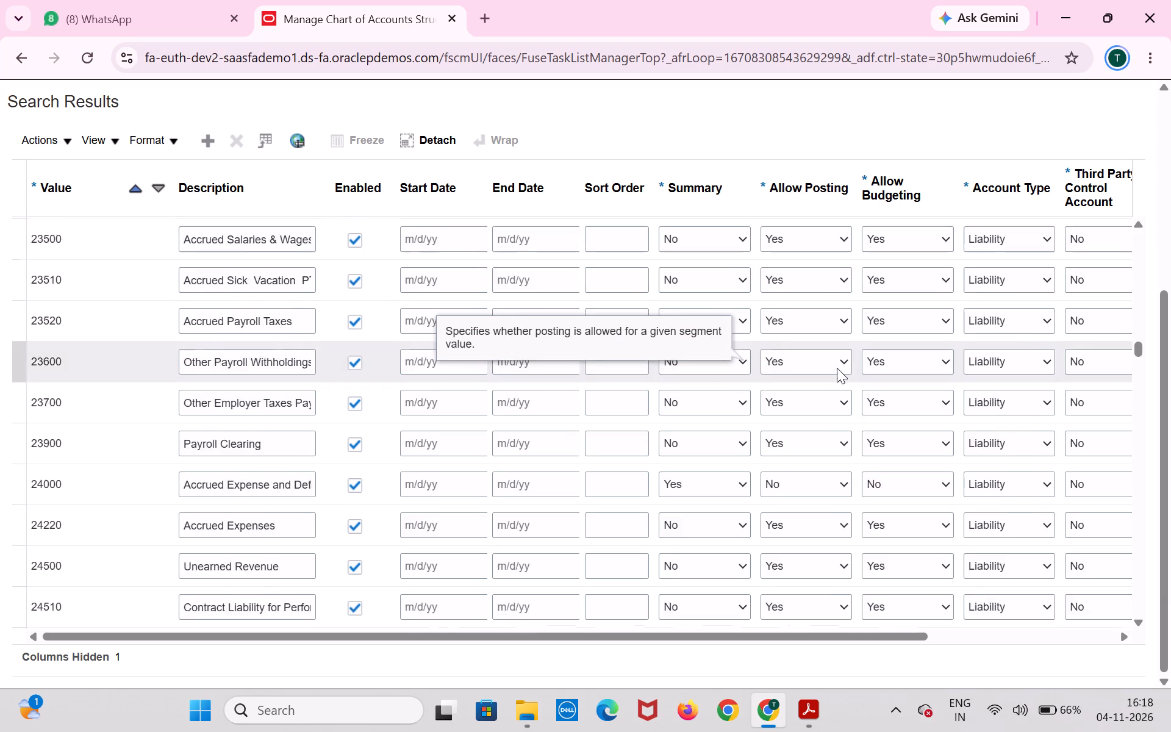
{"action": "scroll", "coordinate": [837, 368], "scroll_direction": "down", "scroll_amount": 4}
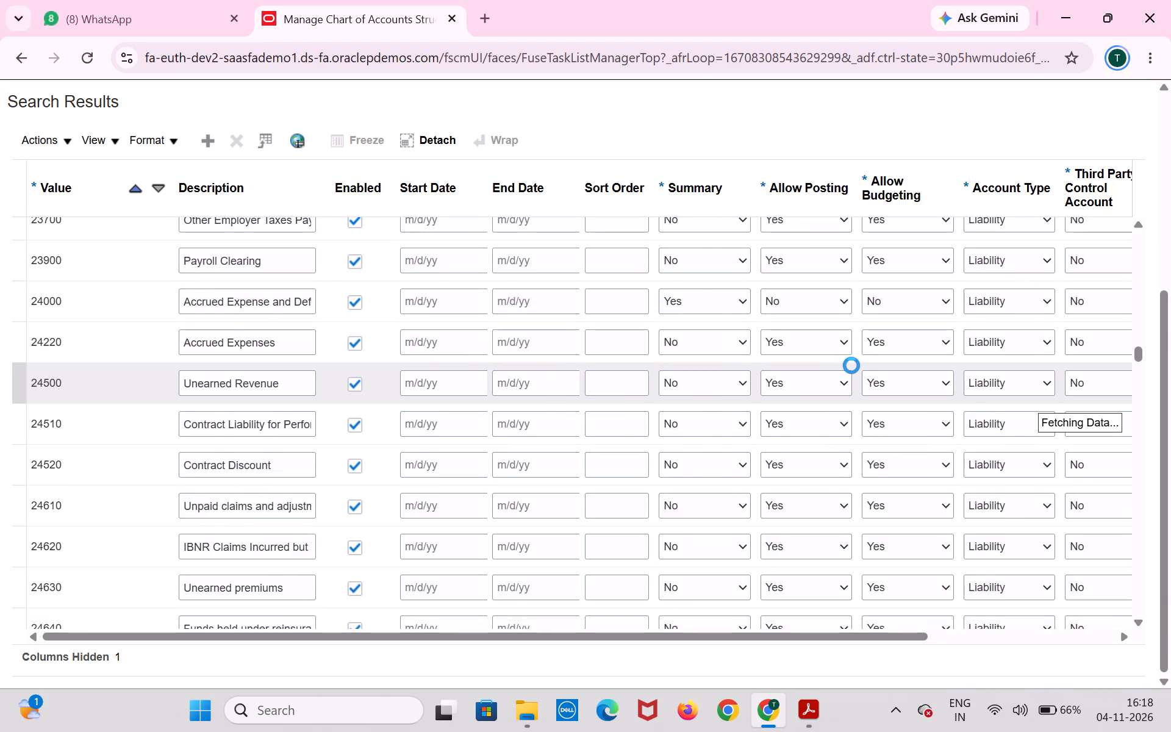
{"action": "scroll", "coordinate": [851, 365], "scroll_direction": "down", "scroll_amount": 3}
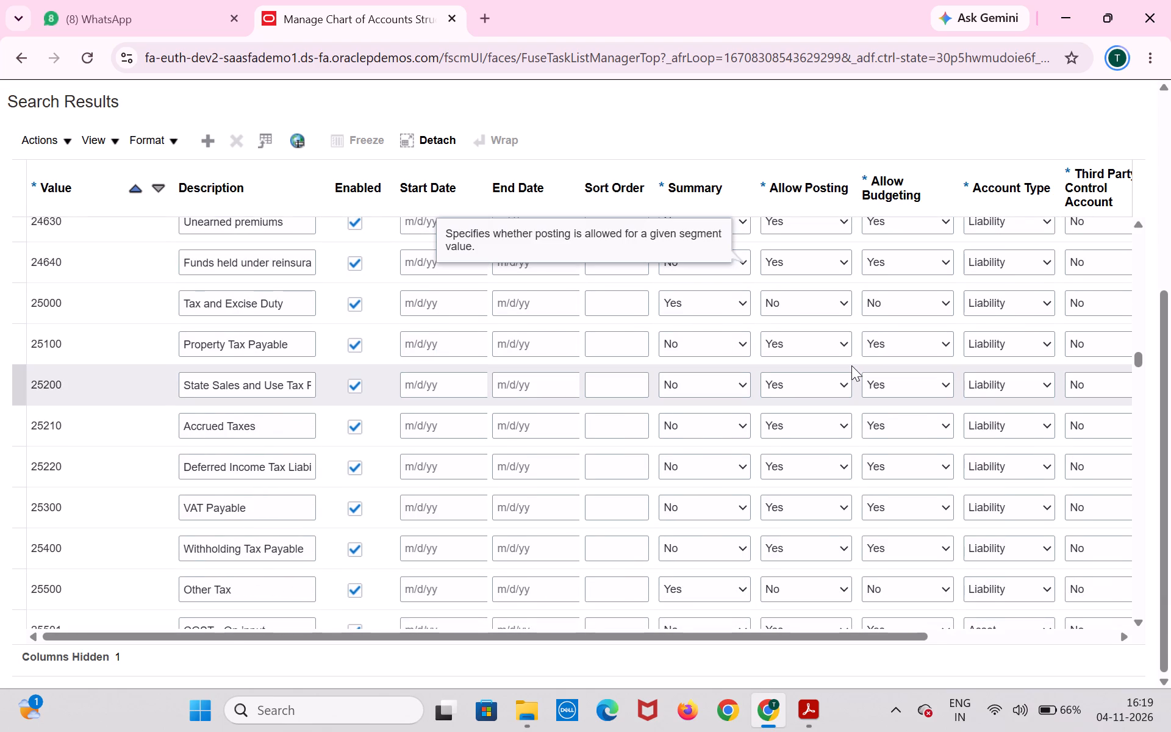
{"action": "scroll", "coordinate": [851, 365], "scroll_direction": "down", "scroll_amount": 10}
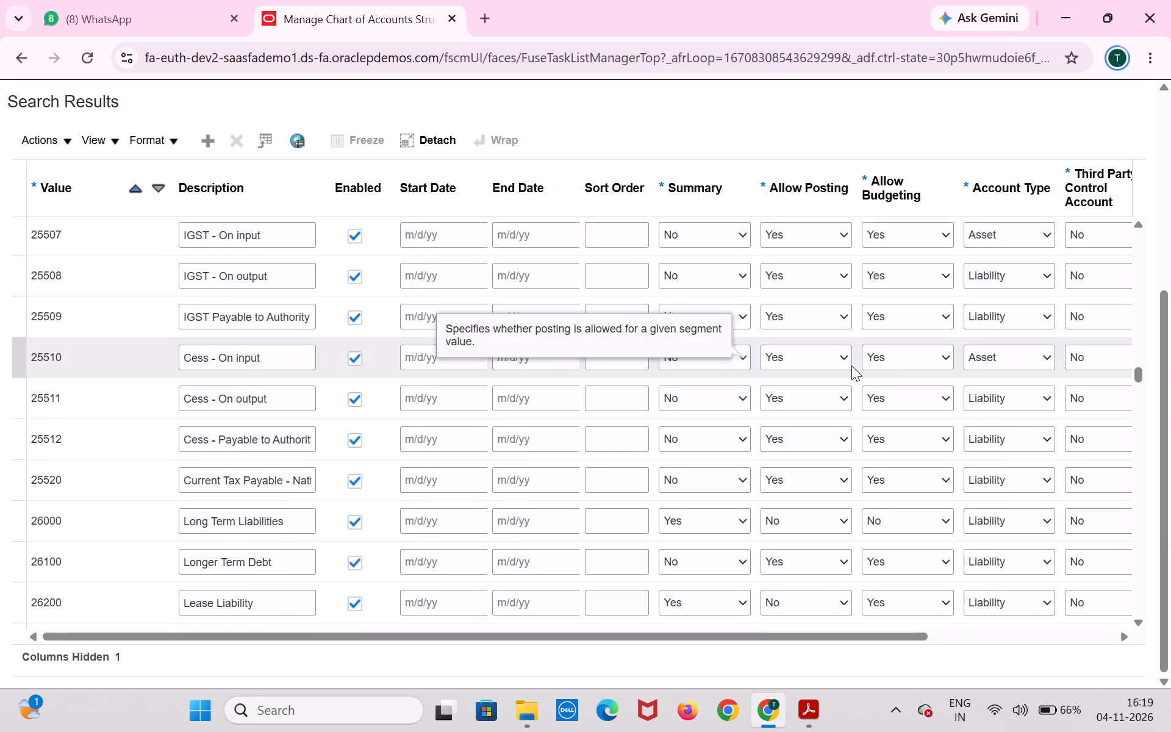
{"action": "scroll", "coordinate": [851, 365], "scroll_direction": "down", "scroll_amount": 14}
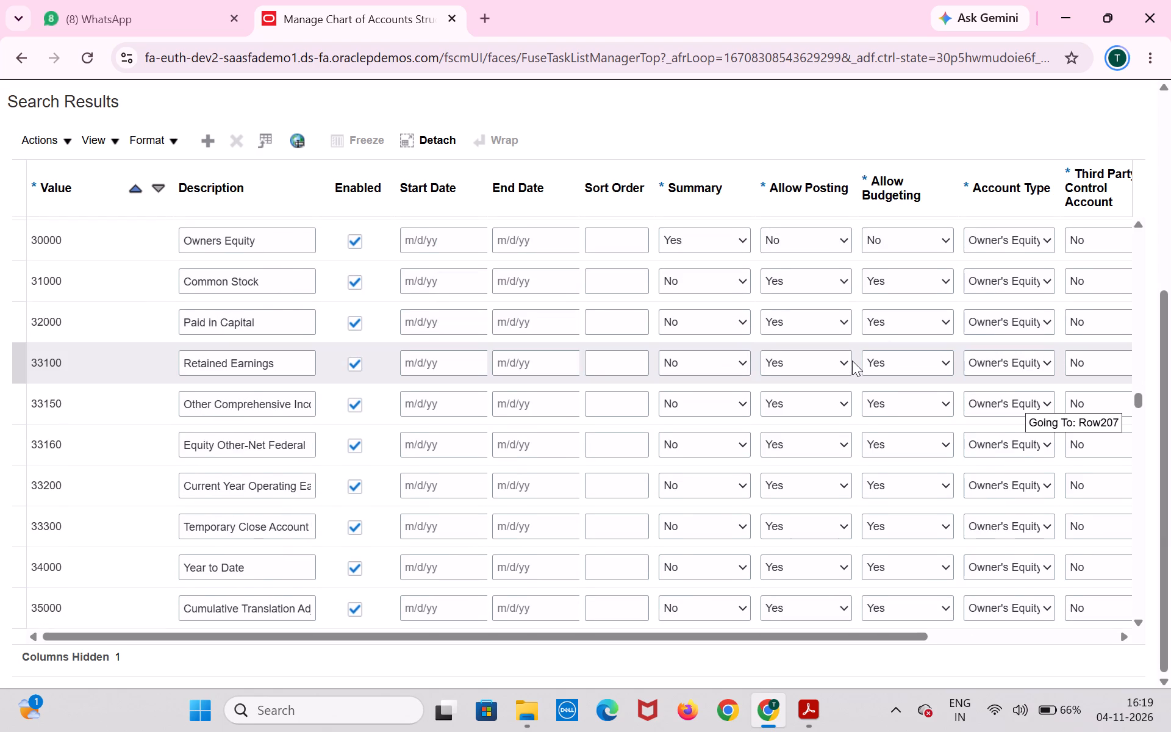
Review the Corporate Account values from owner's equity through the revenue accounts to the cost, office and operating lease expense accounts.
{"action": "scroll", "coordinate": [852, 361], "scroll_direction": "down", "scroll_amount": 6}
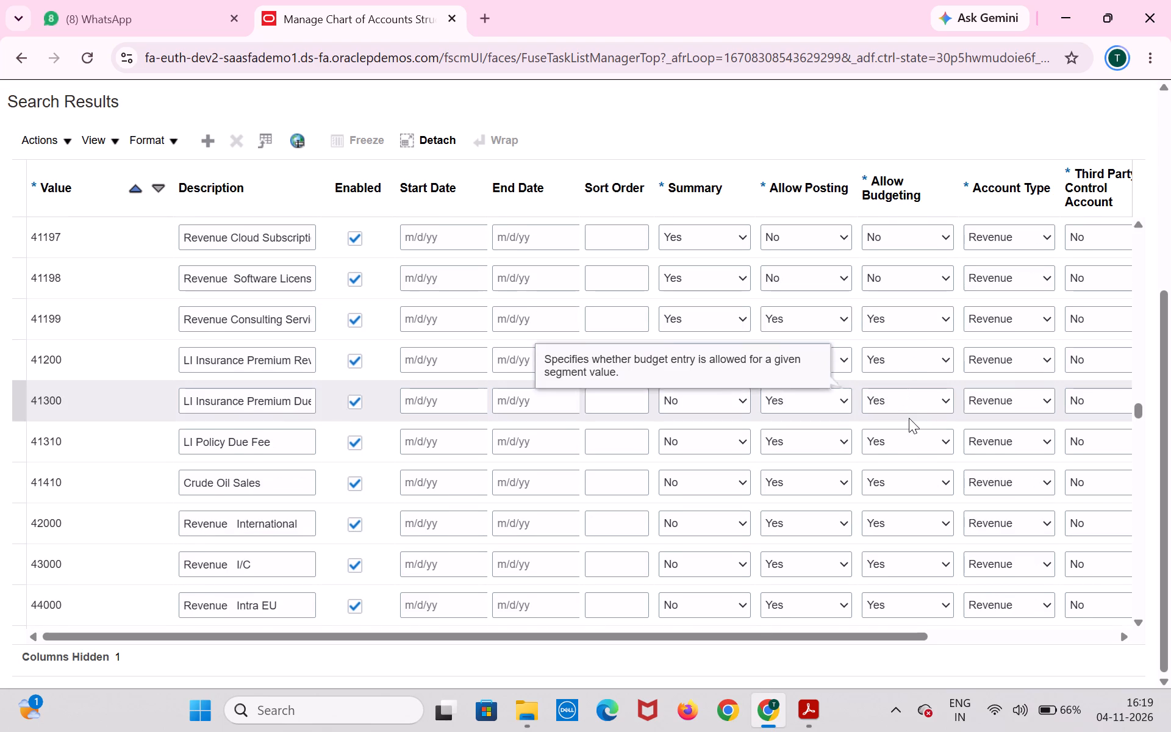
{"action": "scroll", "coordinate": [909, 418], "scroll_direction": "down", "scroll_amount": 11}
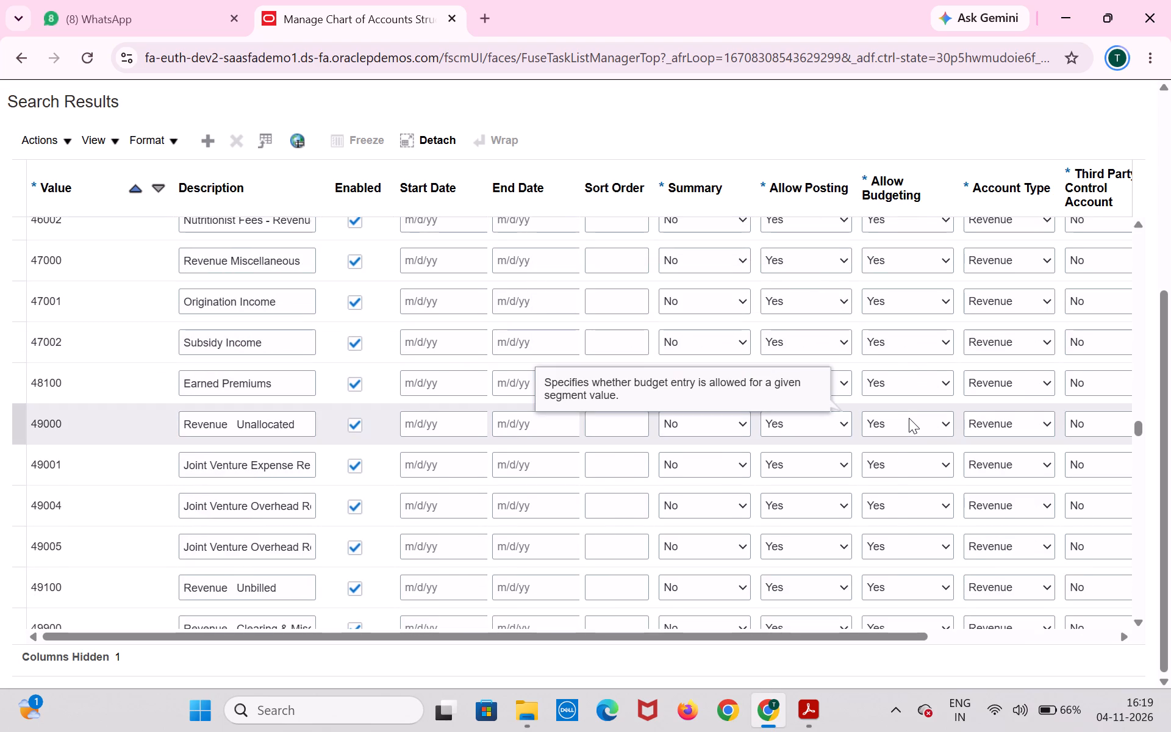
{"action": "scroll", "coordinate": [909, 414], "scroll_direction": "down", "scroll_amount": 2}
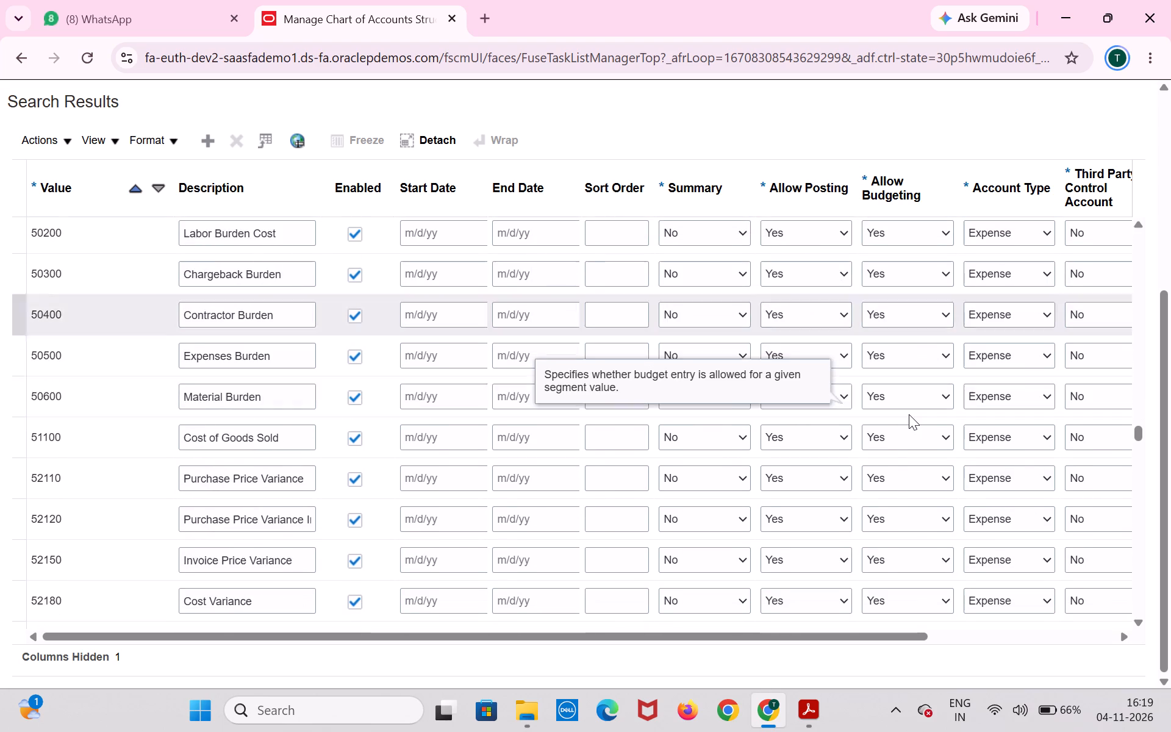
{"action": "scroll", "coordinate": [909, 414], "scroll_direction": "down", "scroll_amount": 10}
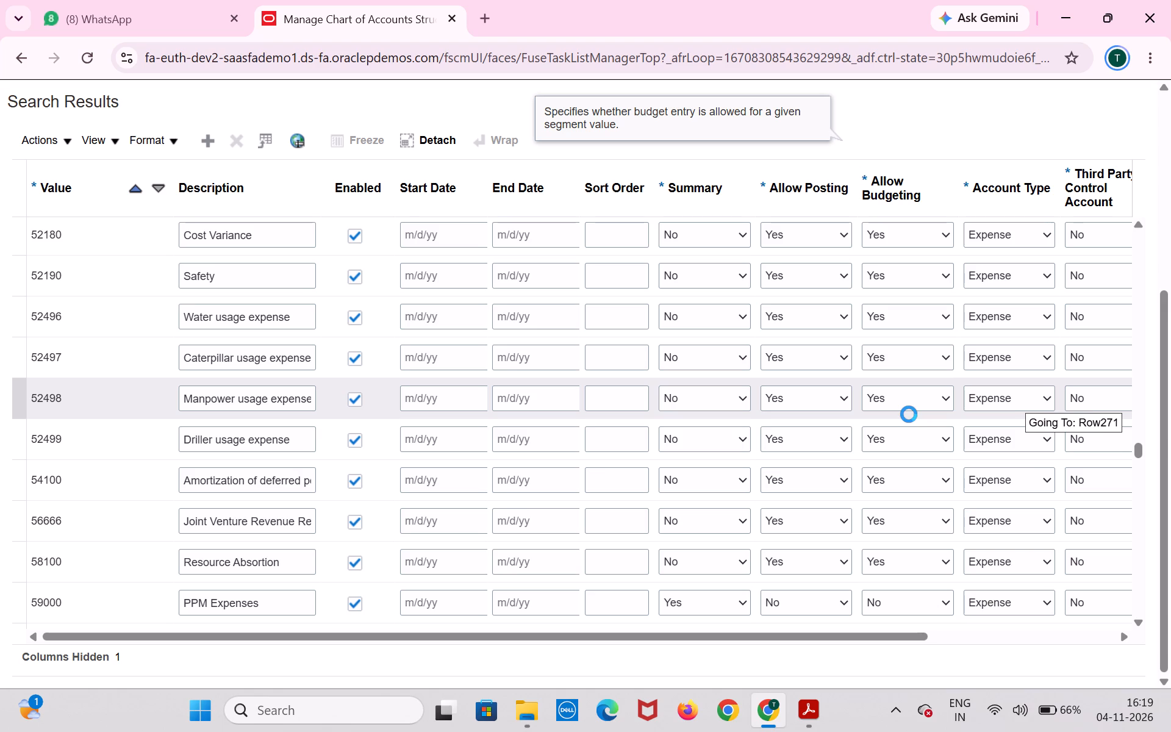
{"action": "scroll", "coordinate": [909, 414], "scroll_direction": "down", "scroll_amount": 14}
{"action": "scroll", "coordinate": [909, 414], "scroll_direction": "down", "scroll_amount": 8}
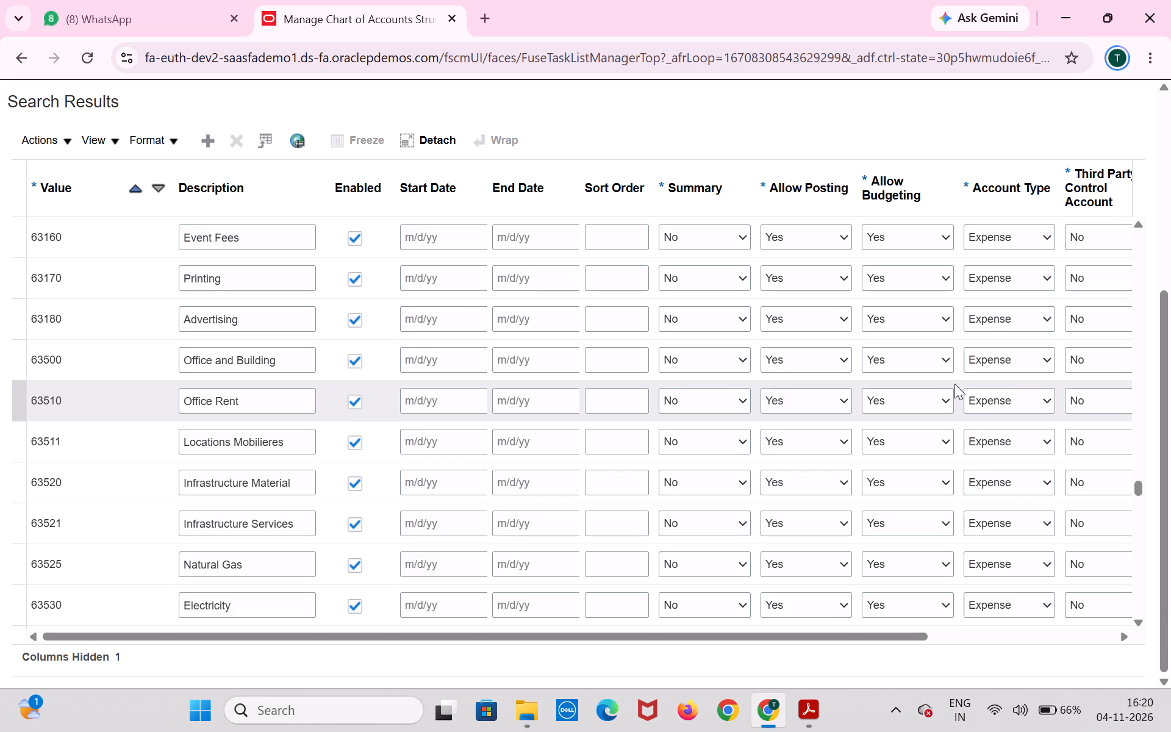
{"action": "scroll", "coordinate": [983, 404], "scroll_direction": "down", "scroll_amount": 6}
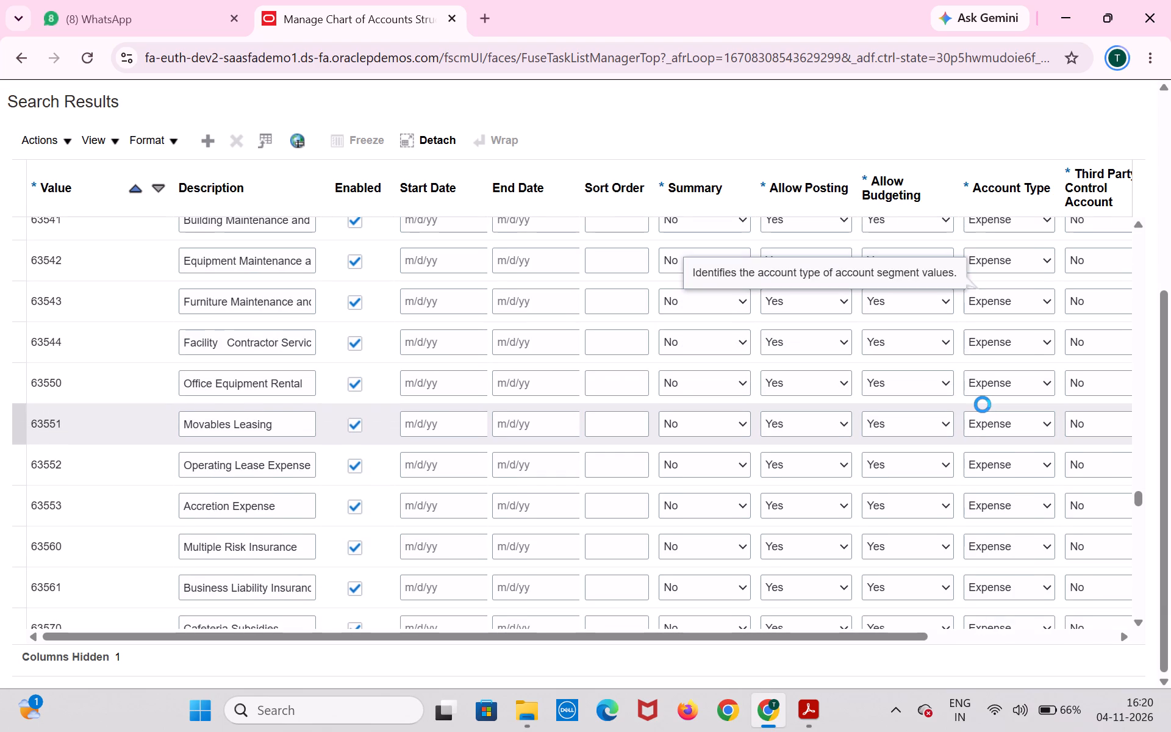
{"action": "scroll", "coordinate": [983, 404], "scroll_direction": "down", "scroll_amount": 5}
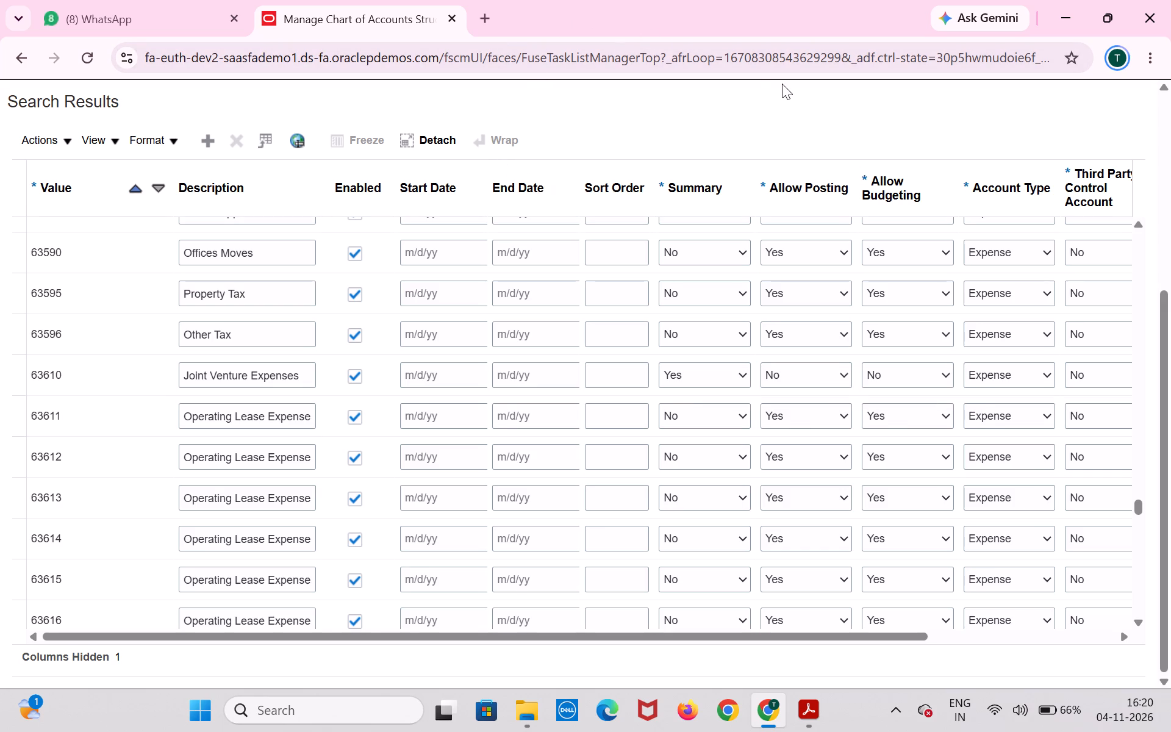
Save and close the Corporate Account values, then cancel out of the value set and Tata_COA_KFF instance back to Manage Chart of Accounts Structures.
{"action": "scroll", "coordinate": [788, 111], "scroll_direction": "up", "scroll_amount": 3}
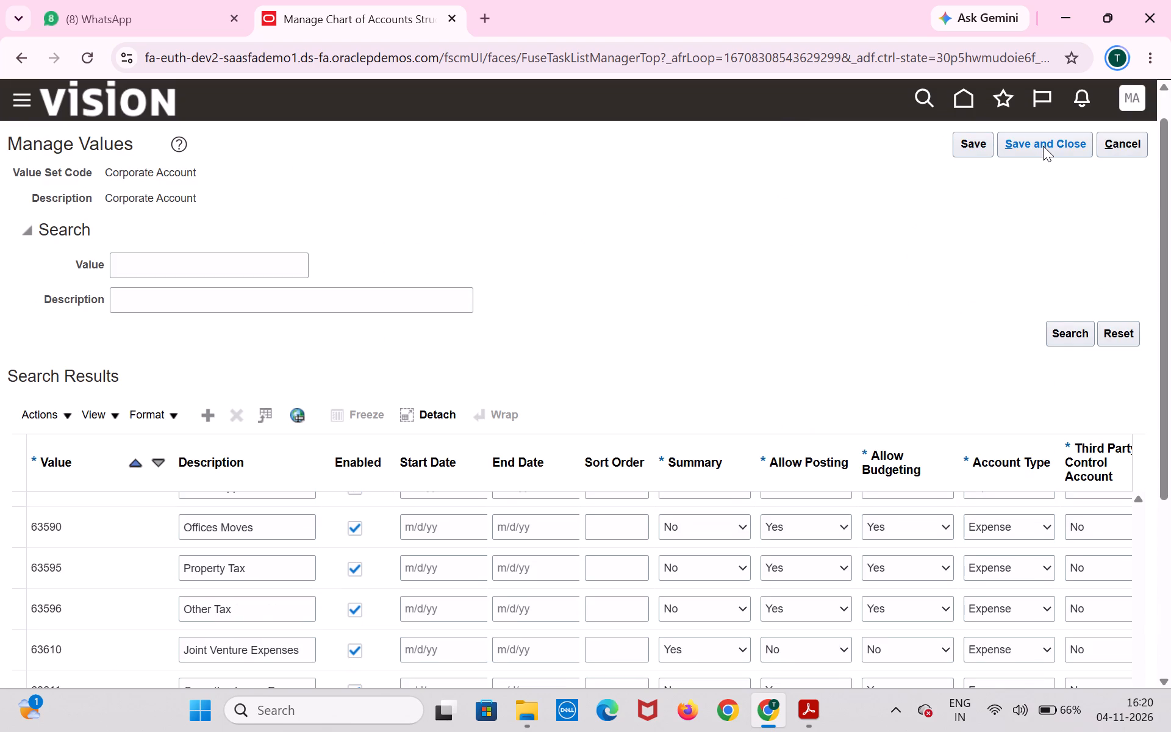
{"action": "left_click", "coordinate": [1043, 146]}
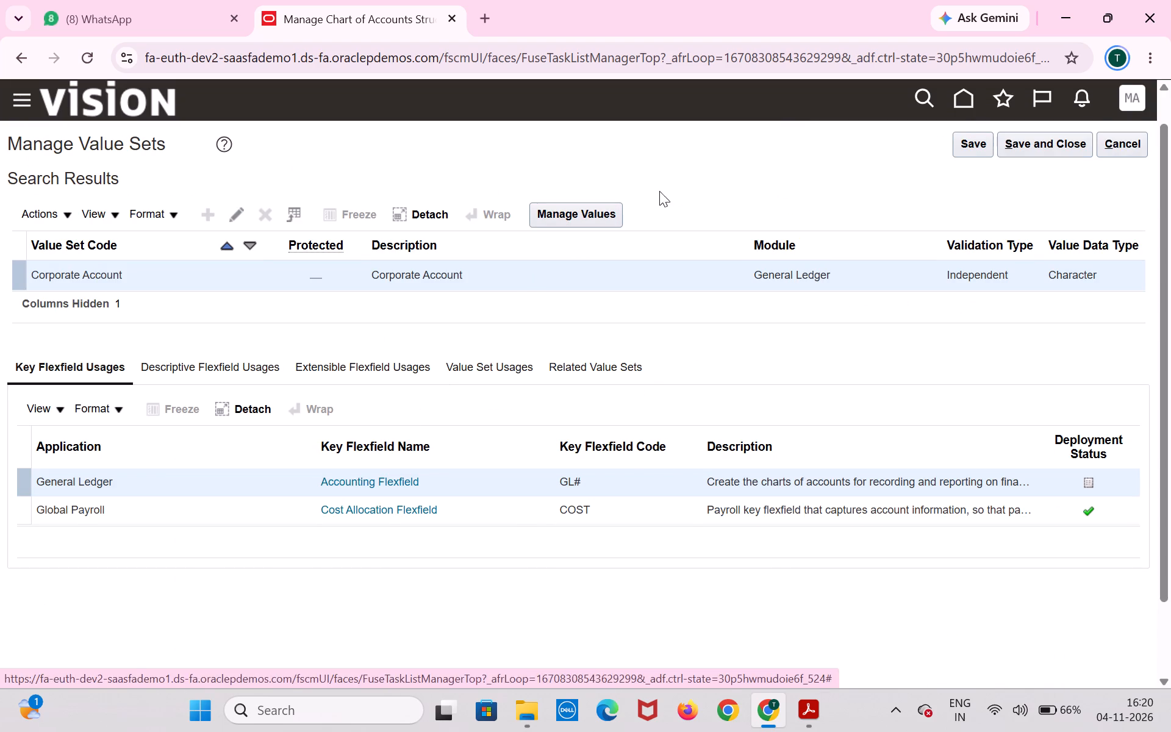
{"action": "left_click", "coordinate": [1106, 141]}
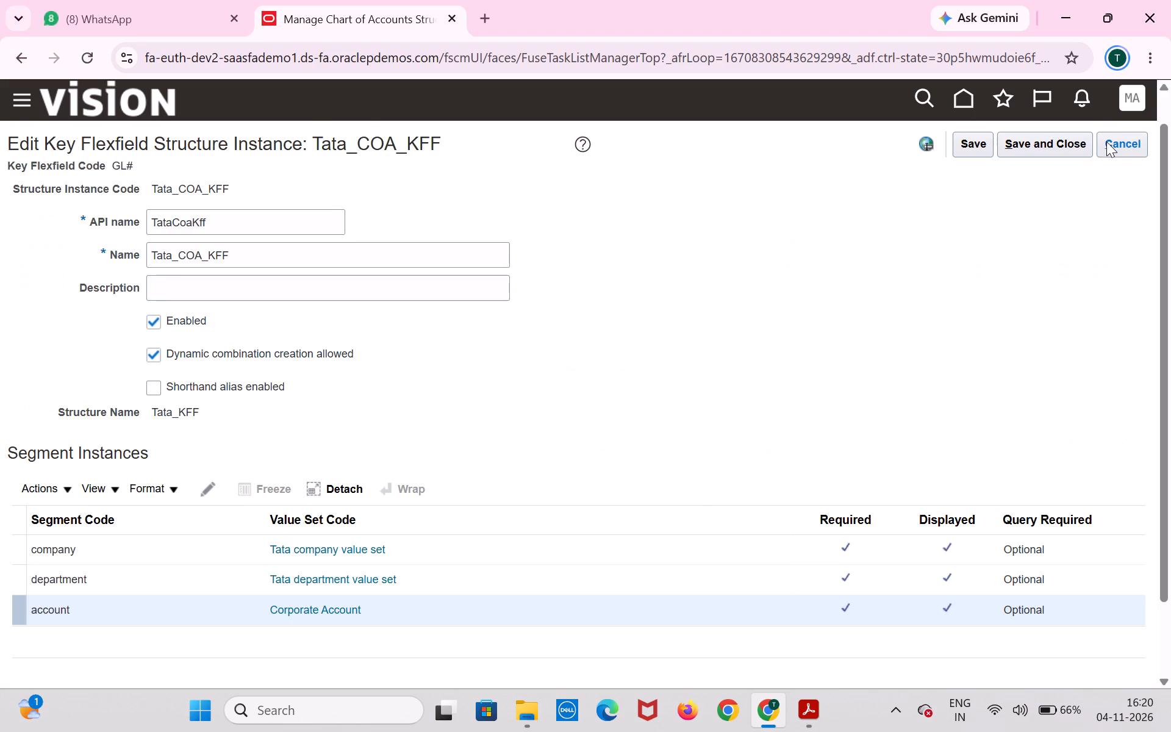
{"action": "left_click", "coordinate": [1106, 142]}
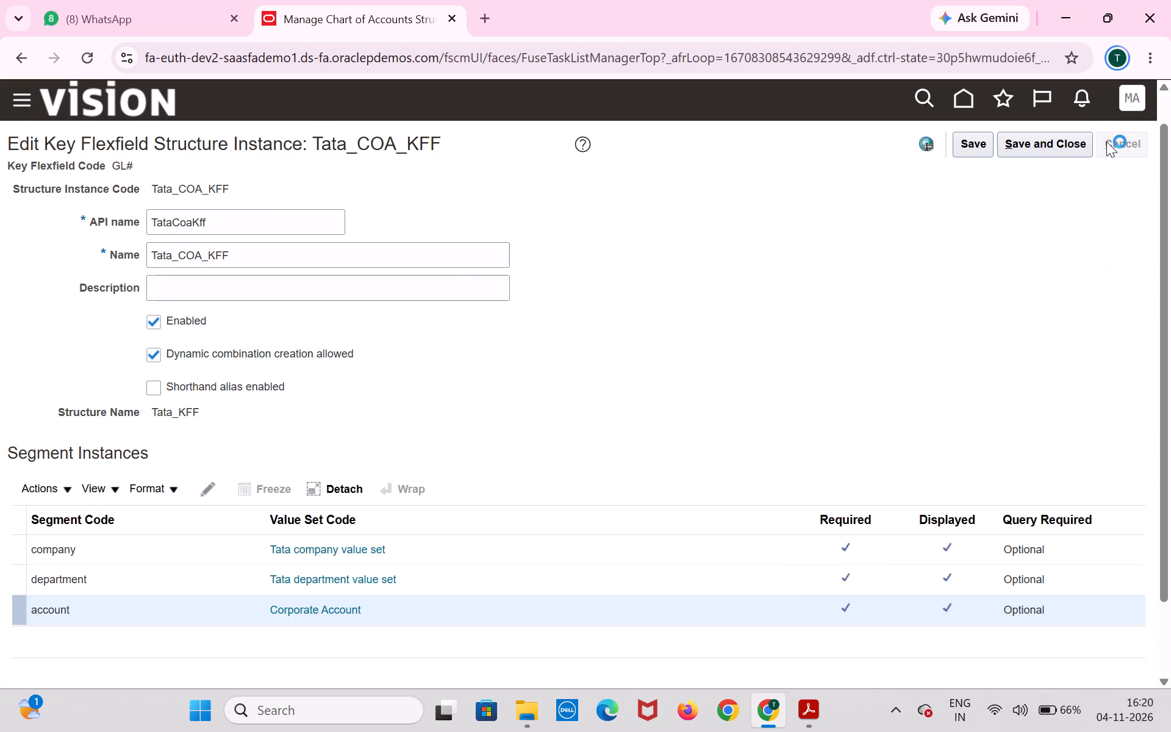
{"action": "left_click", "coordinate": [1106, 142]}
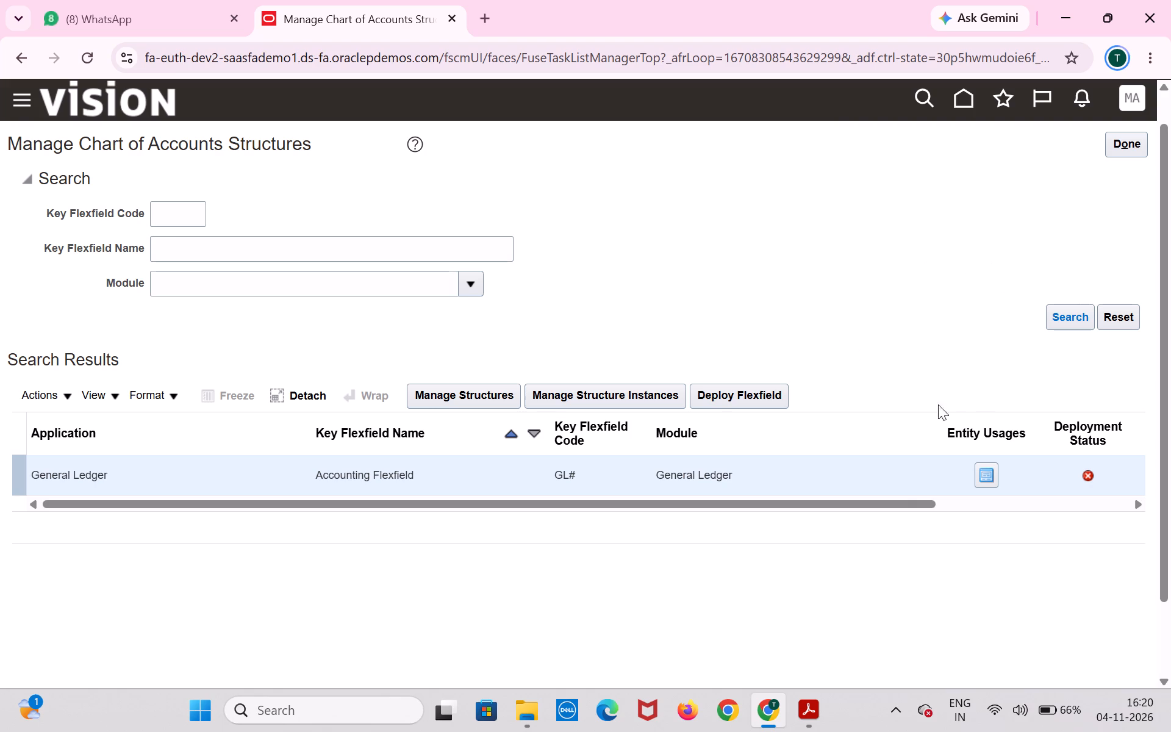
Try to deploy the General Ledger Accounting Flexfield (GL#).
{"action": "left_click", "coordinate": [748, 398]}
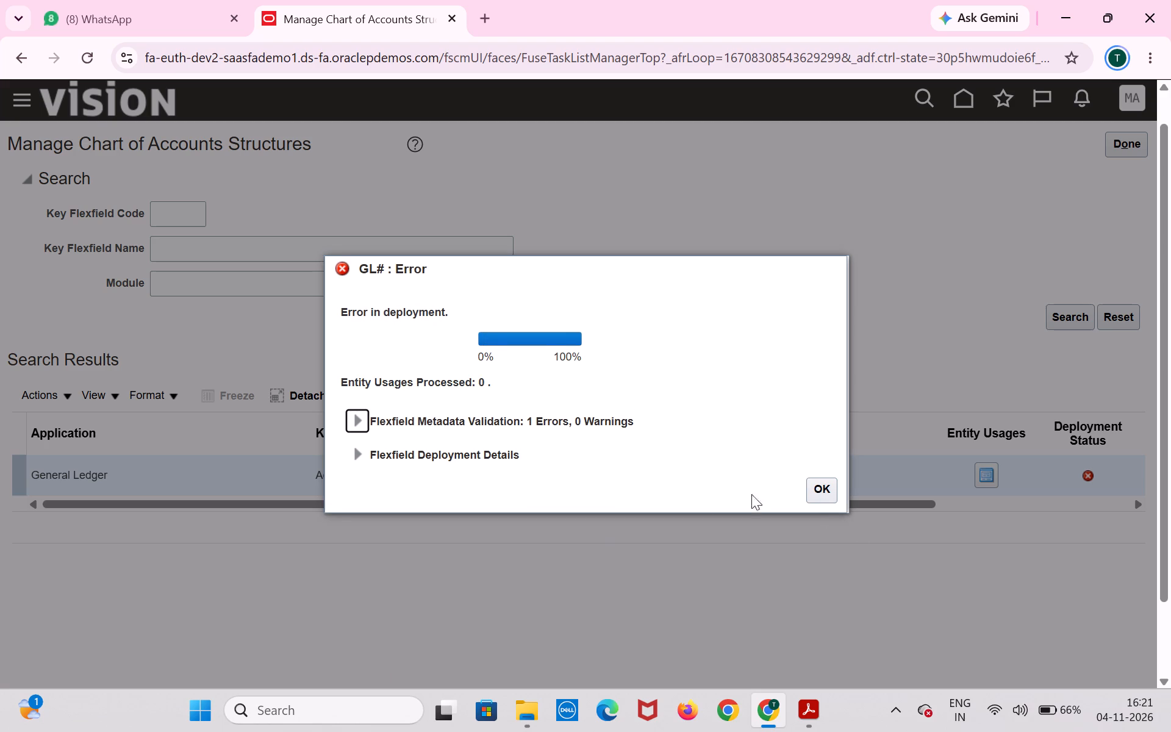
Expand the Flexfield Metadata Validation details of the GL# deployment and read through the whole log, including the action needed.
{"action": "left_click", "coordinate": [361, 422]}
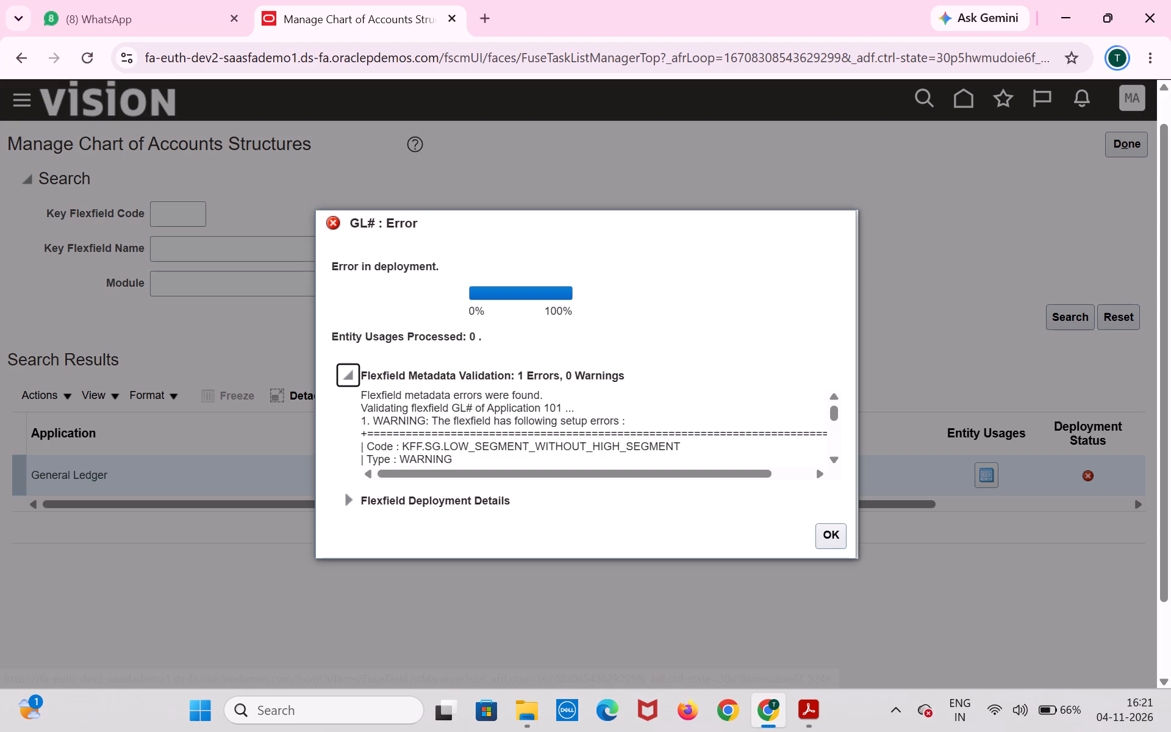
{"action": "scroll", "coordinate": [558, 447], "scroll_direction": "down", "scroll_amount": 3}
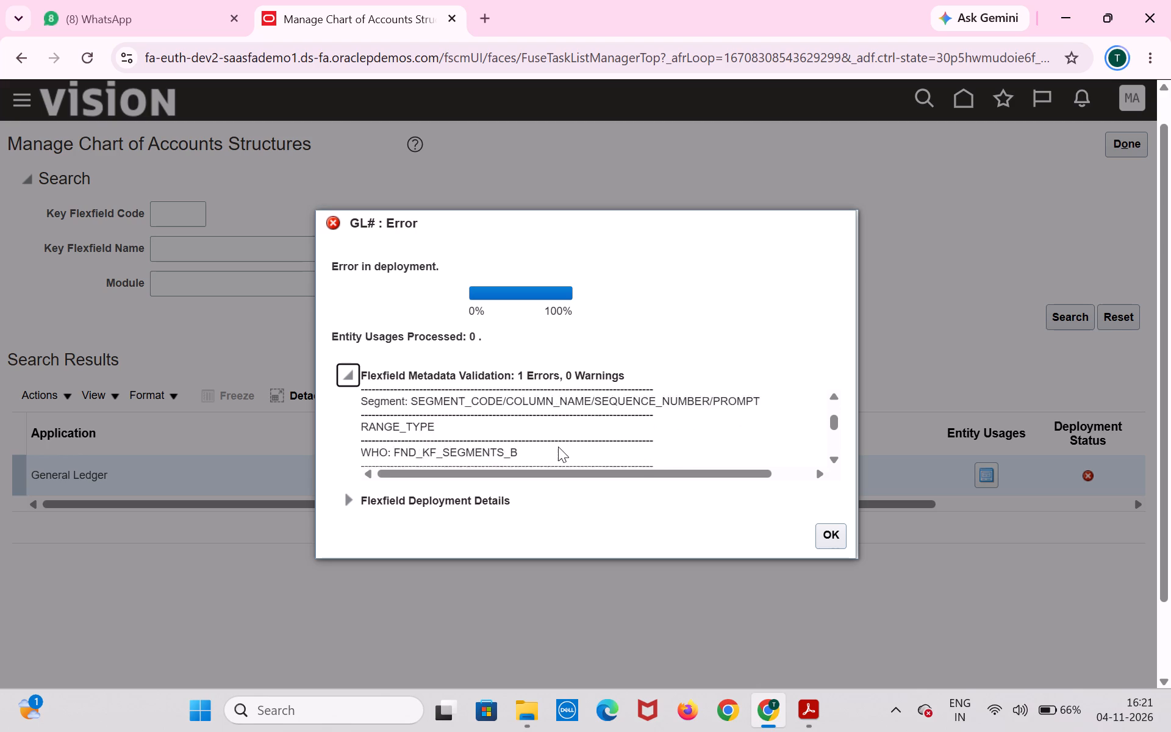
{"action": "scroll", "coordinate": [558, 447], "scroll_direction": "down", "scroll_amount": 9}
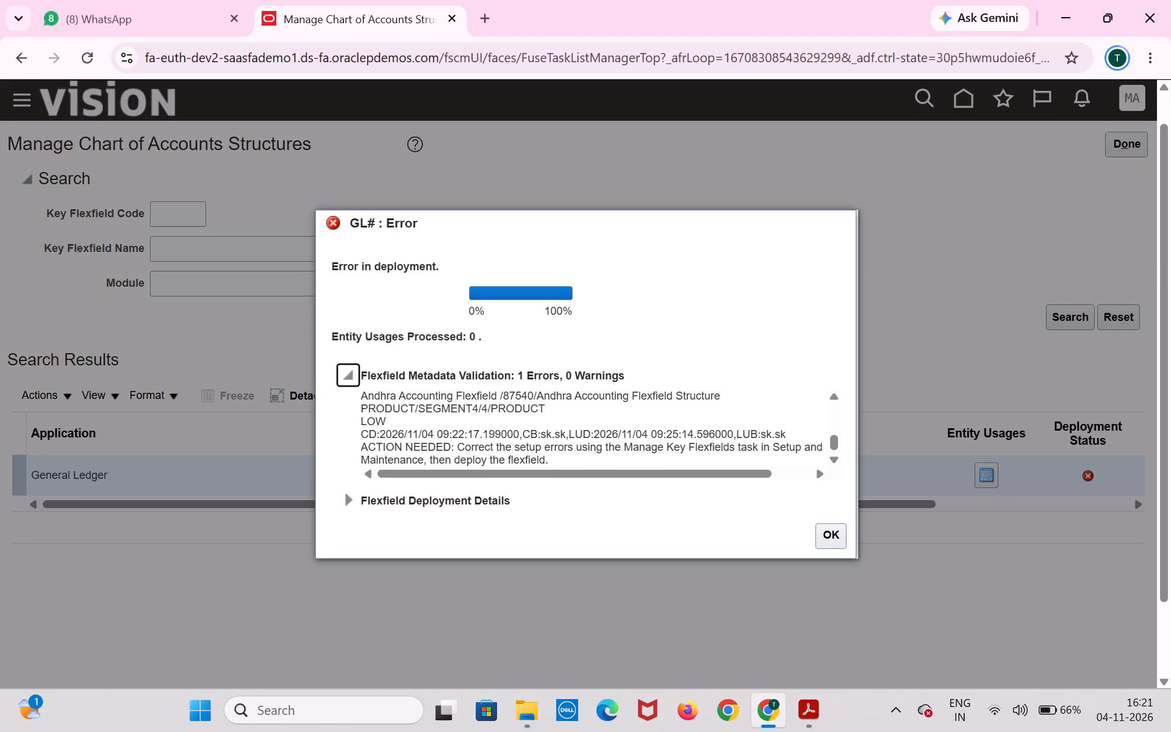
{"action": "scroll", "coordinate": [564, 443], "scroll_direction": "down", "scroll_amount": 4}
{"action": "scroll", "coordinate": [565, 443], "scroll_direction": "up", "scroll_amount": 4}
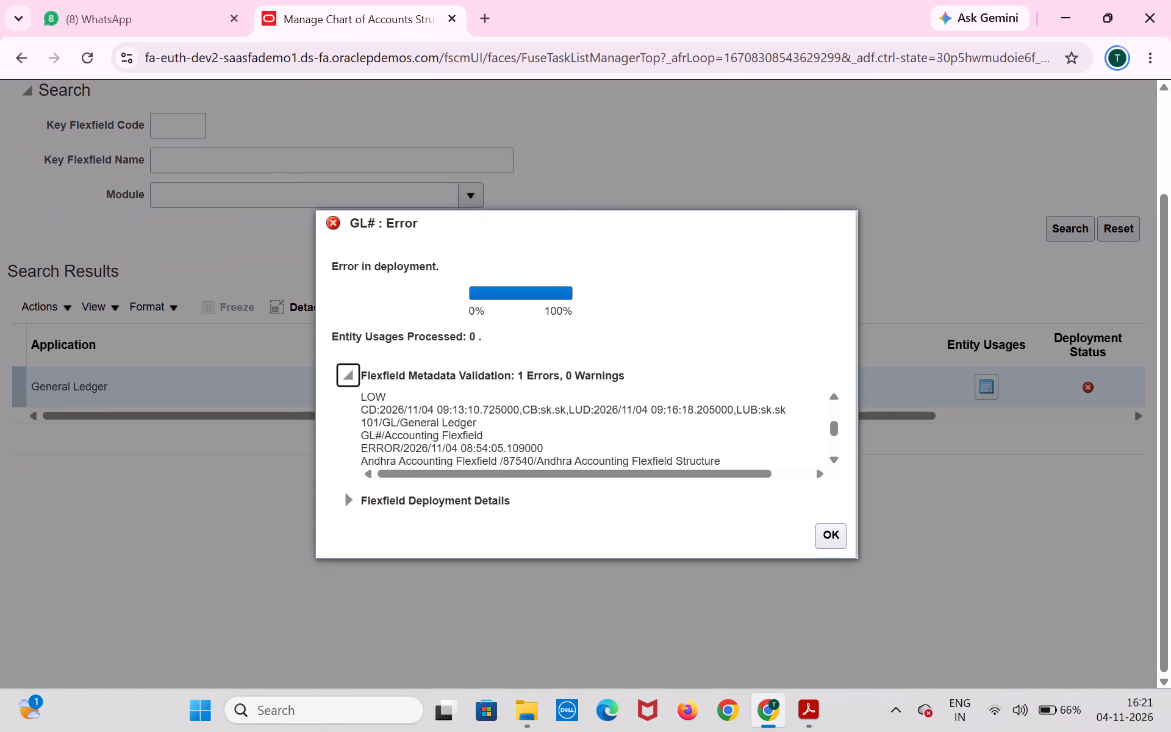
{"action": "scroll", "coordinate": [565, 443], "scroll_direction": "up", "scroll_amount": 13}
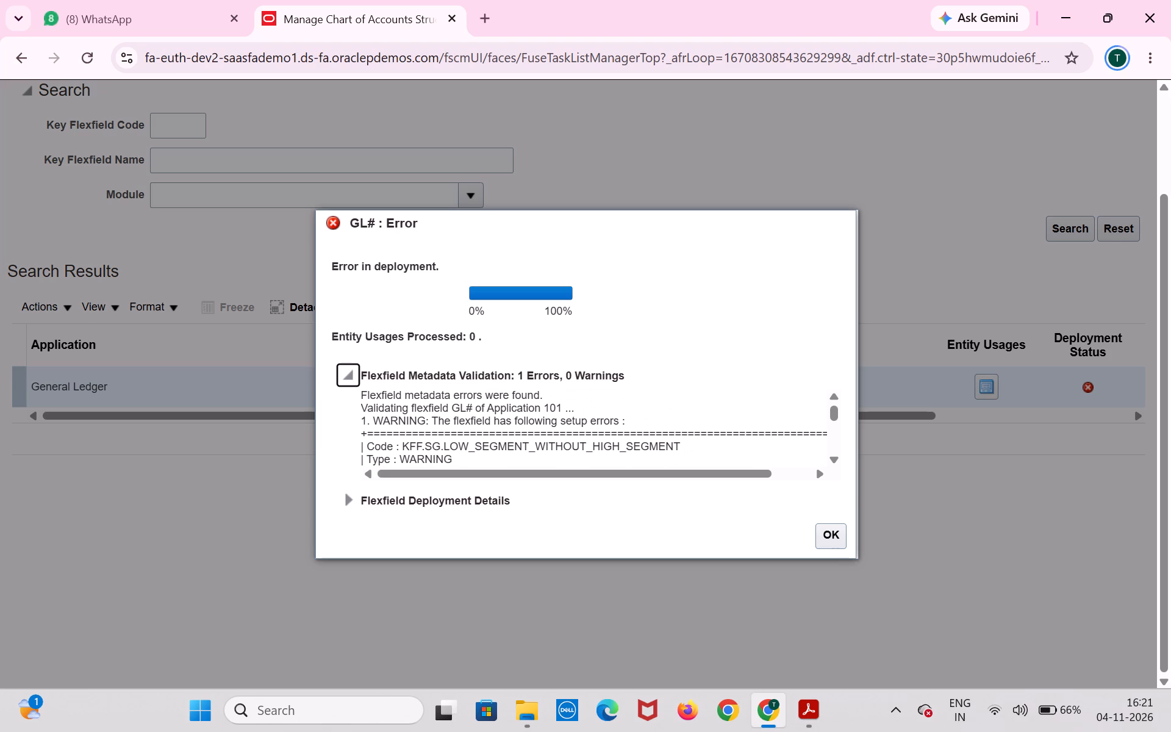
{"action": "scroll", "coordinate": [570, 440], "scroll_direction": "down", "scroll_amount": 7}
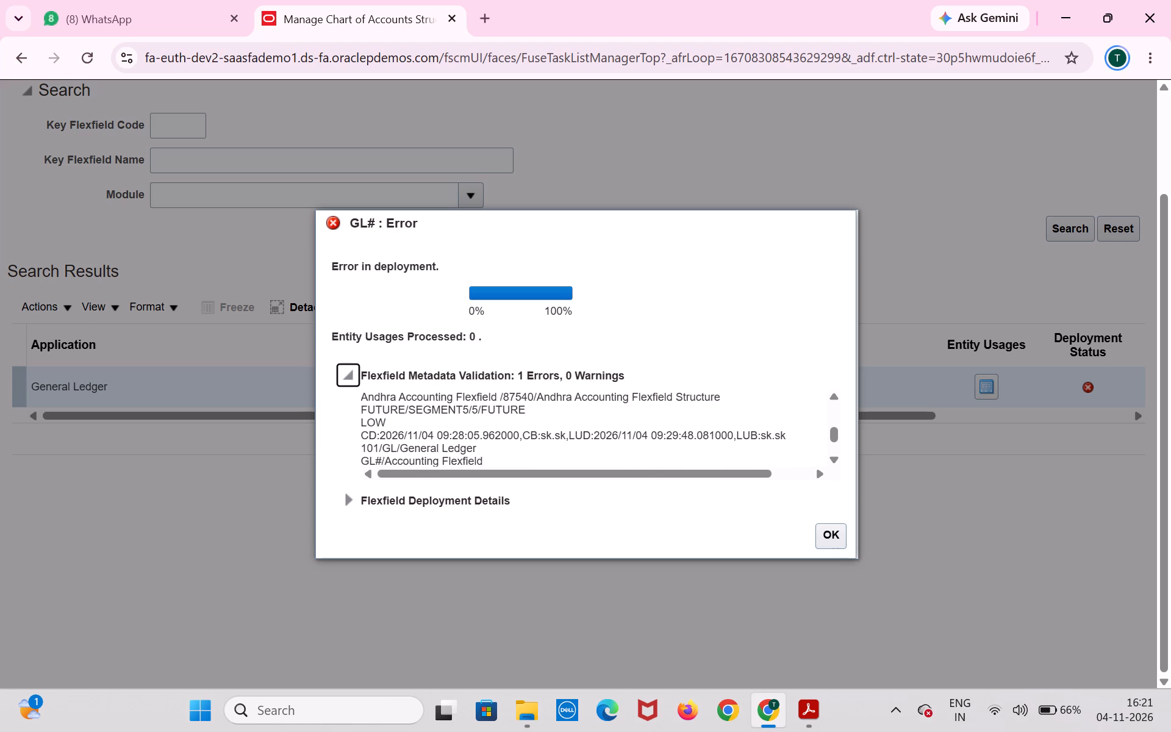
{"action": "scroll", "coordinate": [570, 440], "scroll_direction": "down", "scroll_amount": 10}
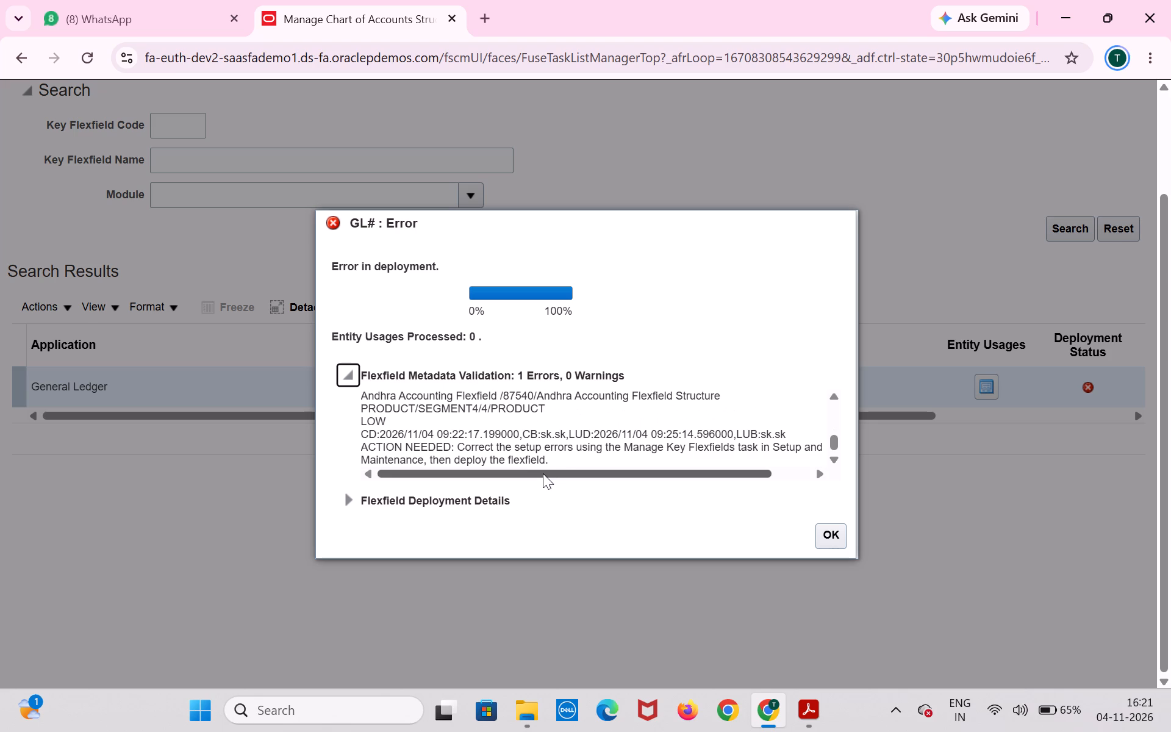
Copy the full Flexfield Metadata Validation log text, from its first line through the closing action-needed note.
{"action": "left_click_drag", "start_coordinate": [550, 460], "coordinate": [512, 465]}
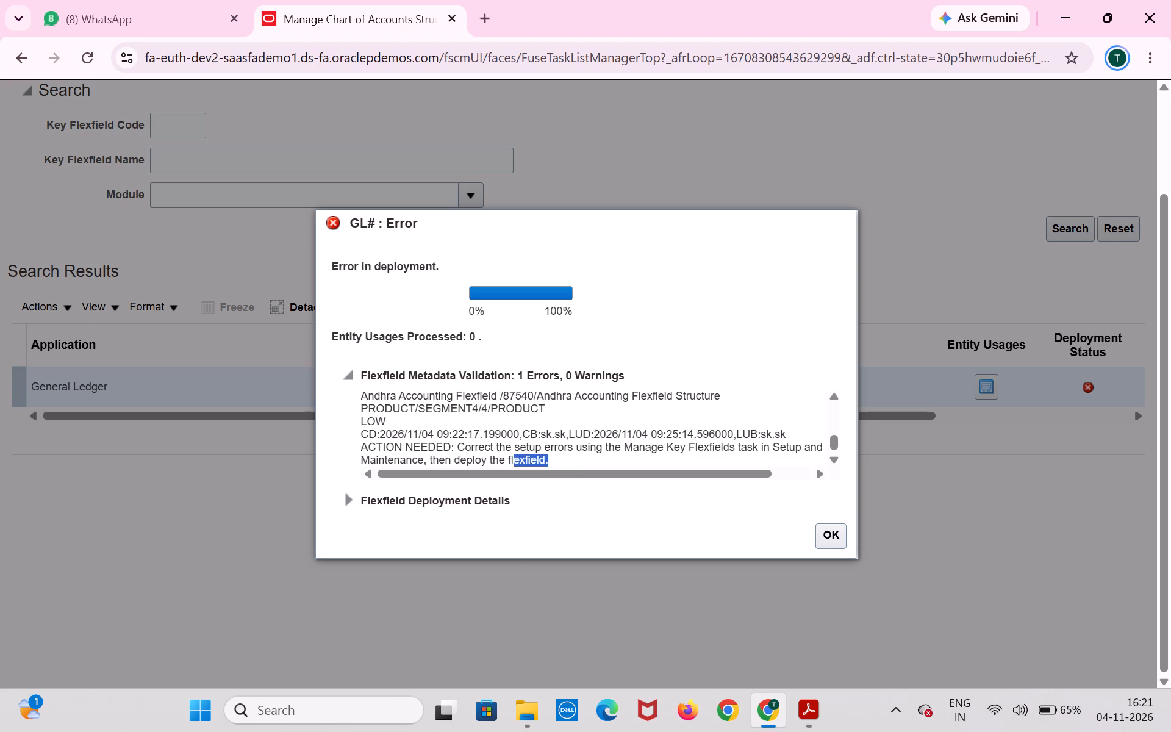
{"action": "left_click_drag", "start_coordinate": [512, 465], "coordinate": [430, 370]}
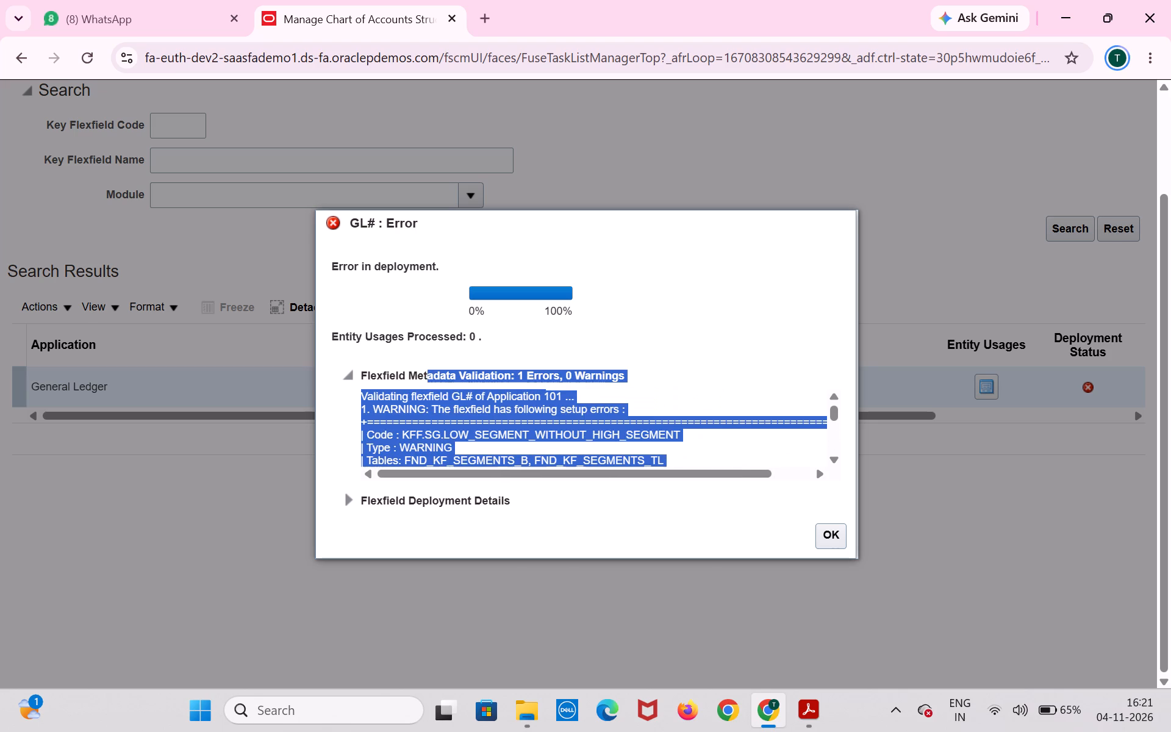
{"action": "left_click_drag", "start_coordinate": [430, 370], "coordinate": [421, 390]}
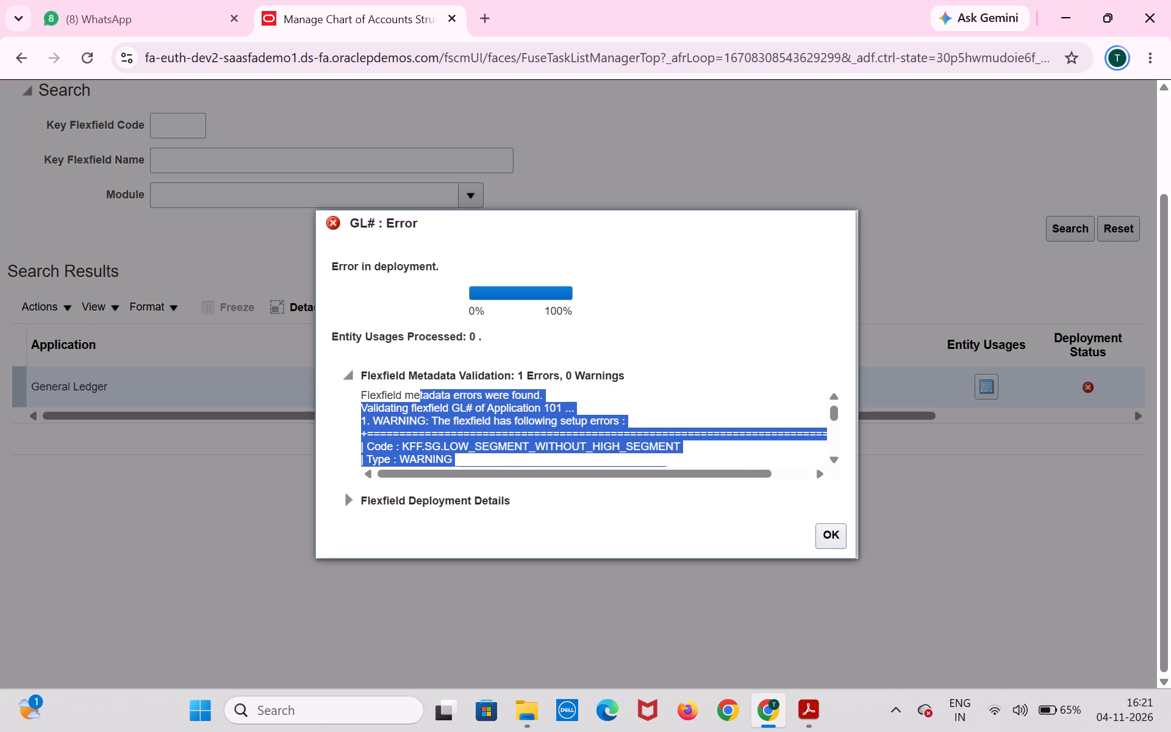
{"action": "left_click_drag", "start_coordinate": [421, 390], "coordinate": [361, 394]}
{"action": "left_click_drag", "start_coordinate": [361, 394], "coordinate": [360, 394]}
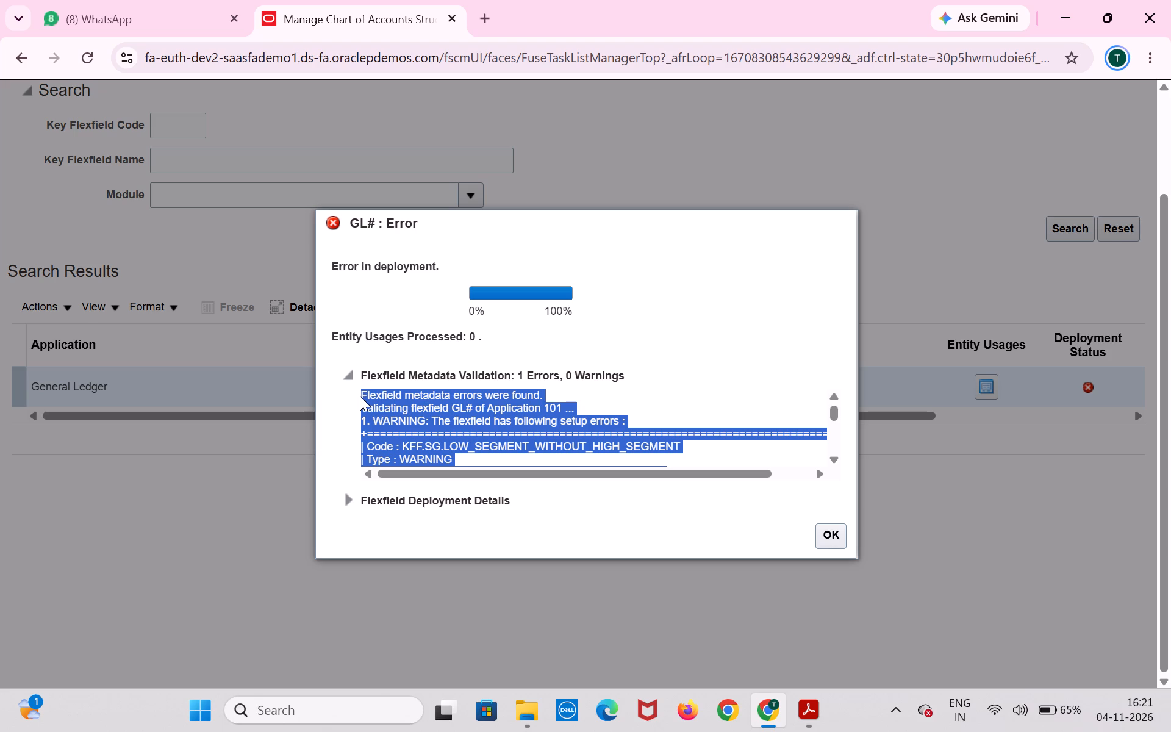
{"action": "key", "text": "ctrl+c"}
Open a new blank browser tab.
{"action": "left_click", "coordinate": [490, 6]}
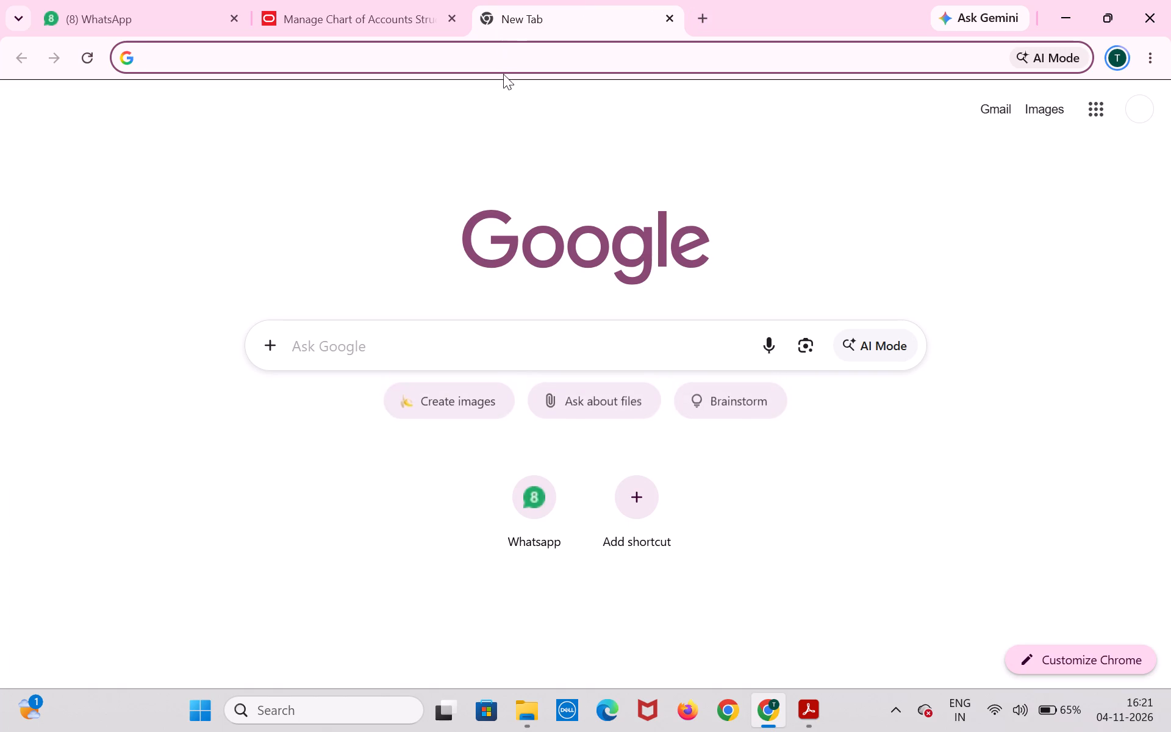
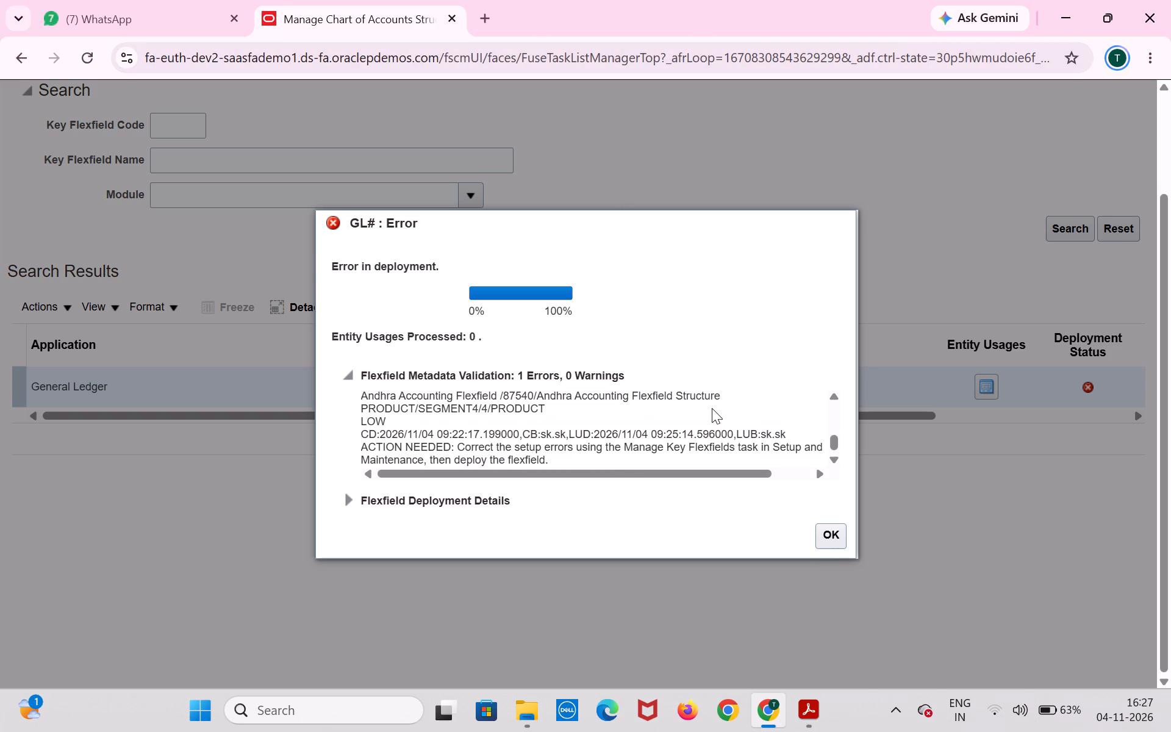
Examine the opening of the GL# metadata validation log, covering the error code, affected tables, LOW/HIGH rule and check.
{"action": "scroll", "coordinate": [590, 409], "scroll_direction": "up", "scroll_amount": 12}
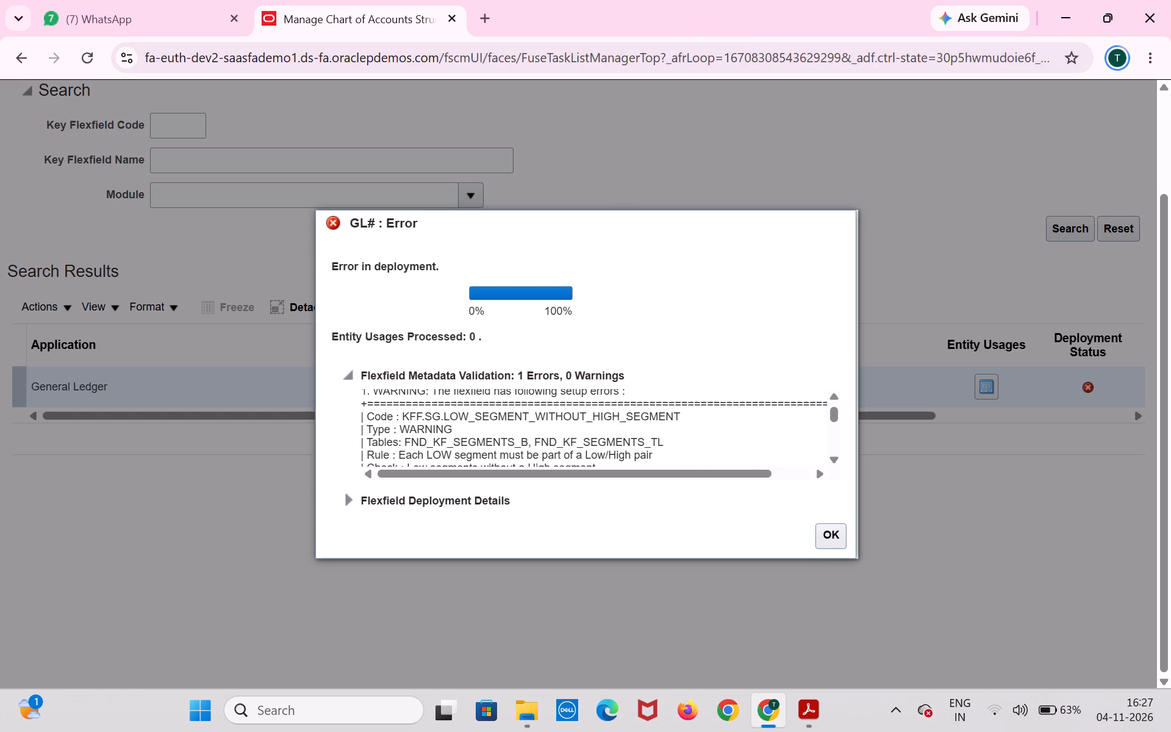
{"action": "scroll", "coordinate": [590, 409], "scroll_direction": "up", "scroll_amount": 5}
{"action": "scroll", "coordinate": [581, 429], "scroll_direction": "down", "scroll_amount": 1}
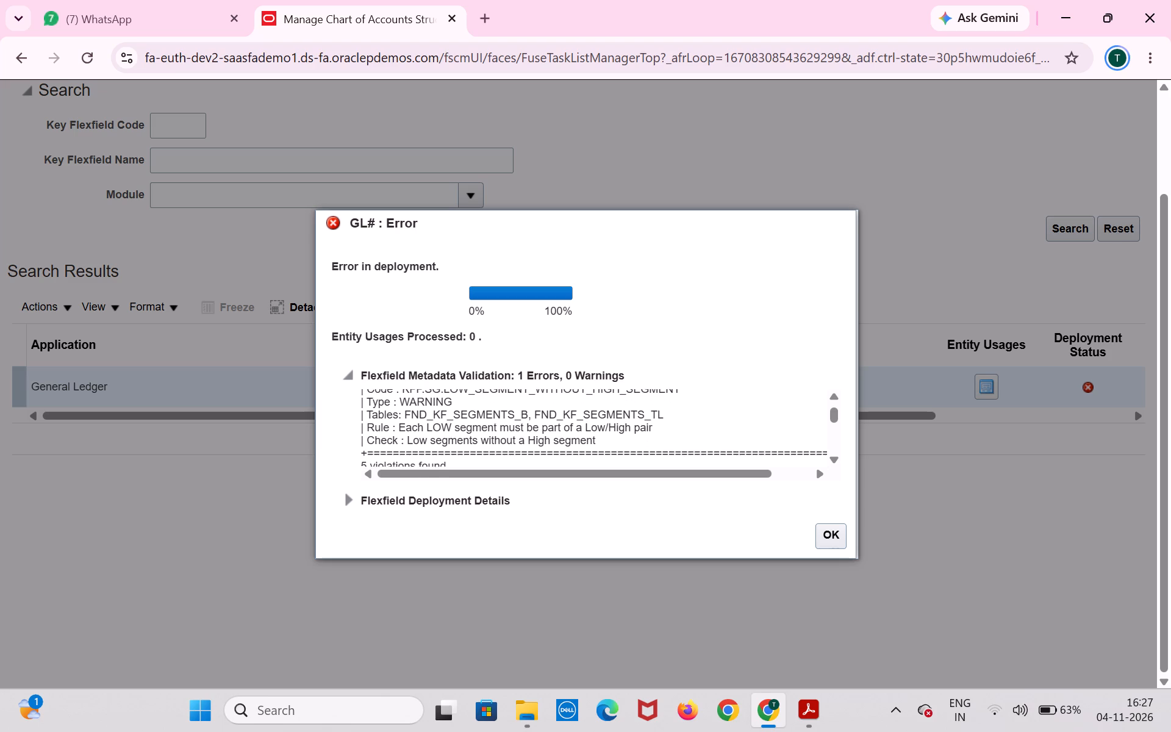
{"action": "scroll", "coordinate": [581, 429], "scroll_direction": "up", "scroll_amount": 2}
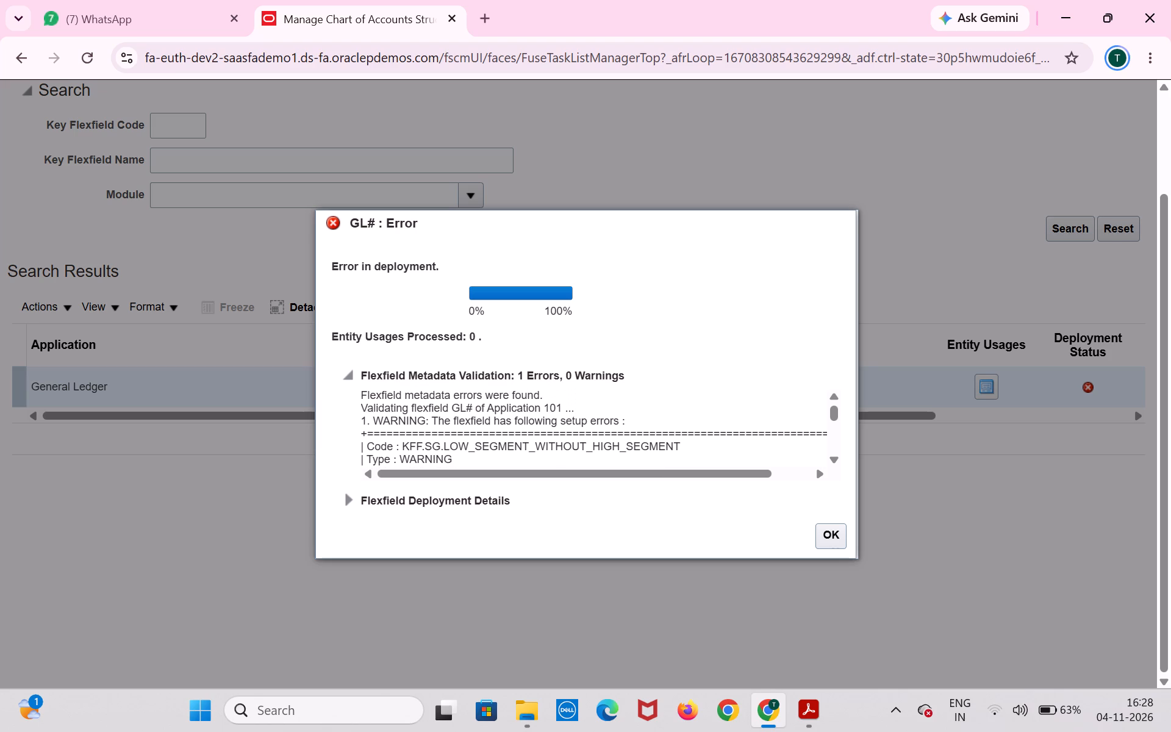
{"action": "scroll", "coordinate": [581, 429], "scroll_direction": "down", "scroll_amount": 2}
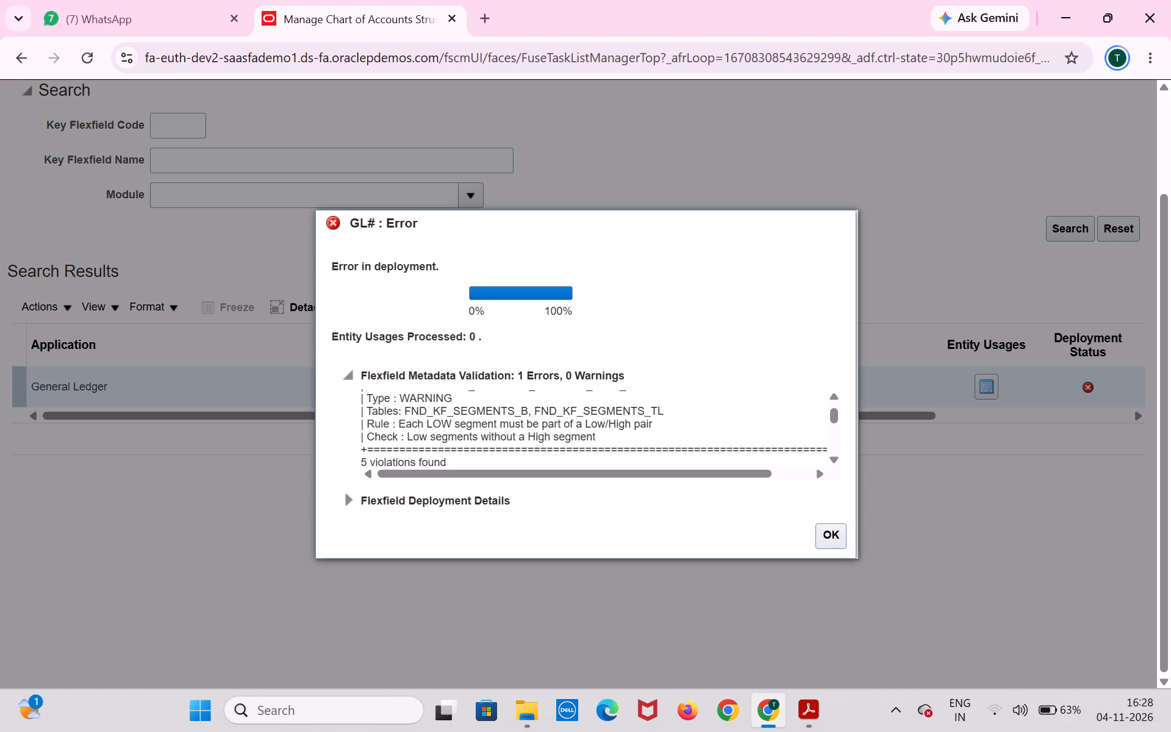
{"action": "scroll", "coordinate": [581, 429], "scroll_direction": "up", "scroll_amount": 1}
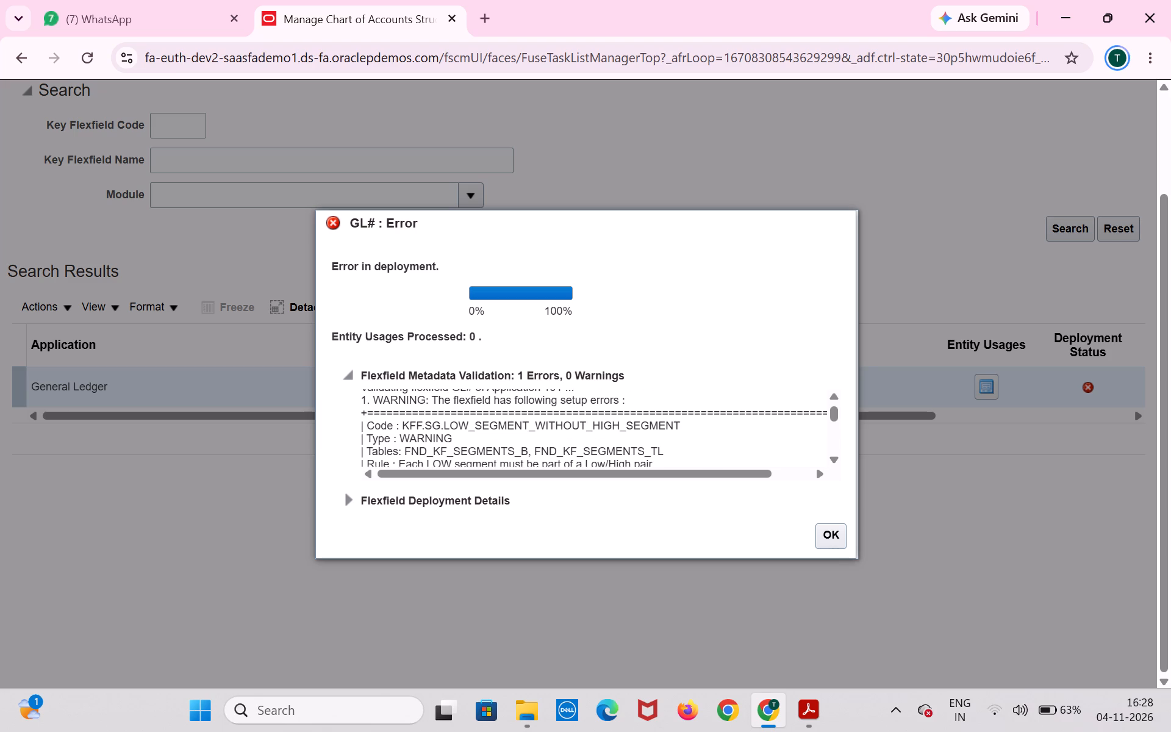
{"action": "scroll", "coordinate": [581, 429], "scroll_direction": "down", "scroll_amount": 1}
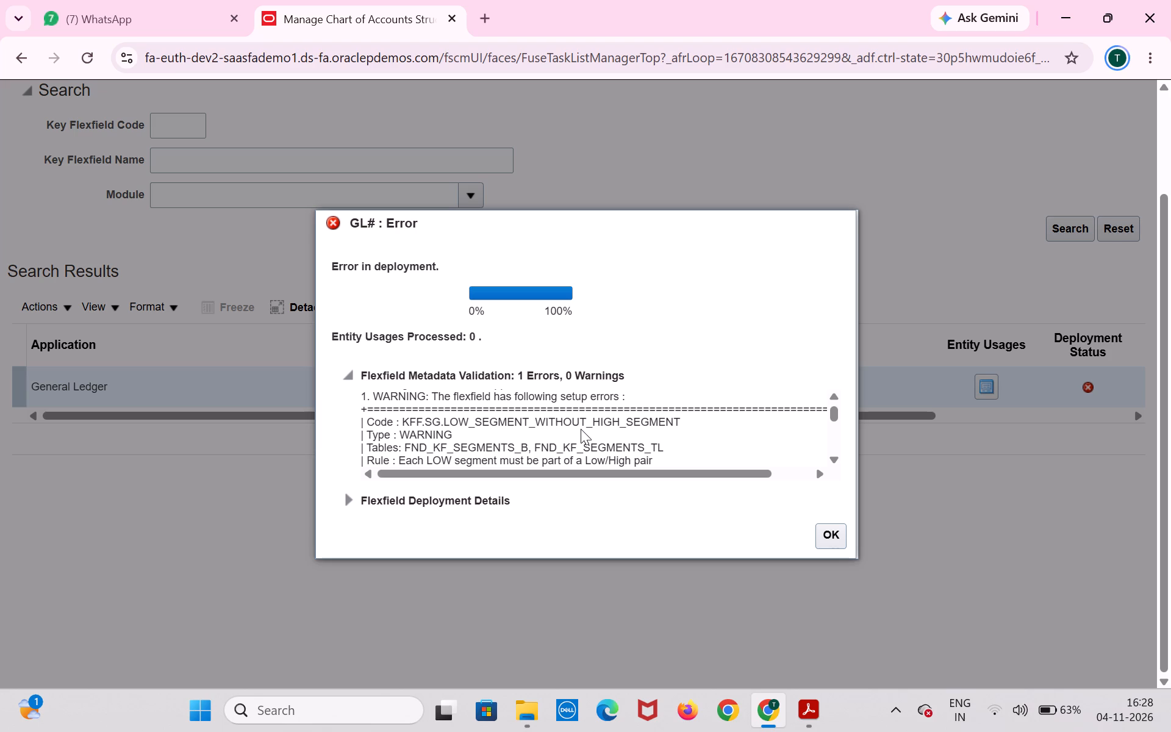
Look through the violations section of the validation log down to the required action, going back up to the log's beginning.
{"action": "scroll", "coordinate": [581, 429], "scroll_direction": "down", "scroll_amount": 2}
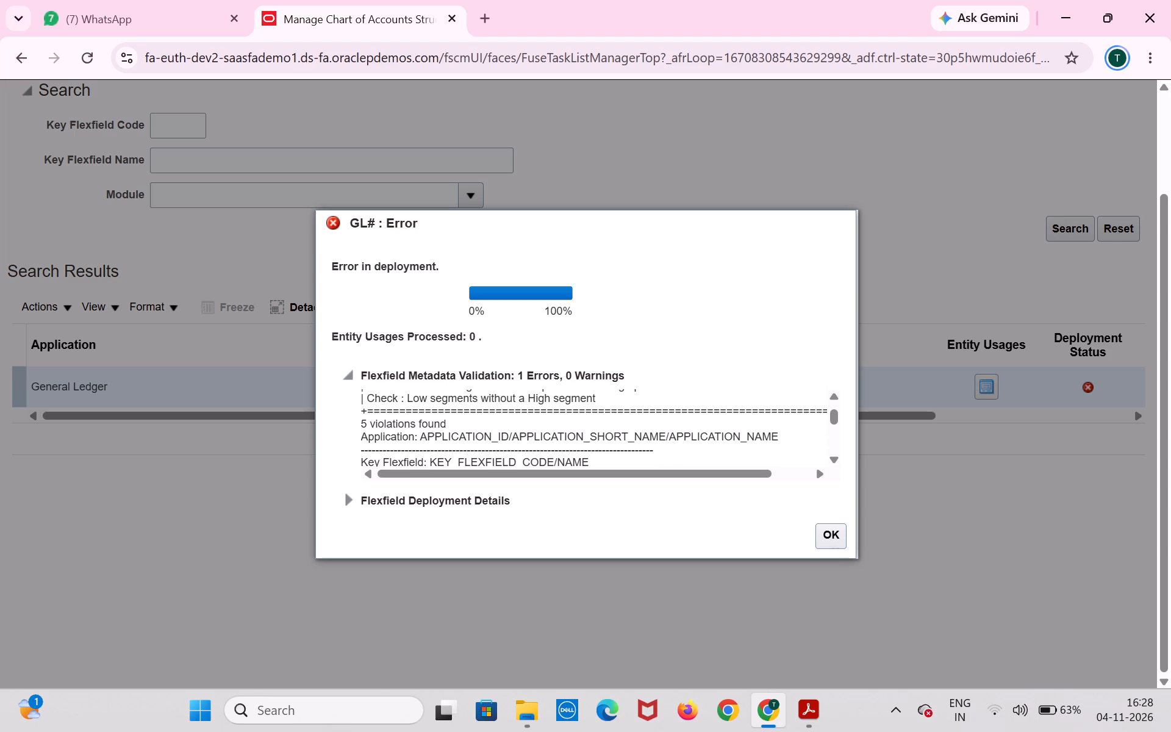
{"action": "scroll", "coordinate": [582, 426], "scroll_direction": "down", "scroll_amount": 3}
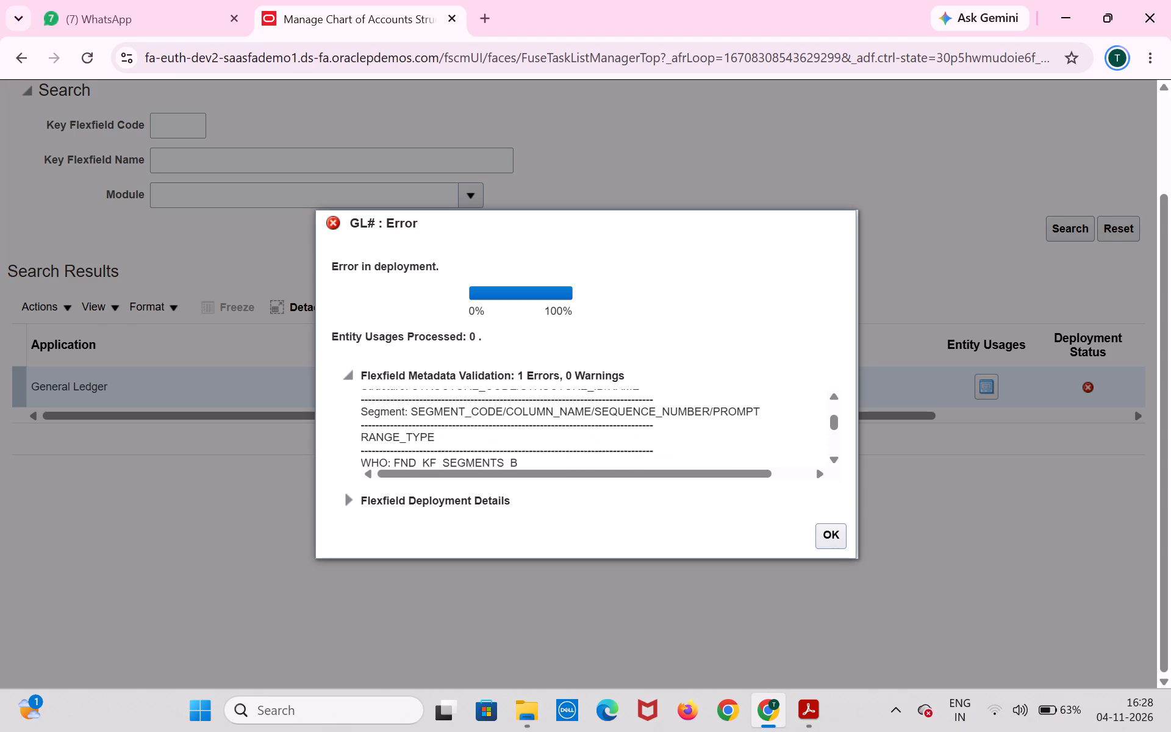
{"action": "scroll", "coordinate": [582, 426], "scroll_direction": "down", "scroll_amount": 5}
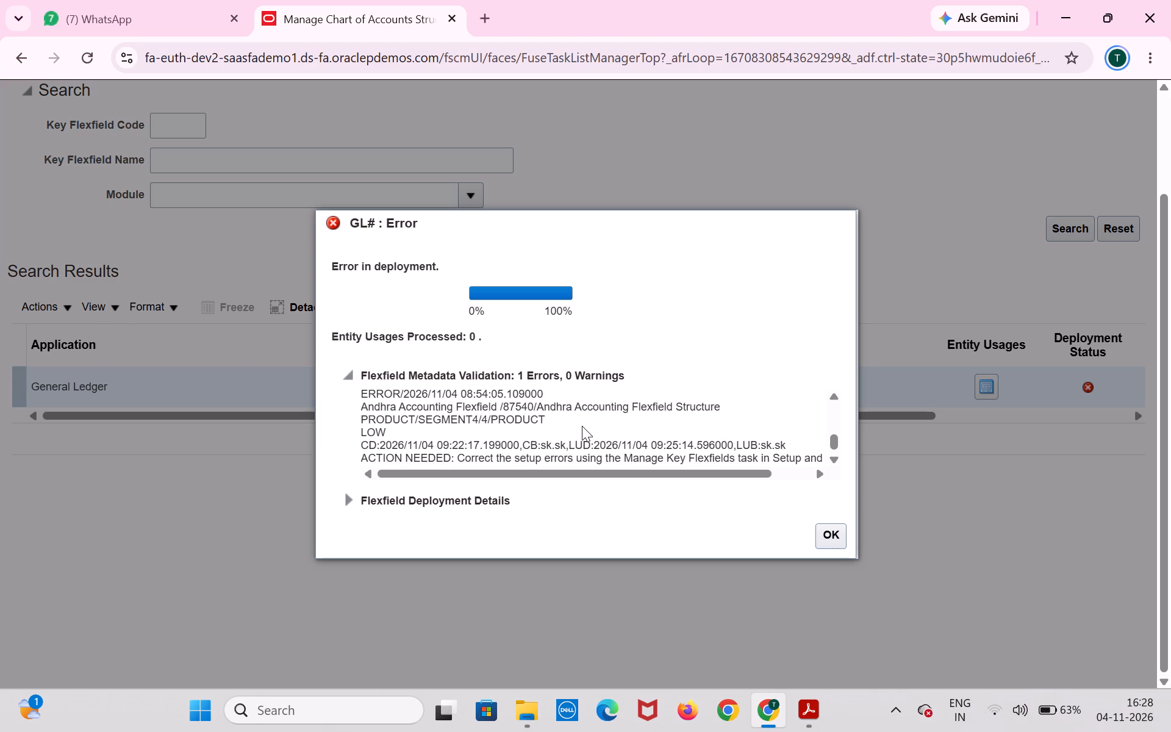
{"action": "scroll", "coordinate": [582, 426], "scroll_direction": "up", "scroll_amount": 3}
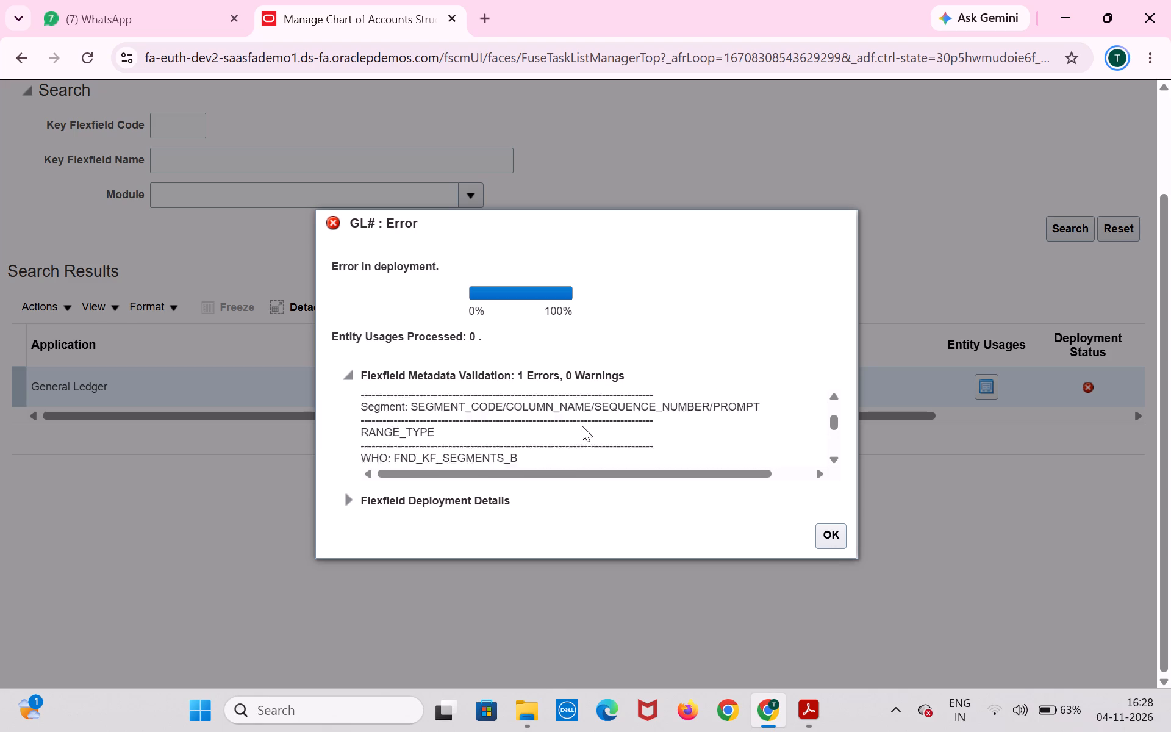
{"action": "scroll", "coordinate": [582, 426], "scroll_direction": "up", "scroll_amount": 2}
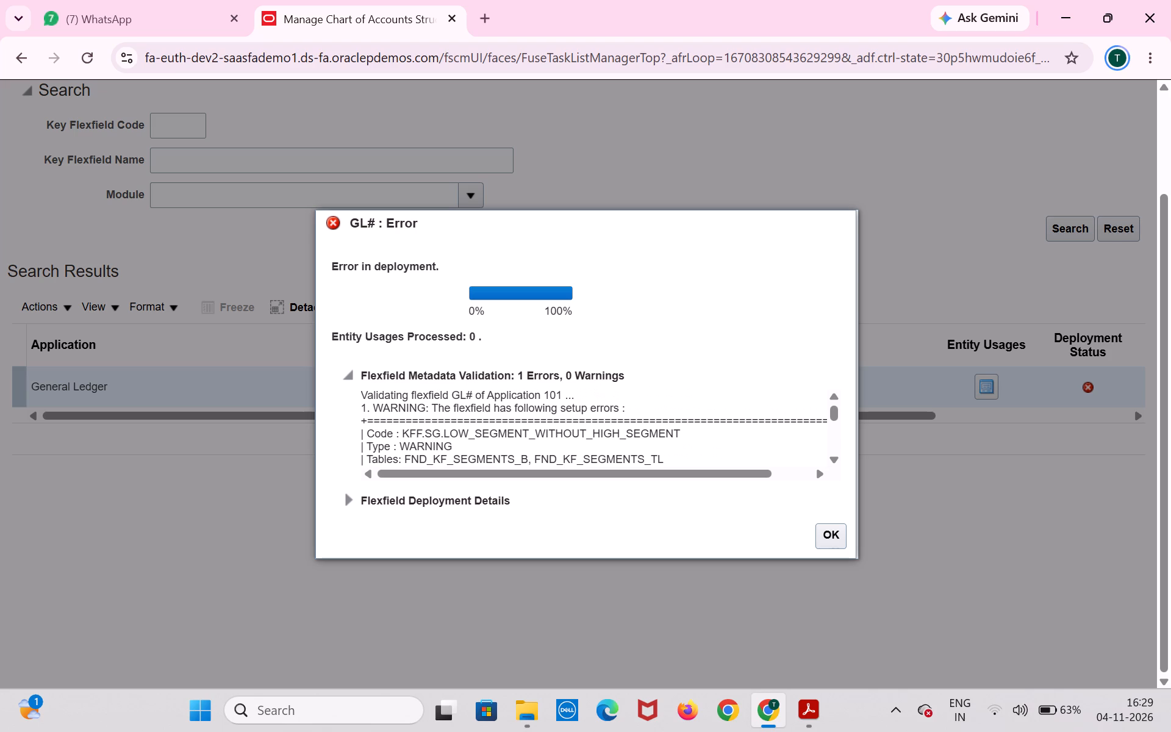
{"action": "scroll", "coordinate": [582, 426], "scroll_direction": "up", "scroll_amount": 1}
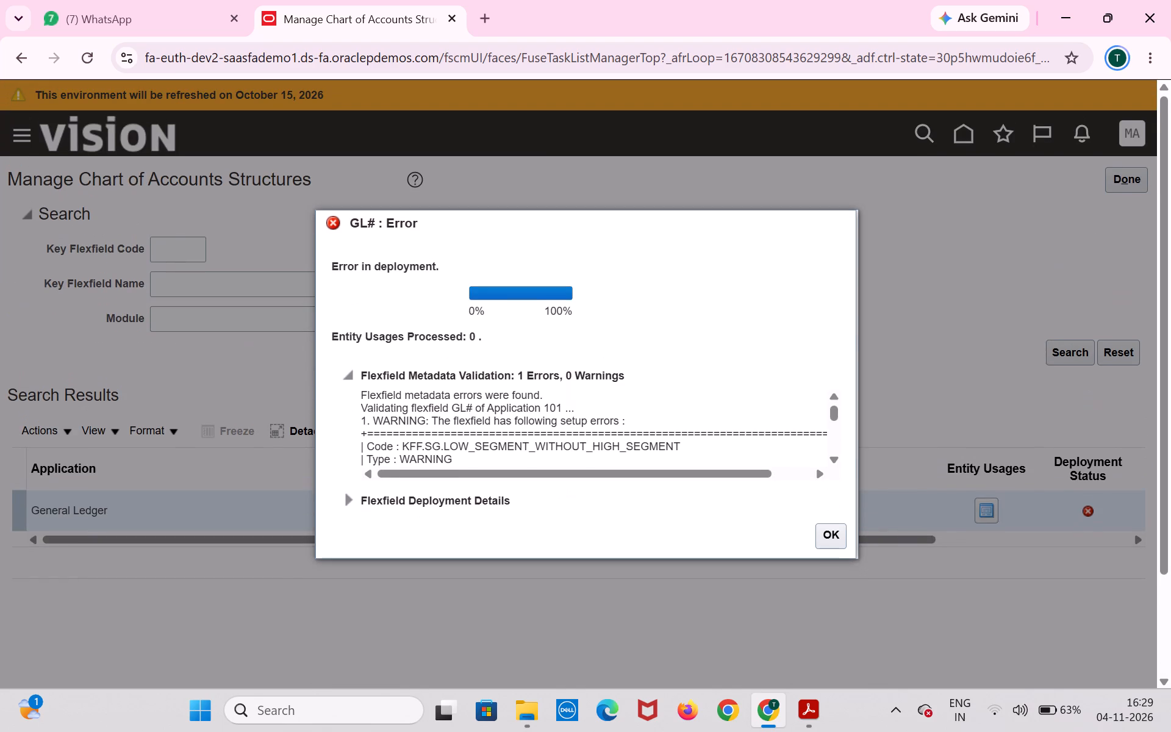
Recheck the error code, tables, rule and check lines at the start of the GL# validation log.
{"action": "scroll", "coordinate": [582, 426], "scroll_direction": "down", "scroll_amount": 1}
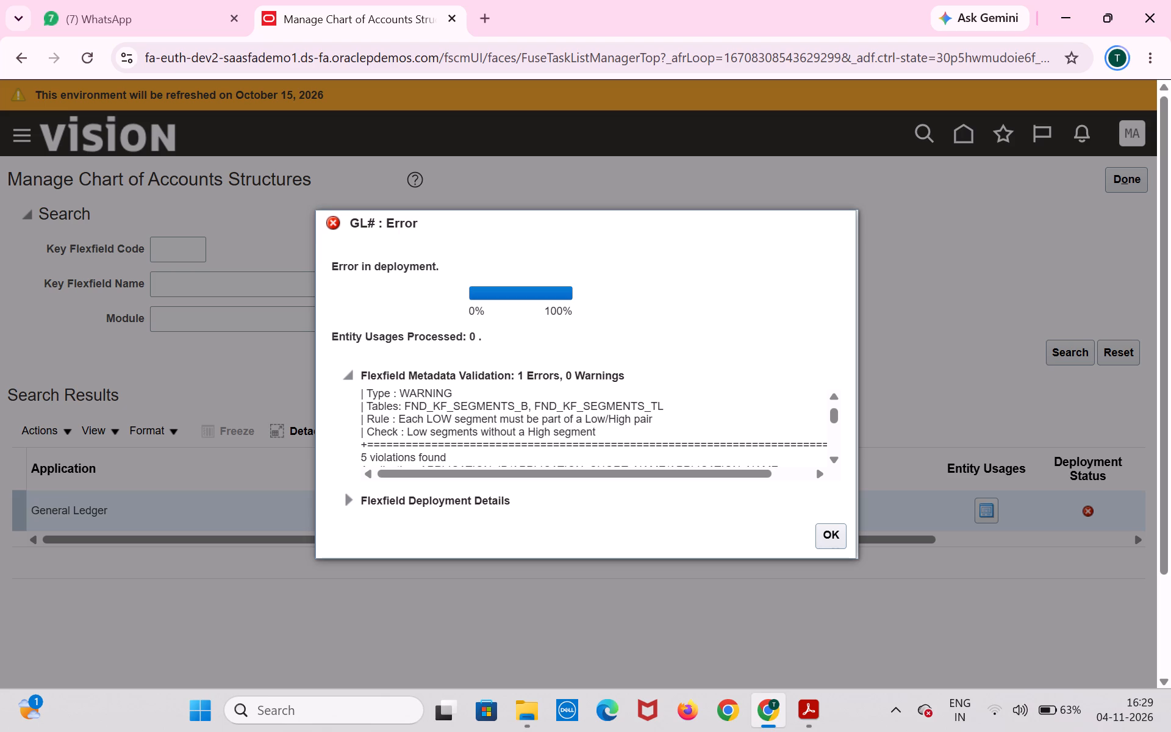
{"action": "scroll", "coordinate": [618, 422], "scroll_direction": "up", "scroll_amount": 1}
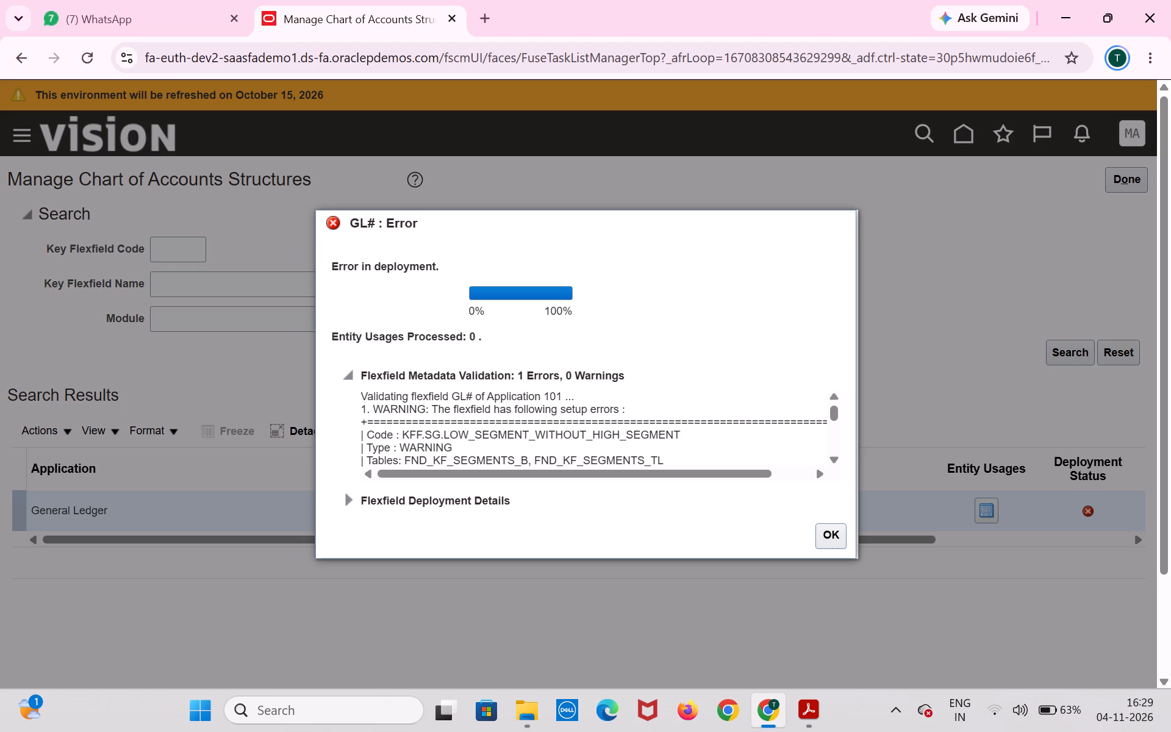
{"action": "scroll", "coordinate": [618, 422], "scroll_direction": "up", "scroll_amount": 2}
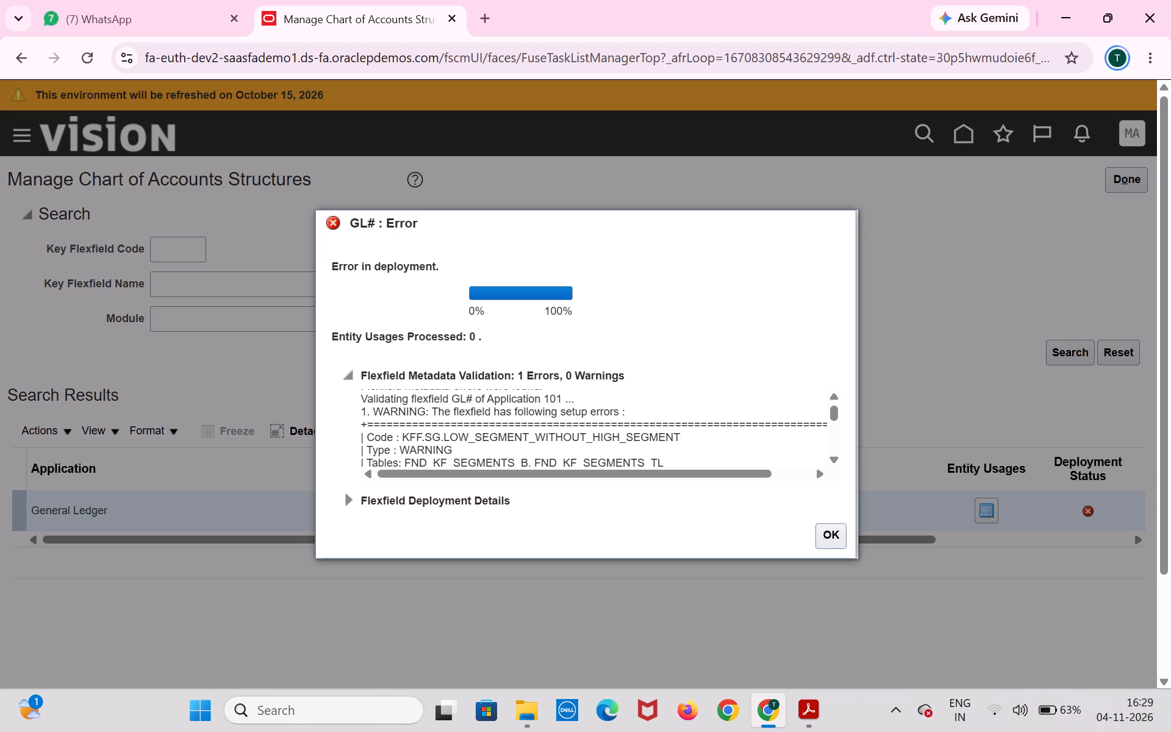
{"action": "scroll", "coordinate": [618, 422], "scroll_direction": "down", "scroll_amount": 2}
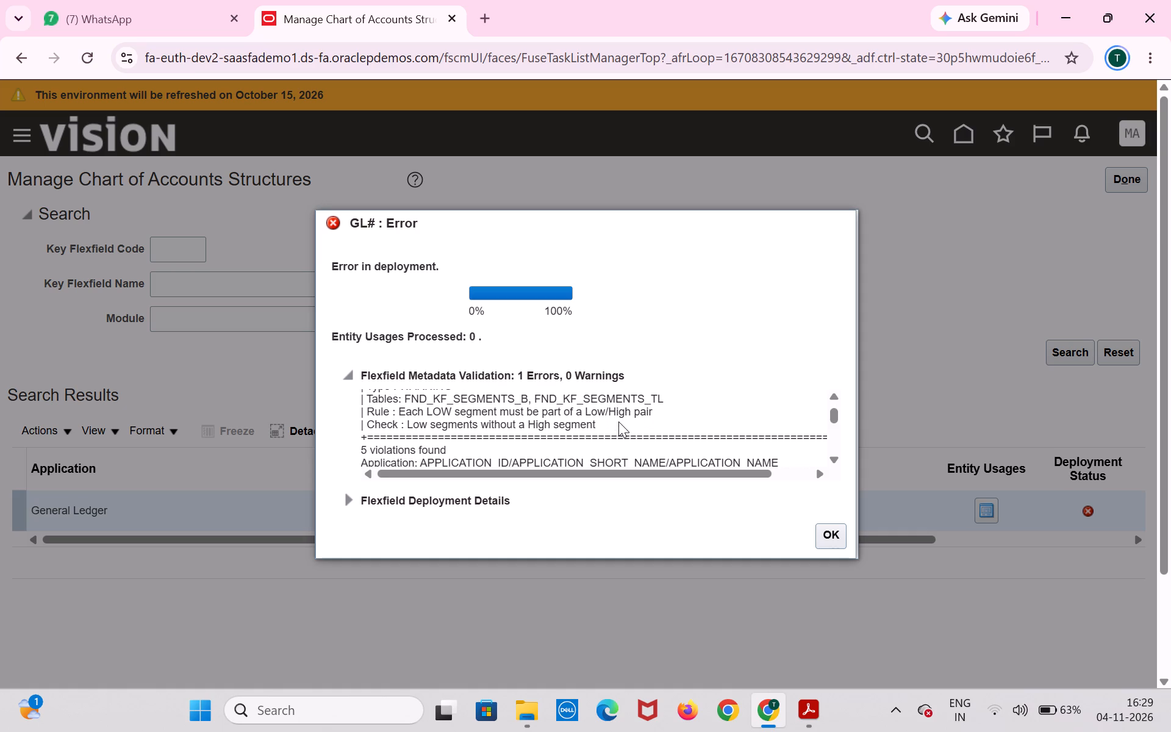
{"action": "scroll", "coordinate": [618, 422], "scroll_direction": "up", "scroll_amount": 1}
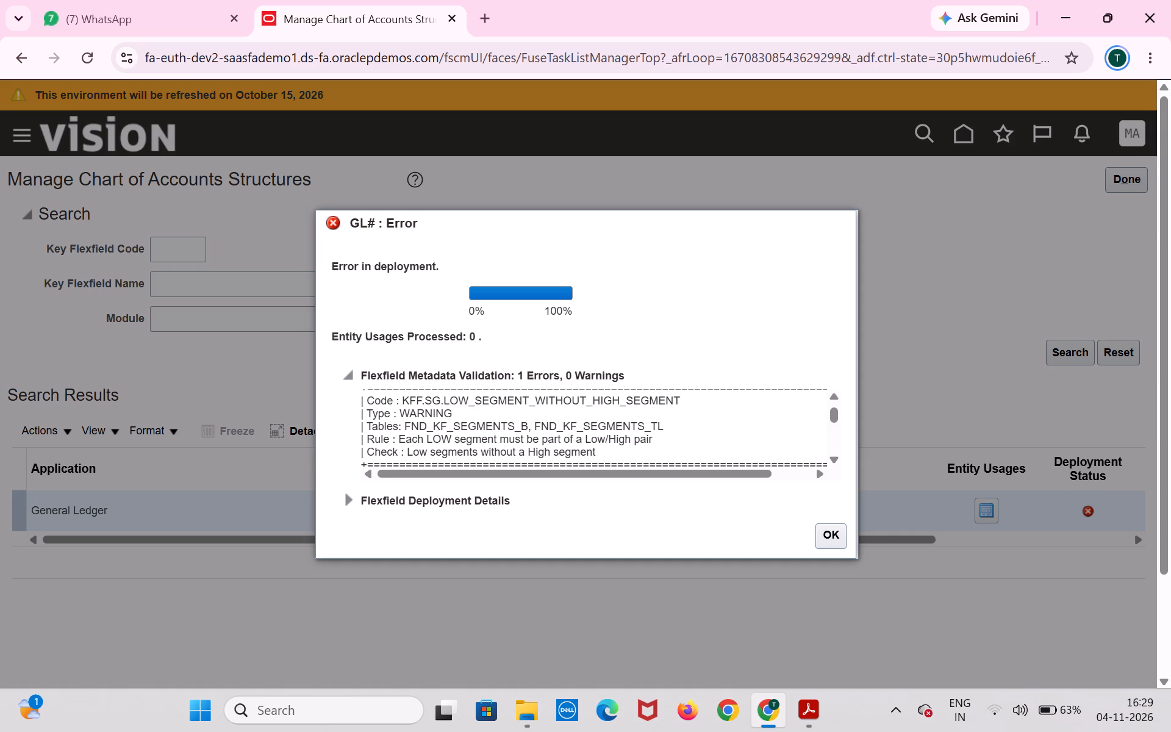
Read the GL# validation log from its header through the column layout lines to the first violation entry.
{"action": "scroll", "coordinate": [618, 422], "scroll_direction": "up", "scroll_amount": 1}
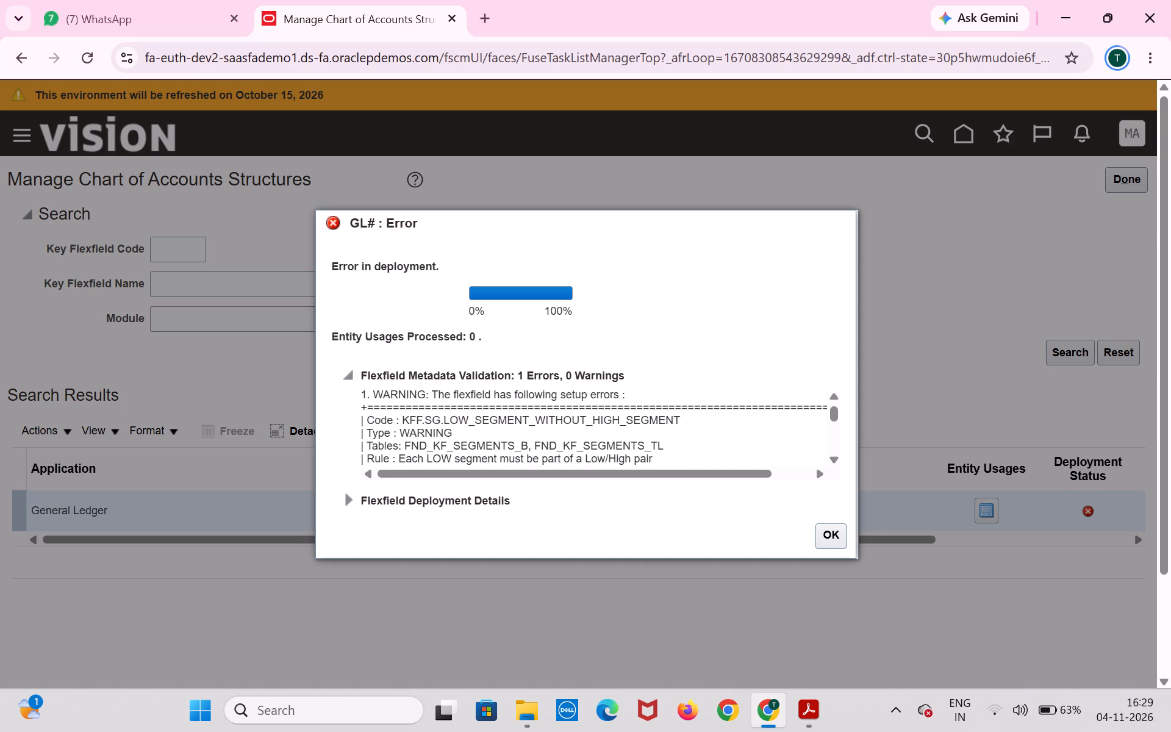
{"action": "scroll", "coordinate": [664, 425], "scroll_direction": "down", "scroll_amount": 1}
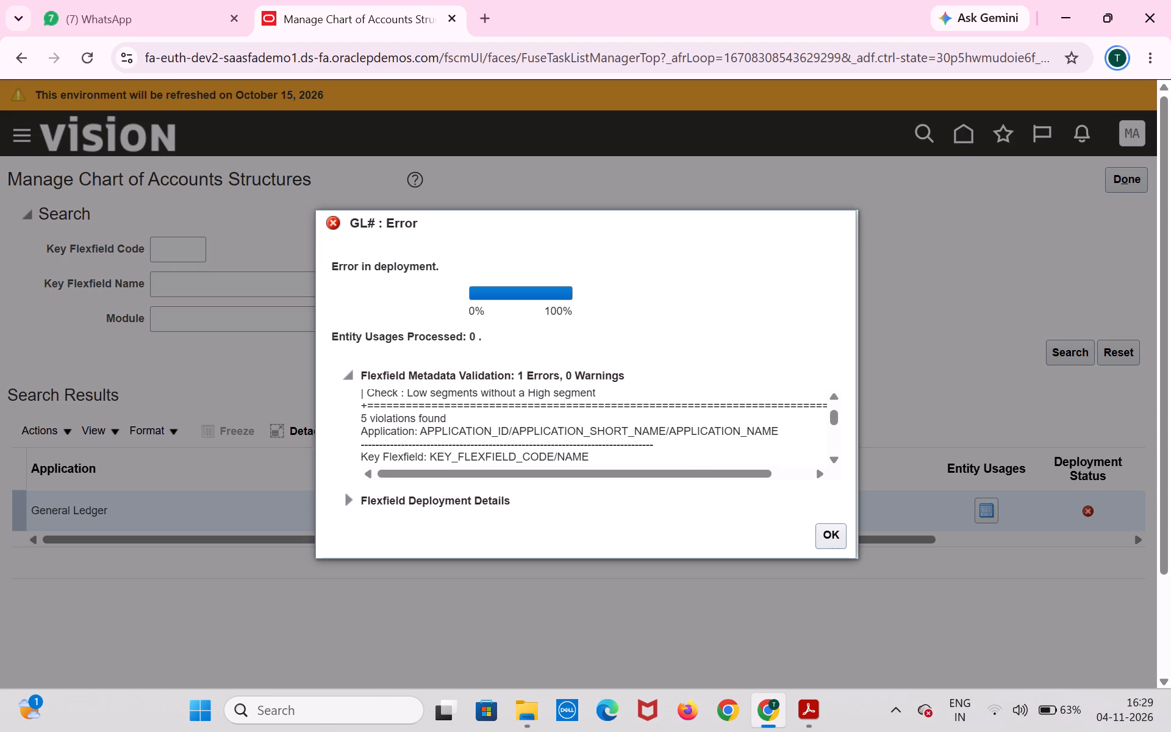
{"action": "scroll", "coordinate": [664, 425], "scroll_direction": "down", "scroll_amount": 2}
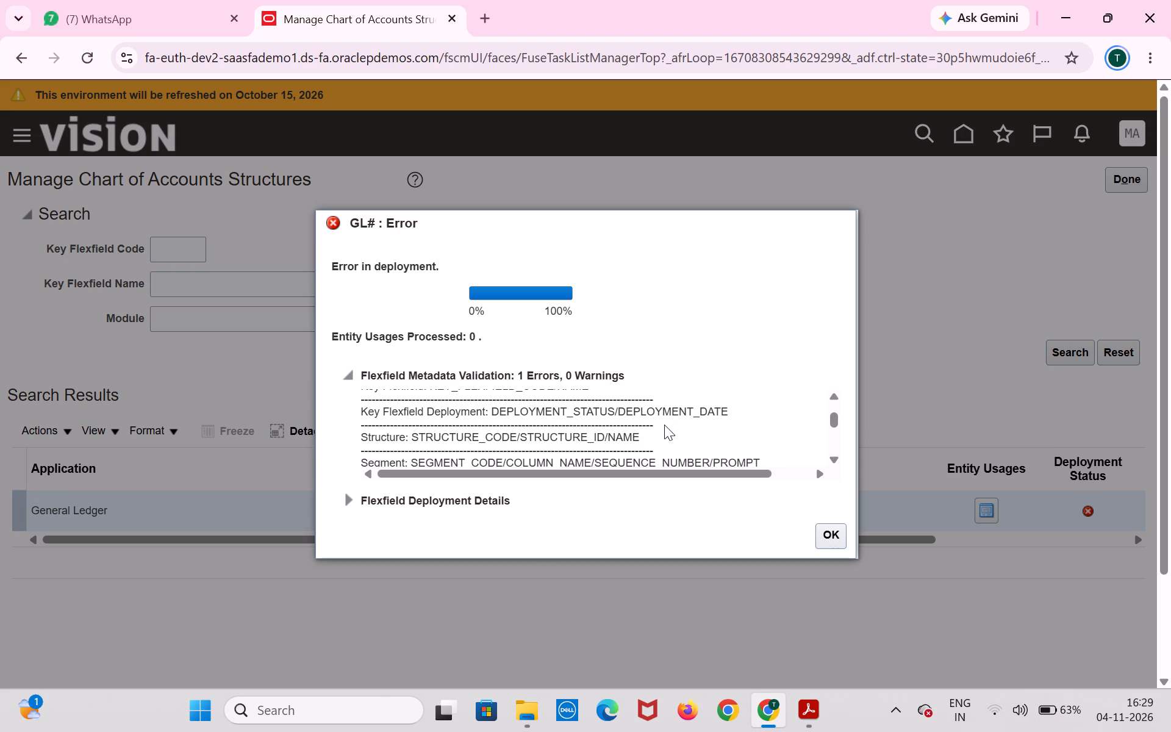
{"action": "scroll", "coordinate": [664, 425], "scroll_direction": "down", "scroll_amount": 2}
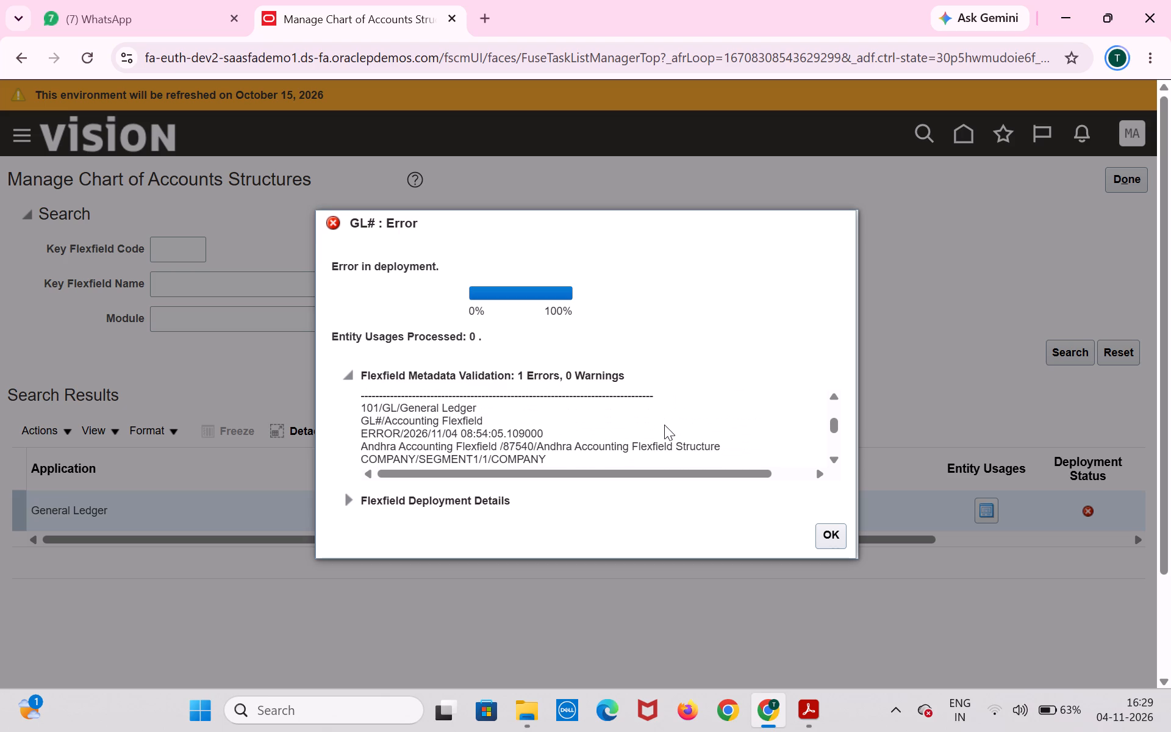
Examine each segment's violation entry for the Andhra Accounting Flexfield structure, down to the required action closing the validation log.
{"action": "scroll", "coordinate": [664, 425], "scroll_direction": "down", "scroll_amount": 1}
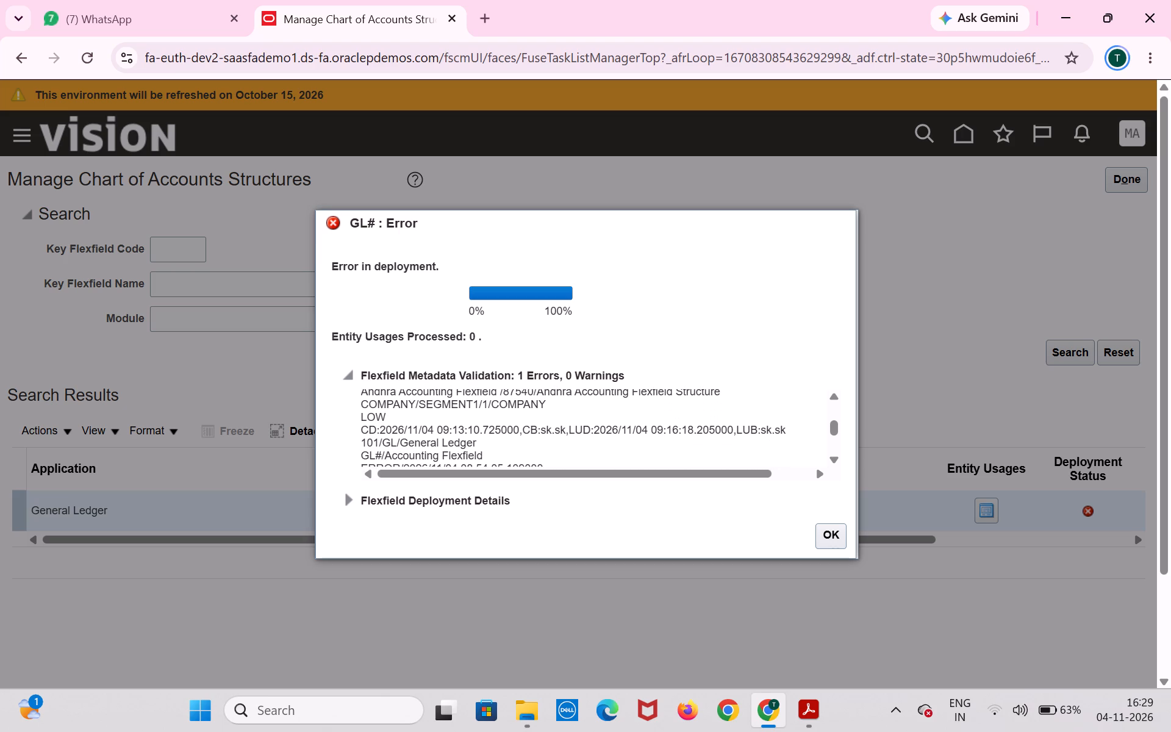
{"action": "scroll", "coordinate": [664, 425], "scroll_direction": "down", "scroll_amount": 2}
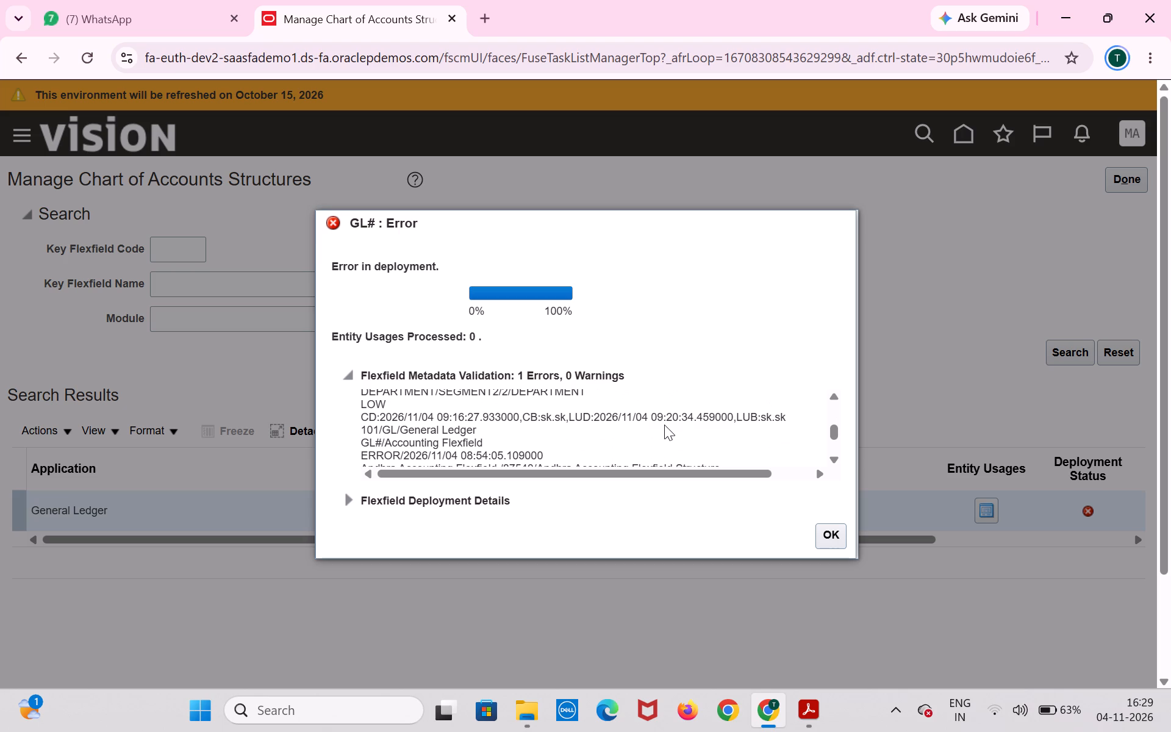
{"action": "scroll", "coordinate": [664, 425], "scroll_direction": "down", "scroll_amount": 1}
{"action": "scroll", "coordinate": [664, 425], "scroll_direction": "up", "scroll_amount": 1}
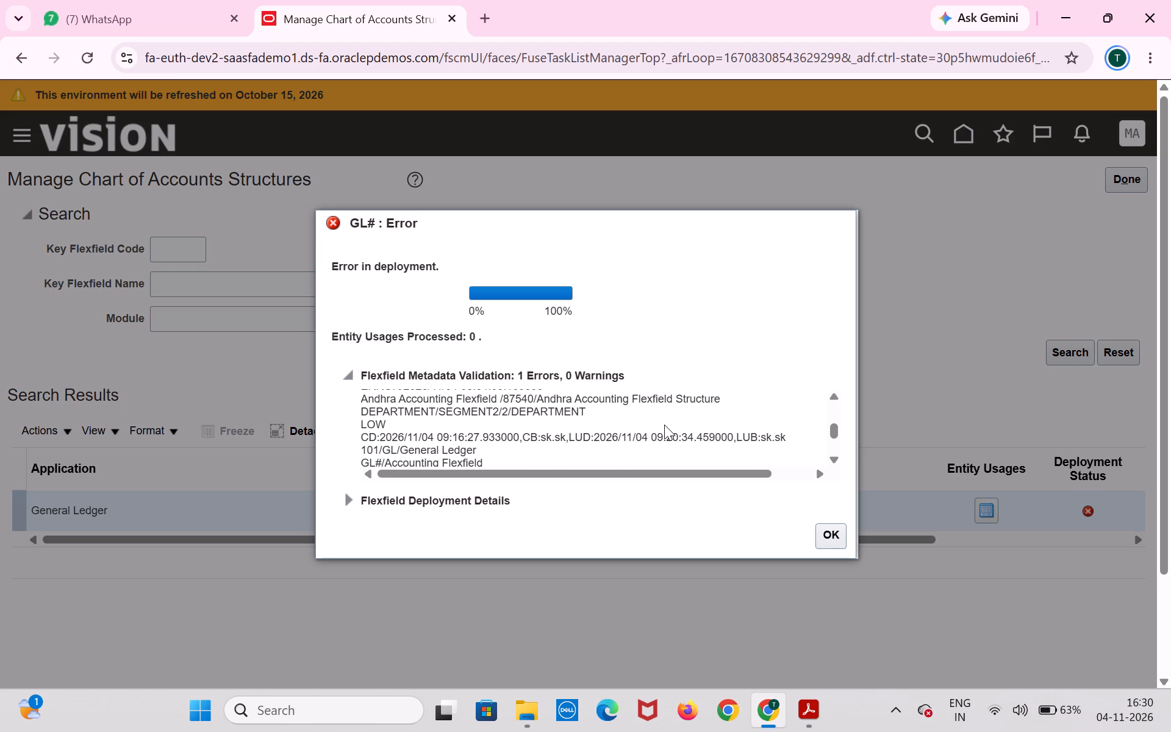
{"action": "scroll", "coordinate": [664, 425], "scroll_direction": "down", "scroll_amount": 1}
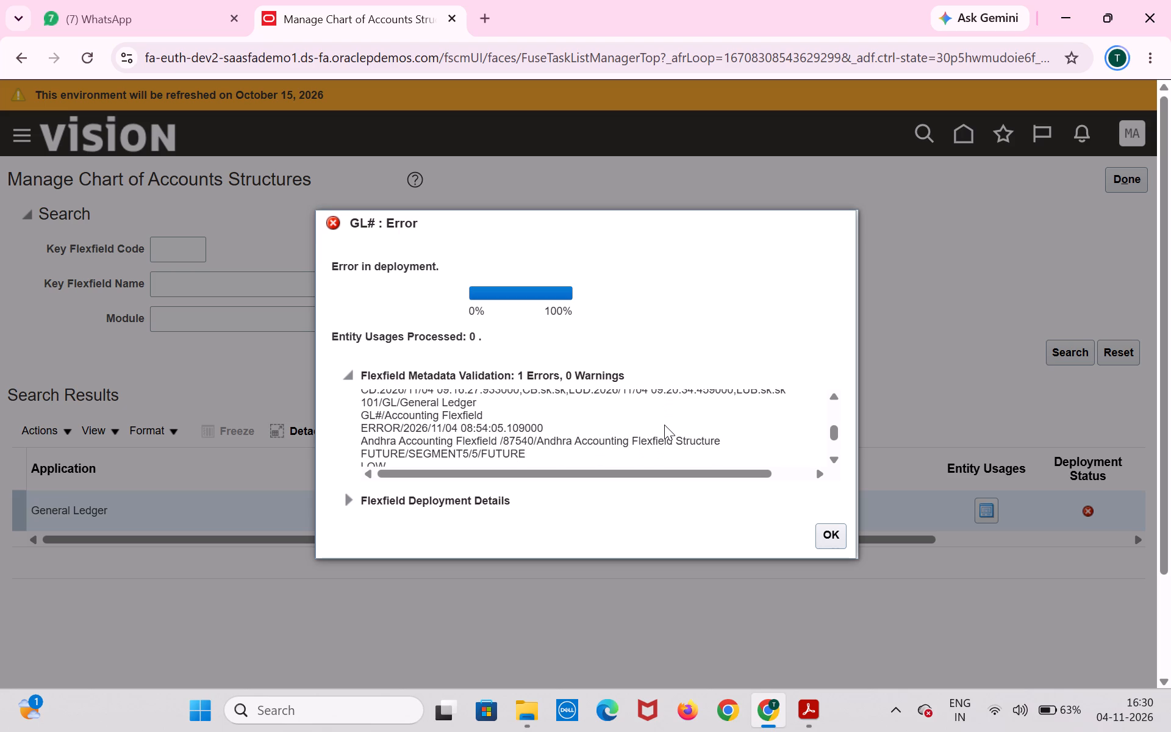
{"action": "scroll", "coordinate": [664, 425], "scroll_direction": "down", "scroll_amount": 2}
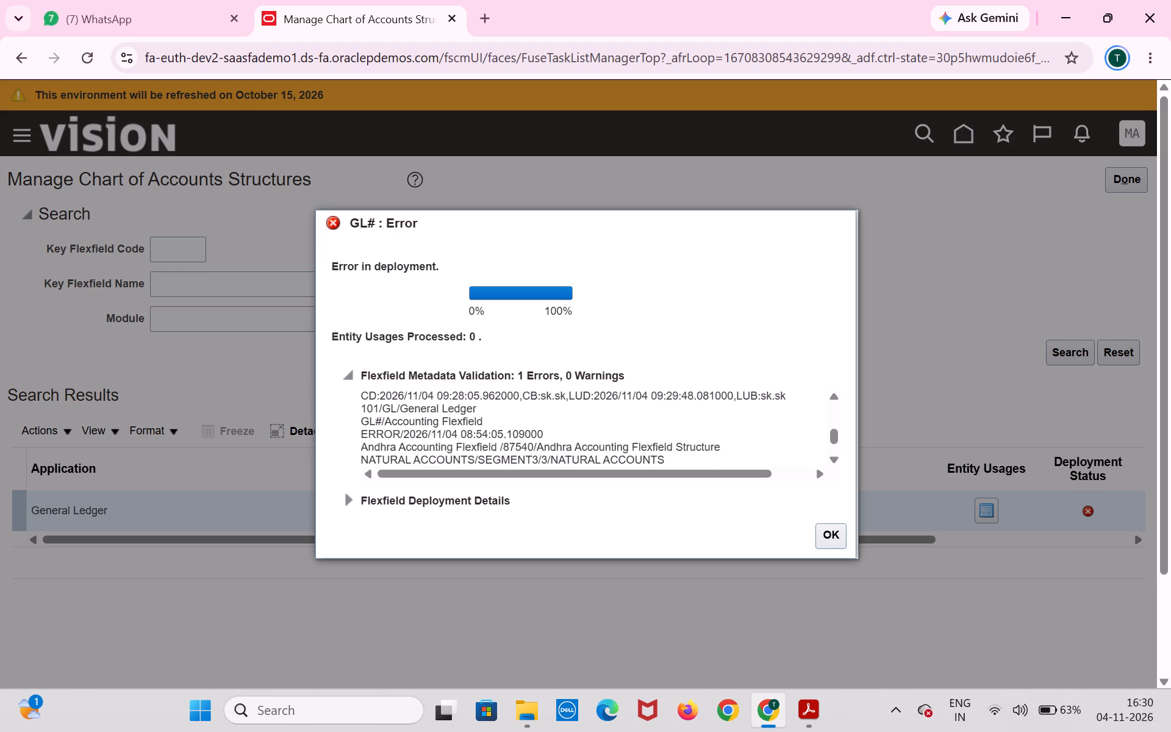
{"action": "scroll", "coordinate": [664, 425], "scroll_direction": "down", "scroll_amount": 3}
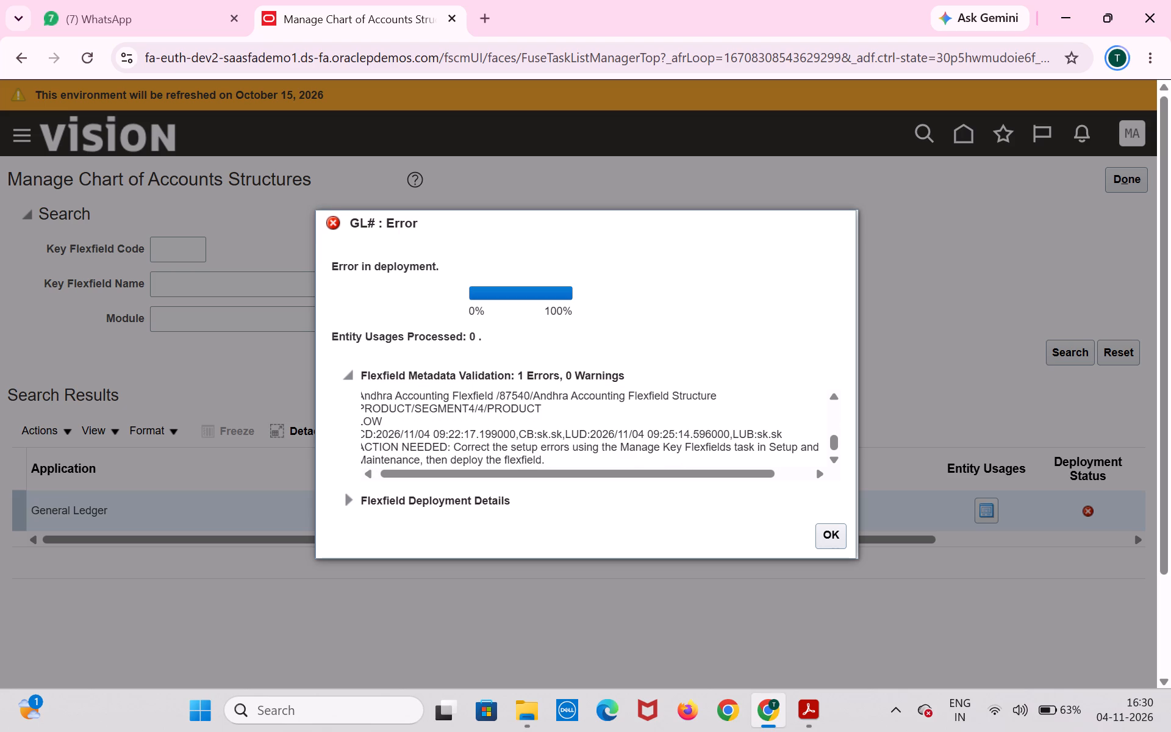
{"action": "scroll", "coordinate": [664, 425], "scroll_direction": "down", "scroll_amount": 1}
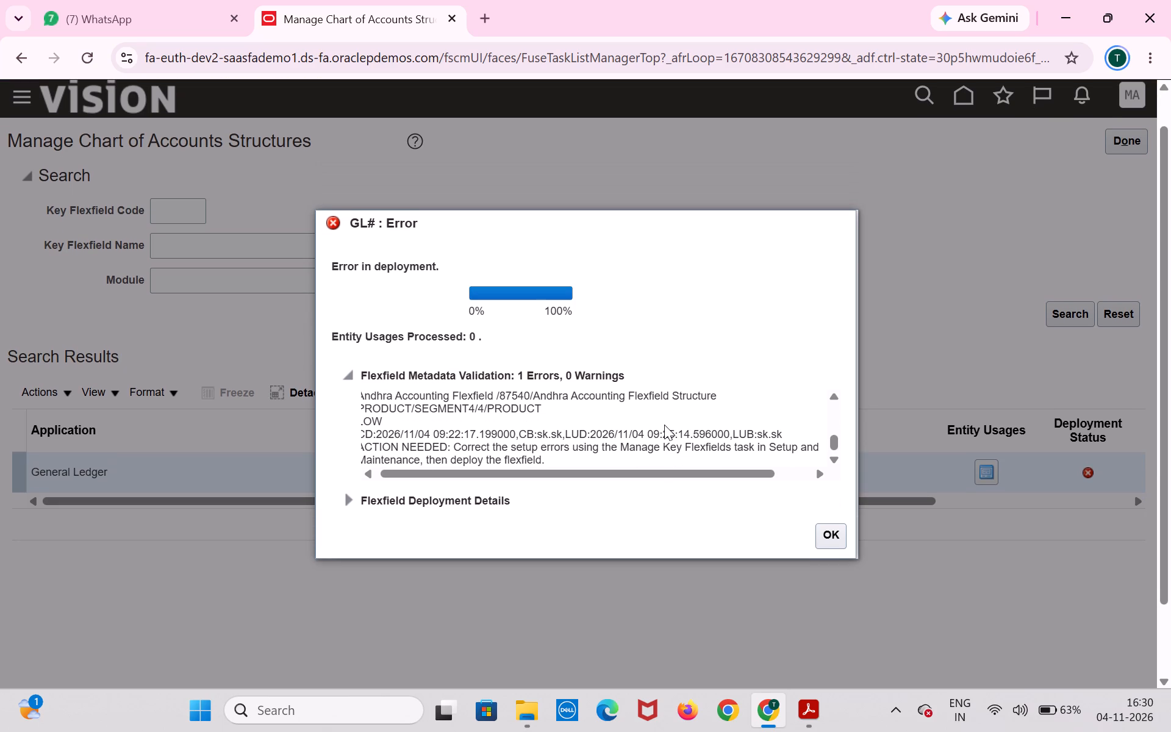
{"action": "scroll", "coordinate": [664, 425], "scroll_direction": "right", "scroll_amount": 1}
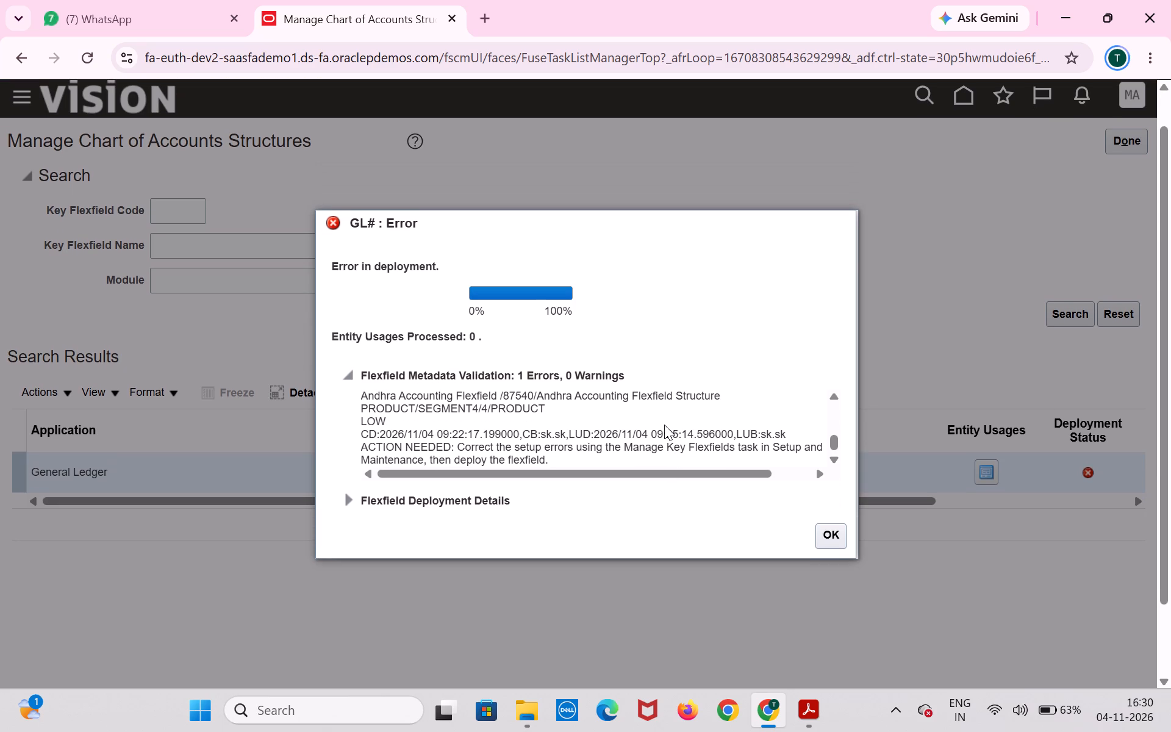
{"action": "scroll", "coordinate": [664, 425], "scroll_direction": "right", "scroll_amount": 1}
Recheck the PRODUCT, NATURAL ACCOUNTS and FUTURE segment entries in the validation log, working back upward.
{"action": "scroll", "coordinate": [664, 425], "scroll_direction": "up", "scroll_amount": 2}
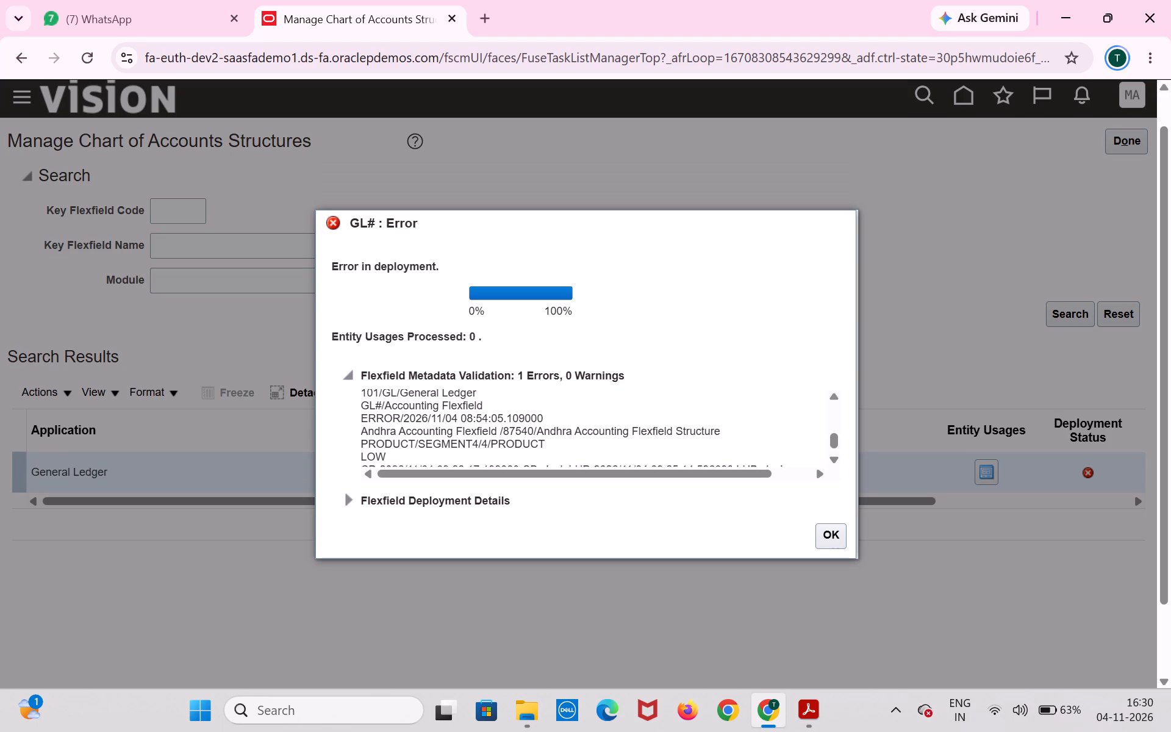
{"action": "scroll", "coordinate": [664, 425], "scroll_direction": "up", "scroll_amount": 3}
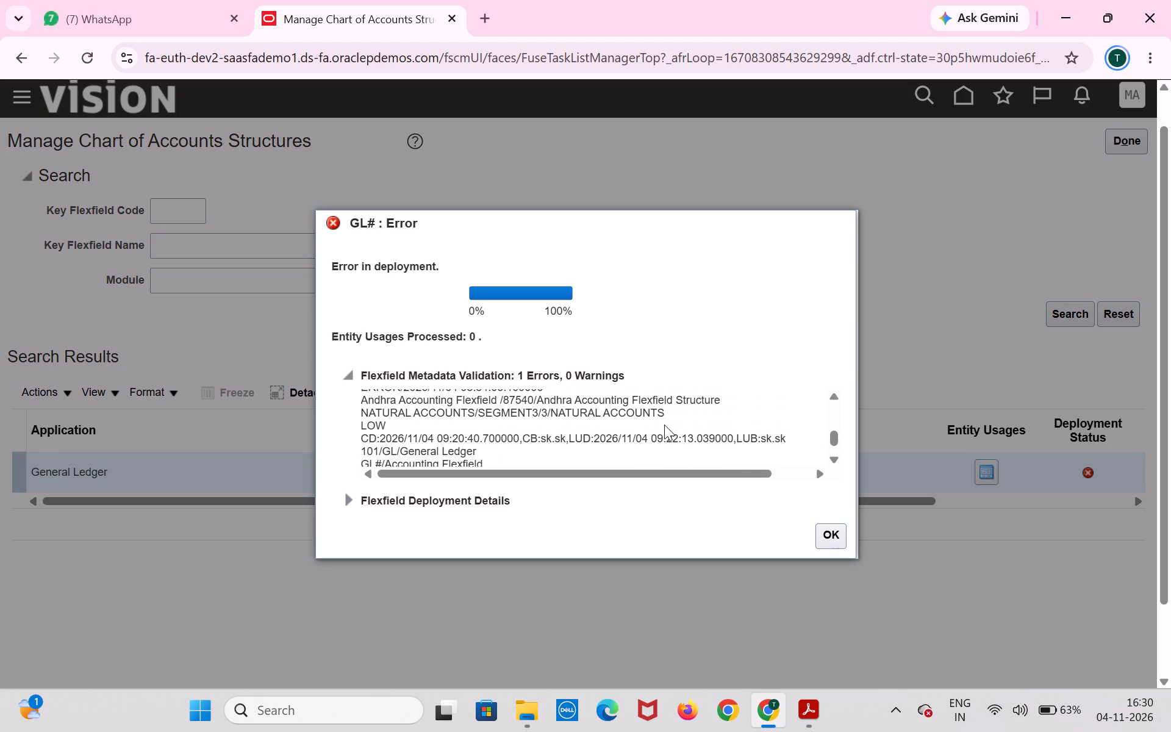
{"action": "scroll", "coordinate": [664, 425], "scroll_direction": "up", "scroll_amount": 1}
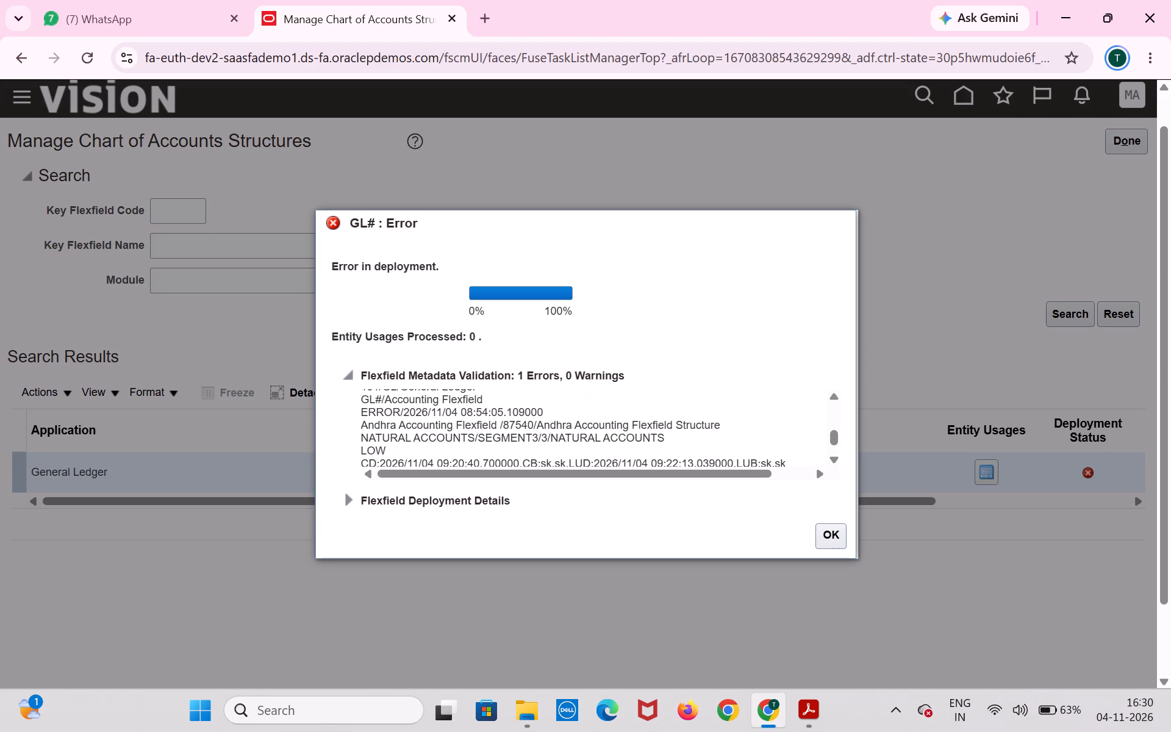
{"action": "scroll", "coordinate": [664, 425], "scroll_direction": "up", "scroll_amount": 1}
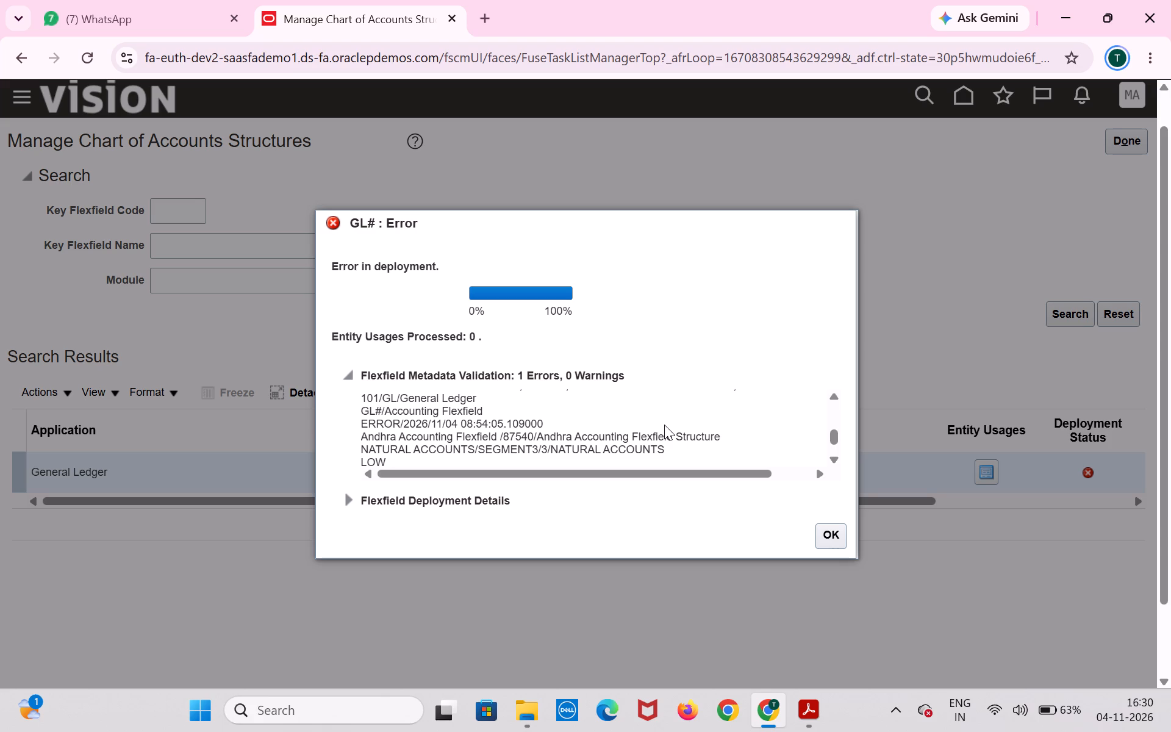
{"action": "scroll", "coordinate": [664, 425], "scroll_direction": "up", "scroll_amount": 1}
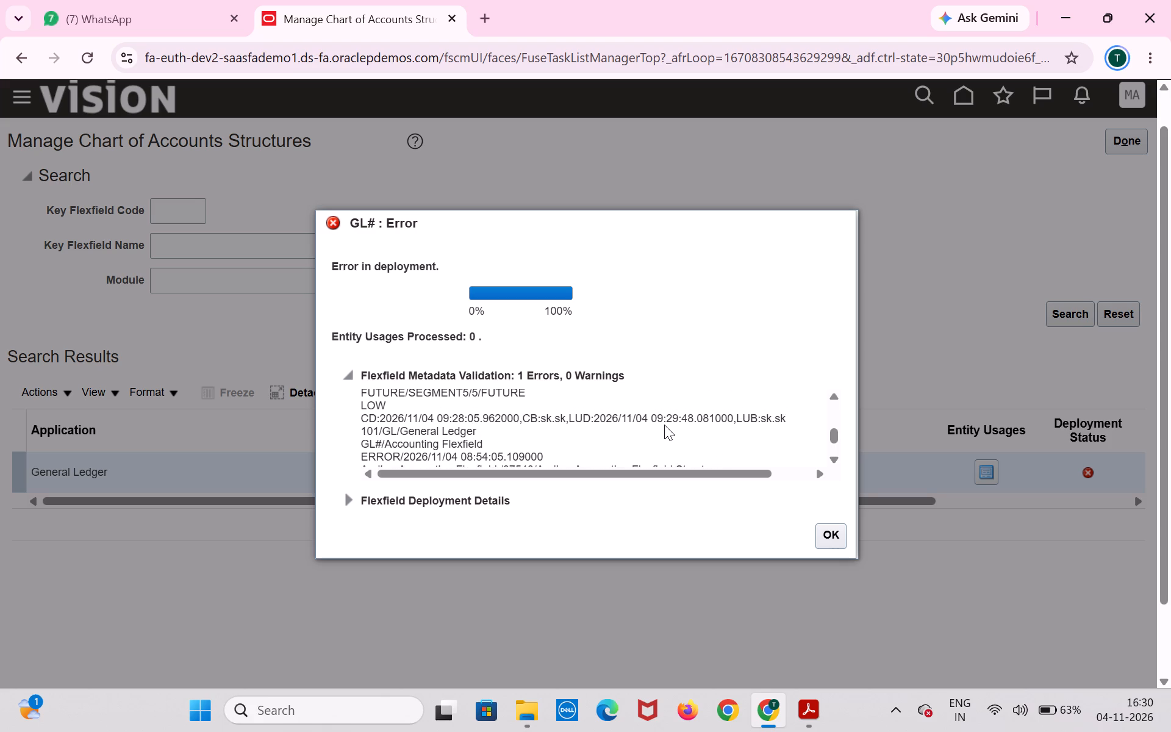
{"action": "scroll", "coordinate": [664, 425], "scroll_direction": "up", "scroll_amount": 2}
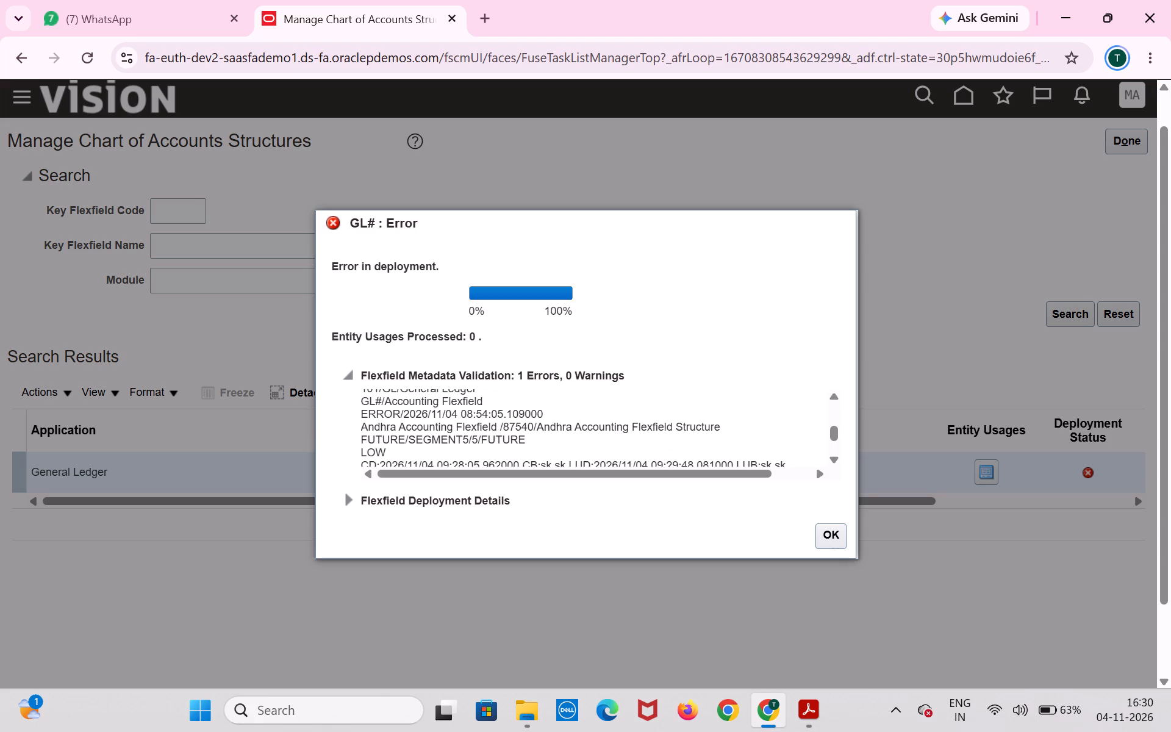
{"action": "scroll", "coordinate": [664, 425], "scroll_direction": "up", "scroll_amount": 1}
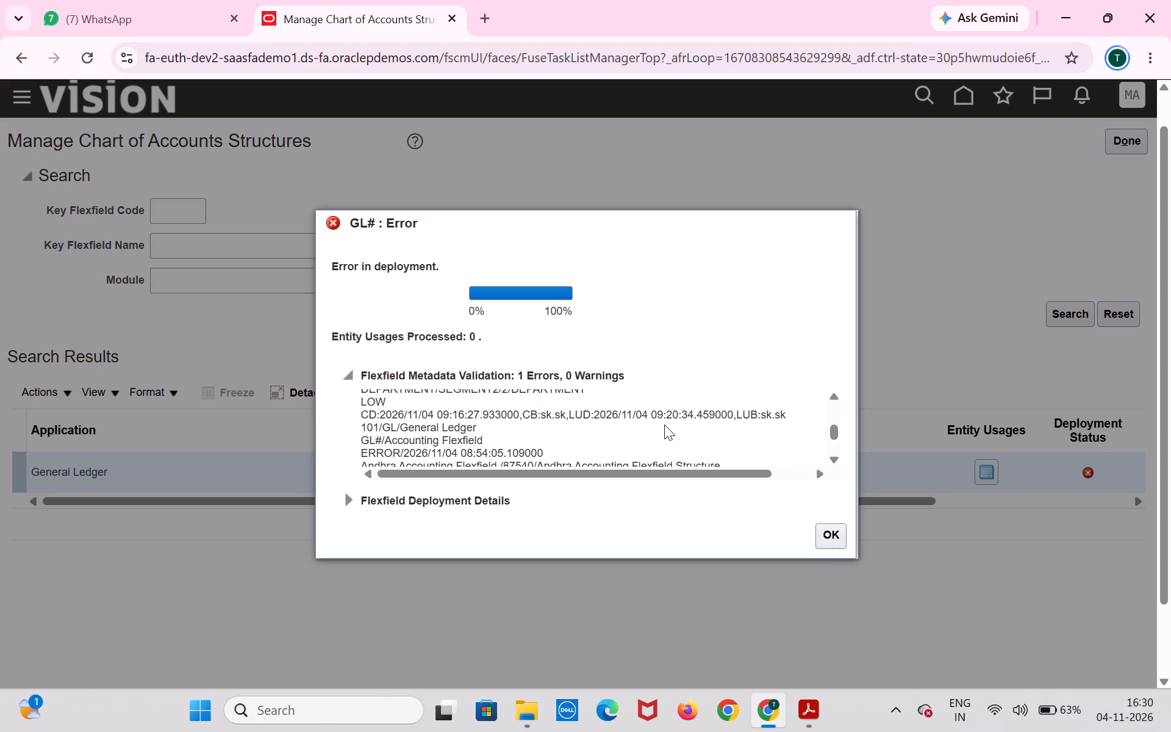
Recheck the DEPARTMENT and COMPANY segment entries, continuing back up to the beginning of the validation log.
{"action": "scroll", "coordinate": [664, 425], "scroll_direction": "up", "scroll_amount": 2}
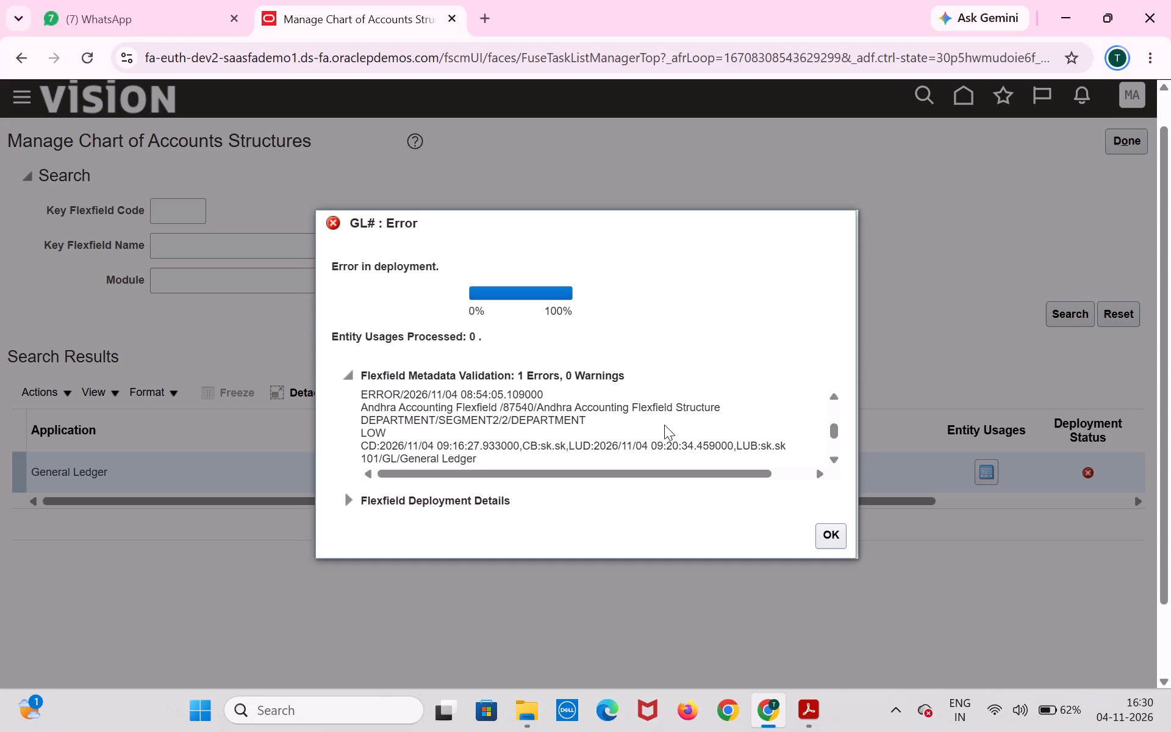
{"action": "scroll", "coordinate": [664, 425], "scroll_direction": "up", "scroll_amount": 1}
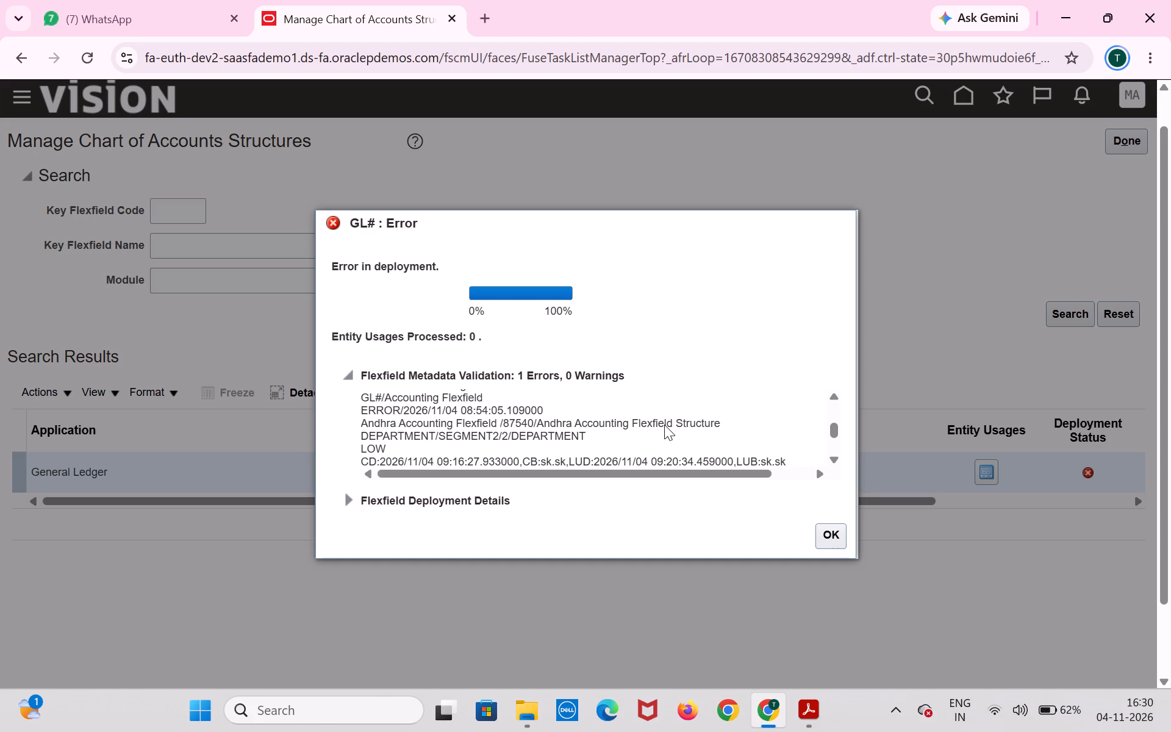
{"action": "scroll", "coordinate": [664, 425], "scroll_direction": "up", "scroll_amount": 2}
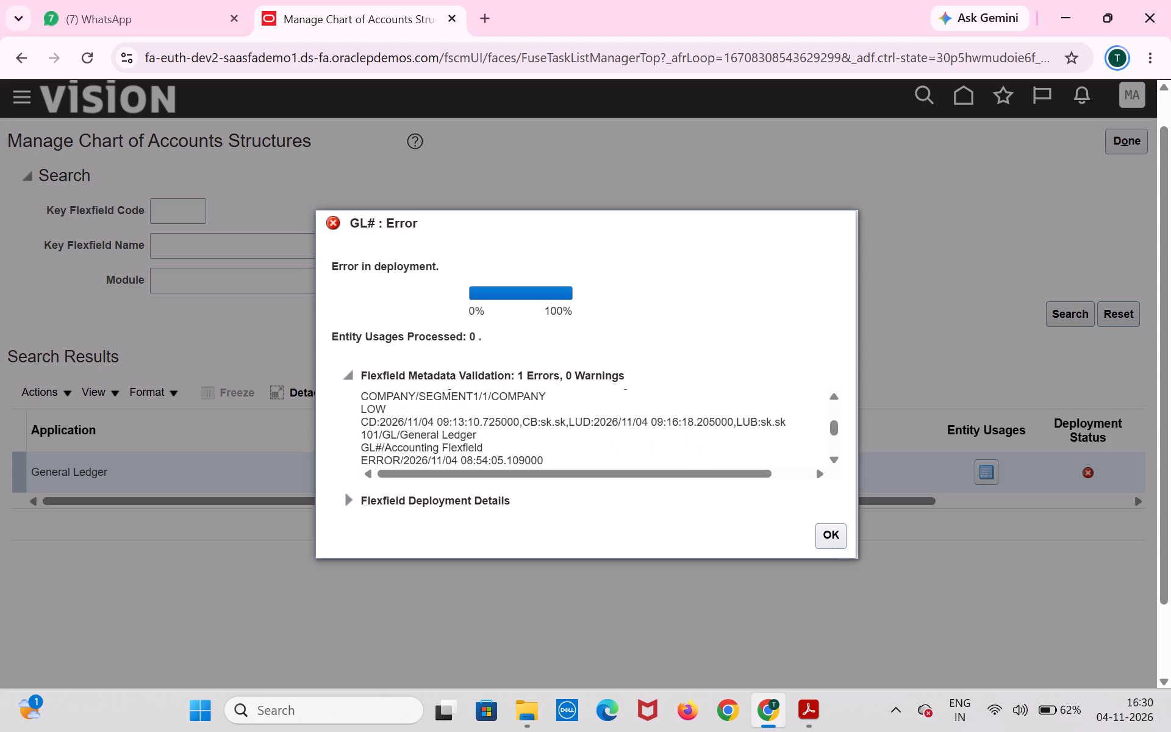
{"action": "scroll", "coordinate": [664, 425], "scroll_direction": "up", "scroll_amount": 1}
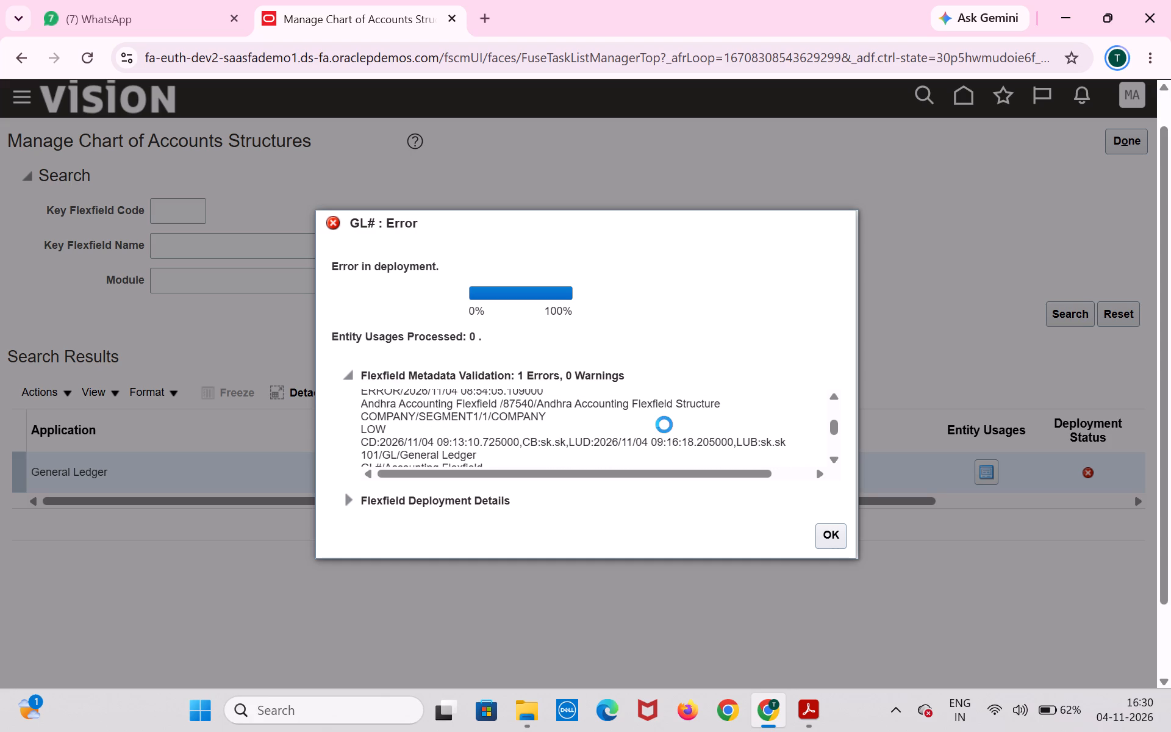
{"action": "scroll", "coordinate": [664, 425], "scroll_direction": "up", "scroll_amount": 1}
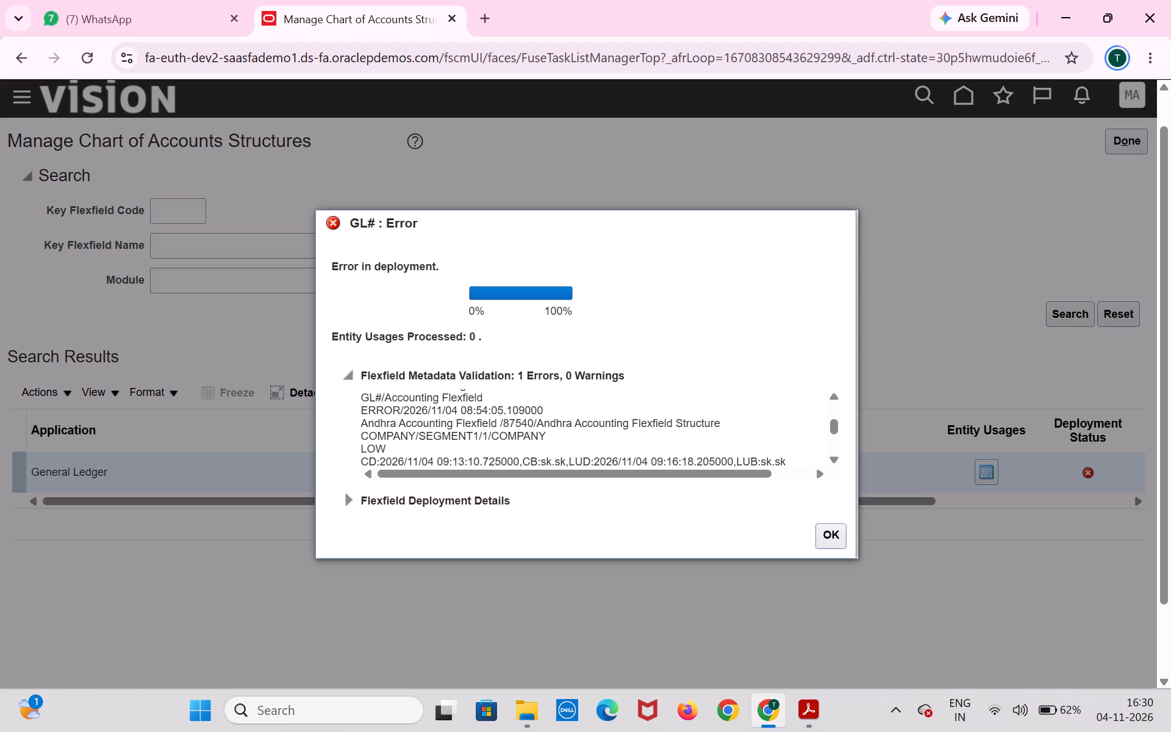
{"action": "scroll", "coordinate": [664, 425], "scroll_direction": "up", "scroll_amount": 1}
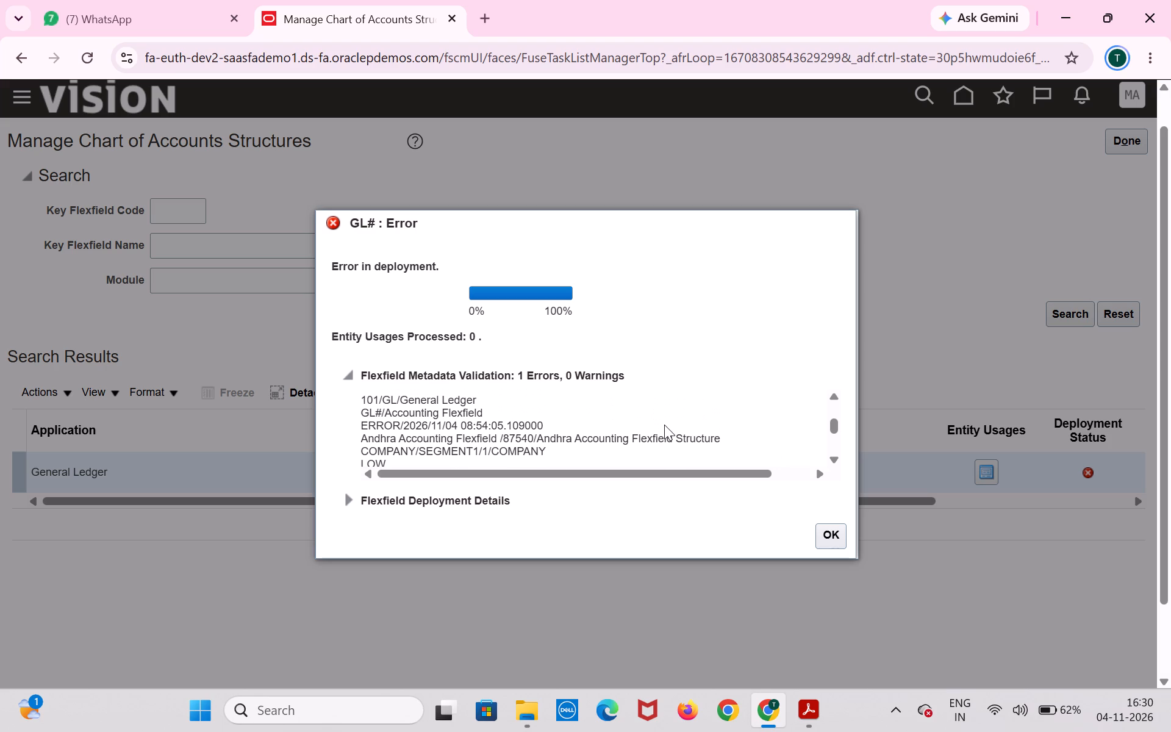
{"action": "scroll", "coordinate": [664, 425], "scroll_direction": "up", "scroll_amount": 2}
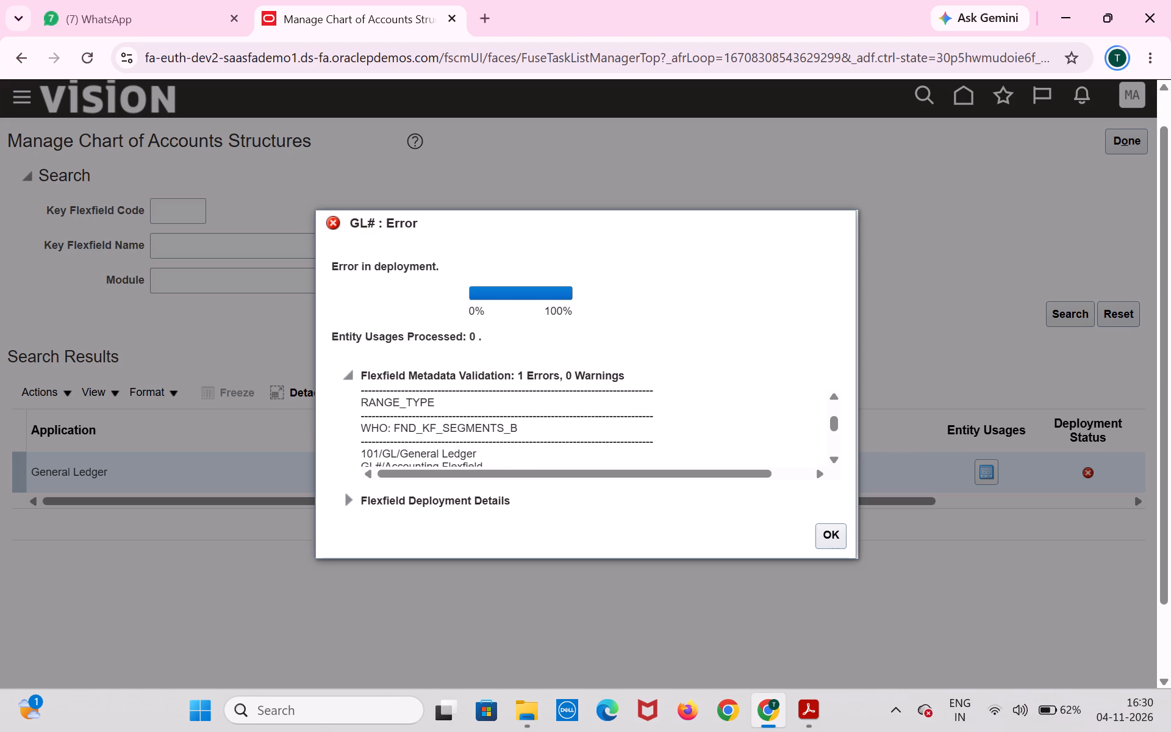
{"action": "scroll", "coordinate": [438, 409], "scroll_direction": "up", "scroll_amount": 1}
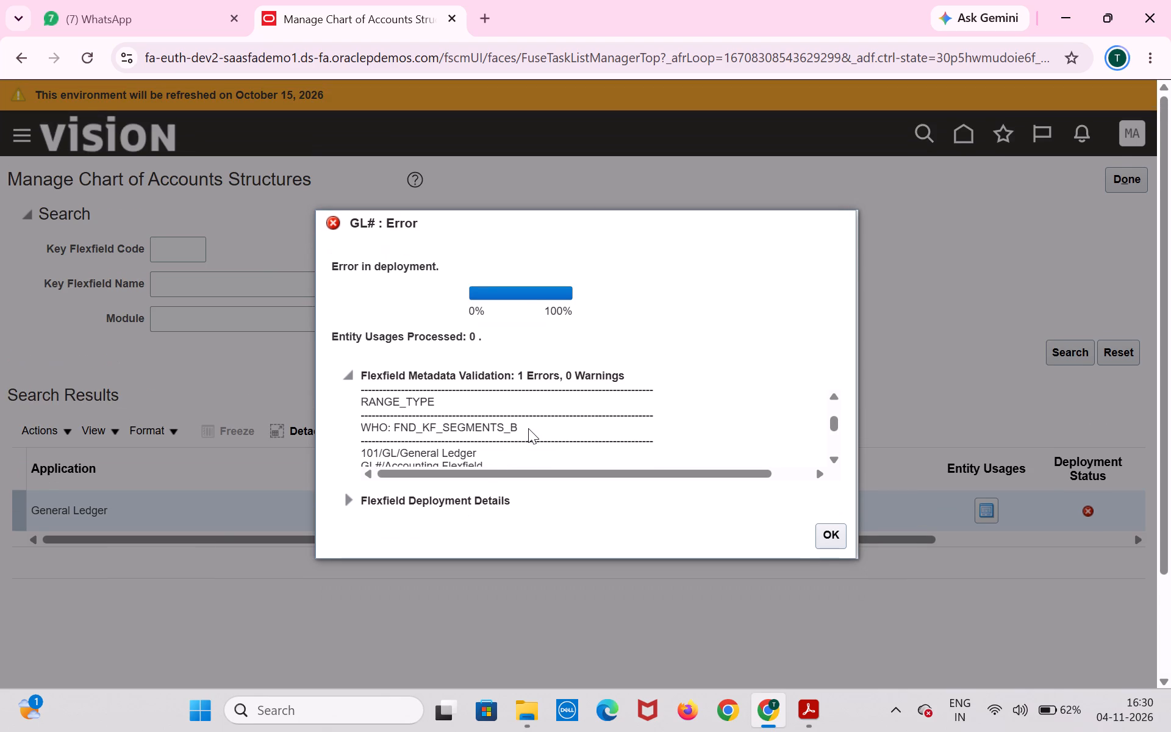
{"action": "scroll", "coordinate": [528, 428], "scroll_direction": "up", "scroll_amount": 2}
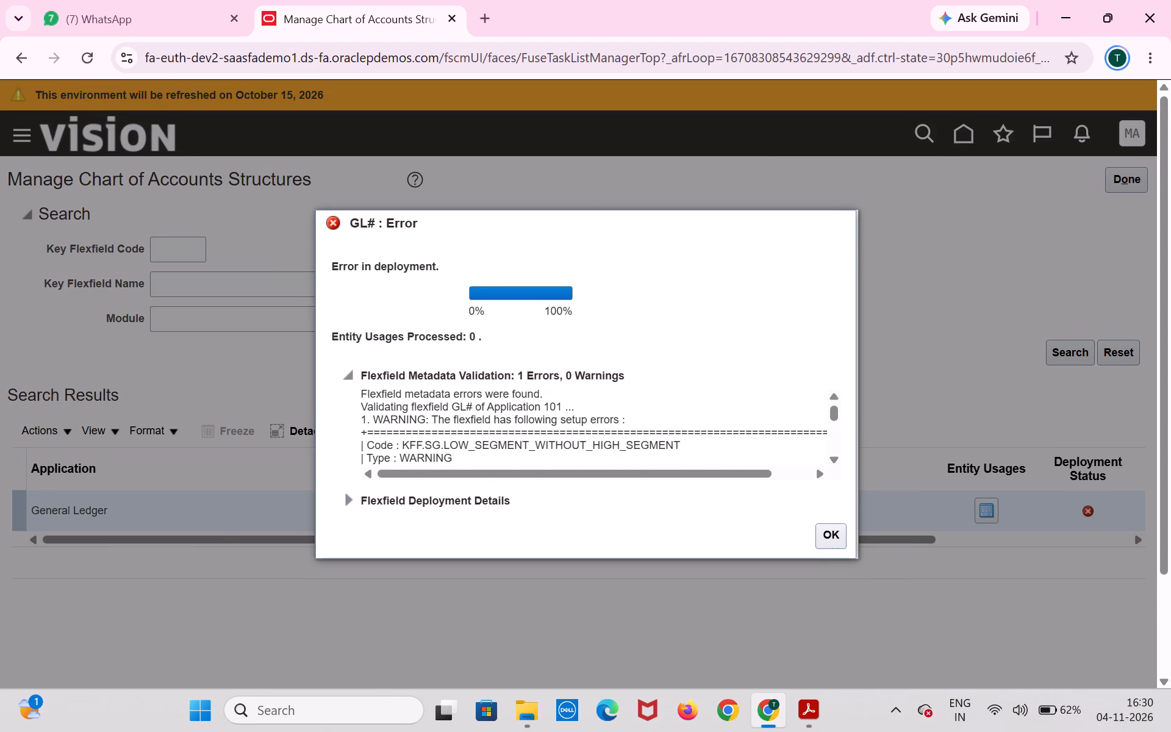
Find the WHO line below RANGE_TYPE in the validation log and highlight its table name, FND_KF_SEGMENTS_B.
{"action": "scroll", "coordinate": [528, 428], "scroll_direction": "down", "scroll_amount": 1}
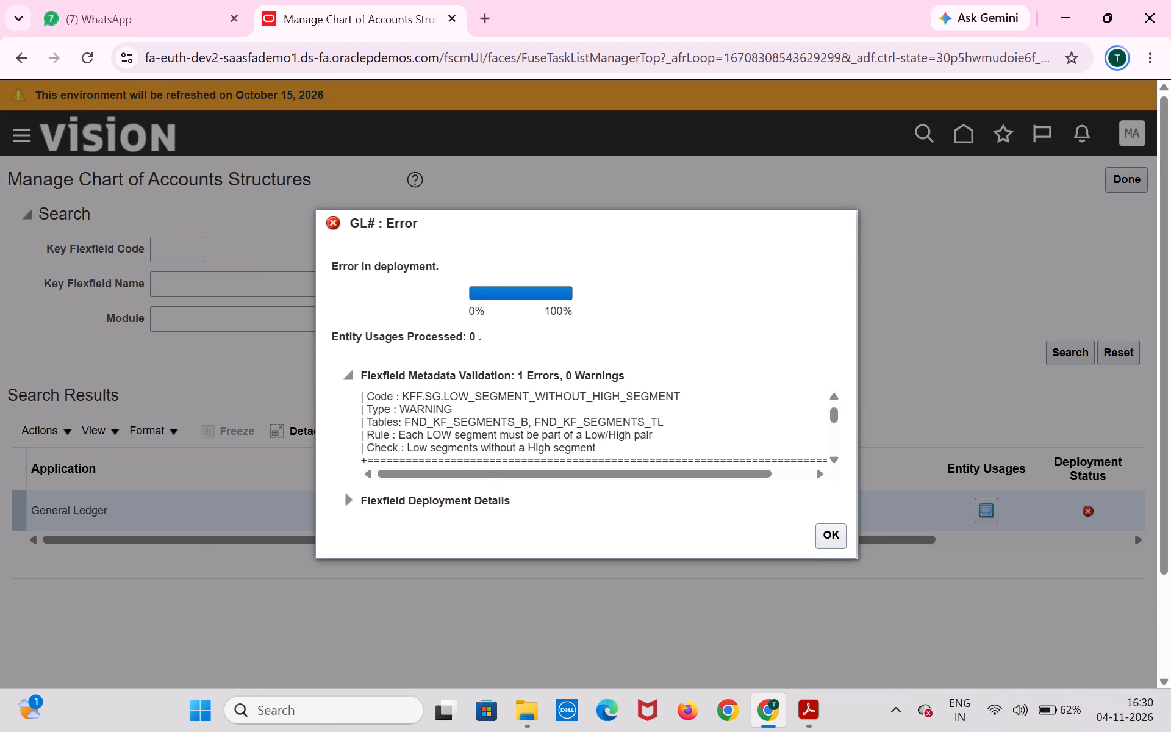
{"action": "scroll", "coordinate": [528, 428], "scroll_direction": "down", "scroll_amount": 2}
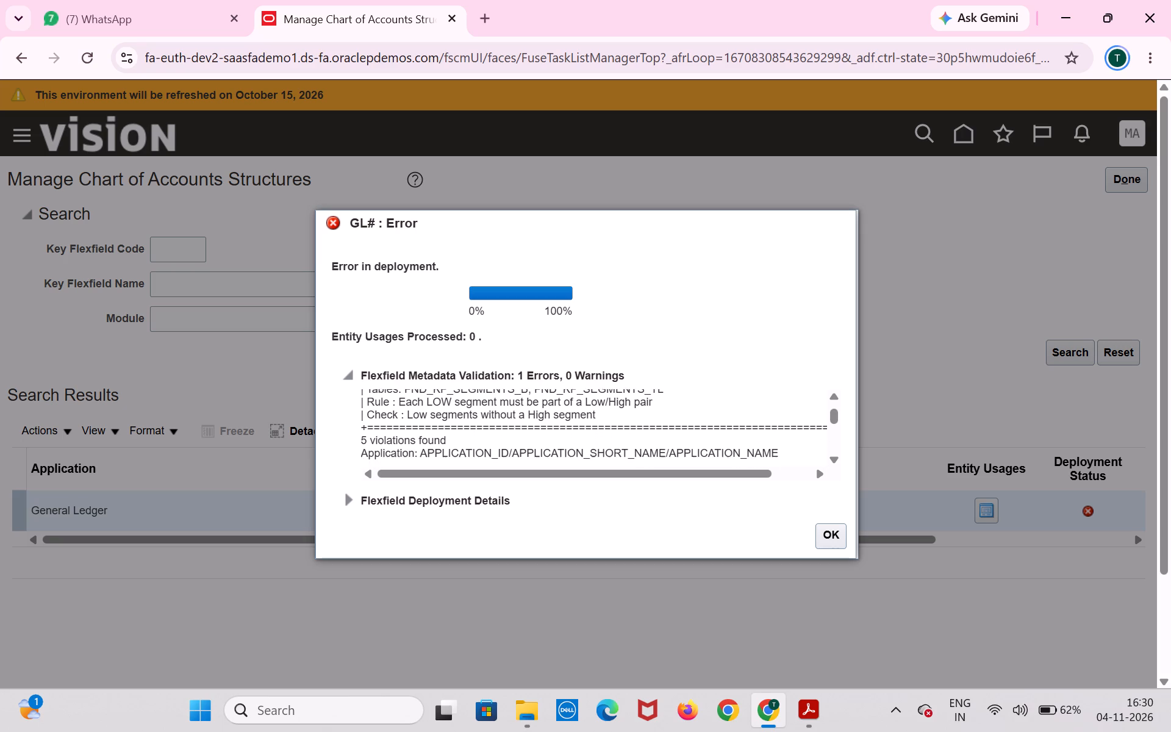
{"action": "scroll", "coordinate": [528, 428], "scroll_direction": "down", "scroll_amount": 2}
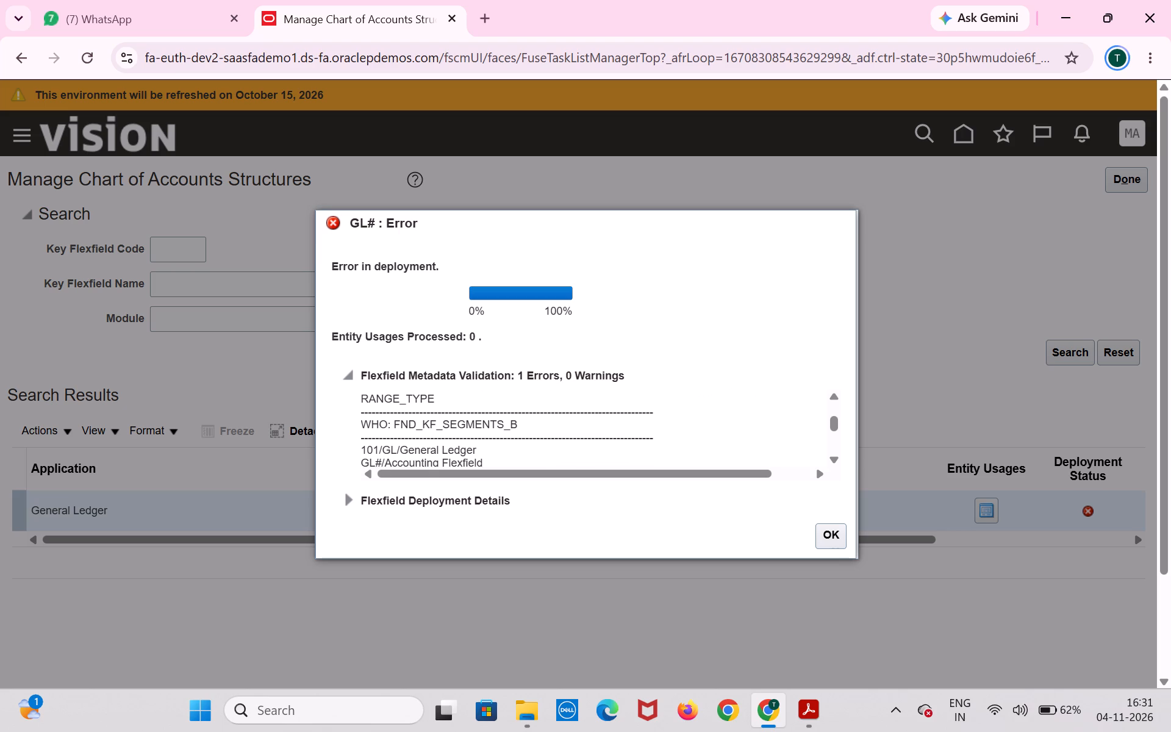
{"action": "left_click_drag", "start_coordinate": [393, 423], "coordinate": [458, 436]}
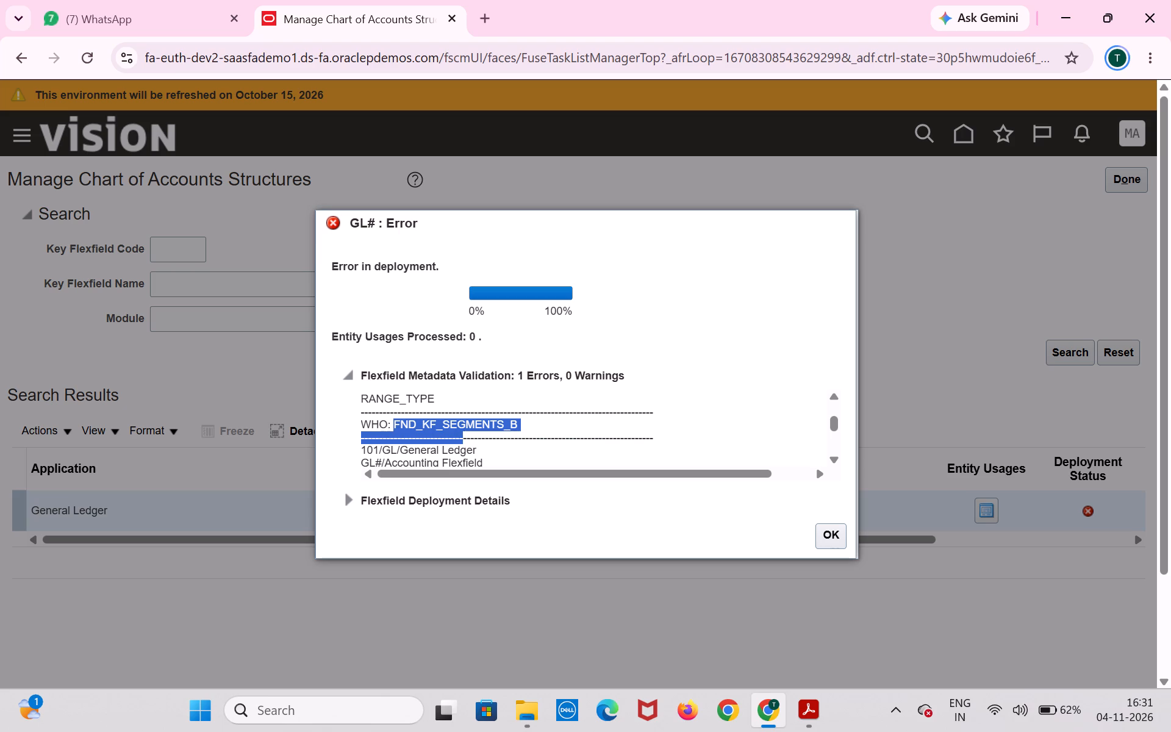
{"action": "left_click_drag", "start_coordinate": [458, 436], "coordinate": [502, 424]}
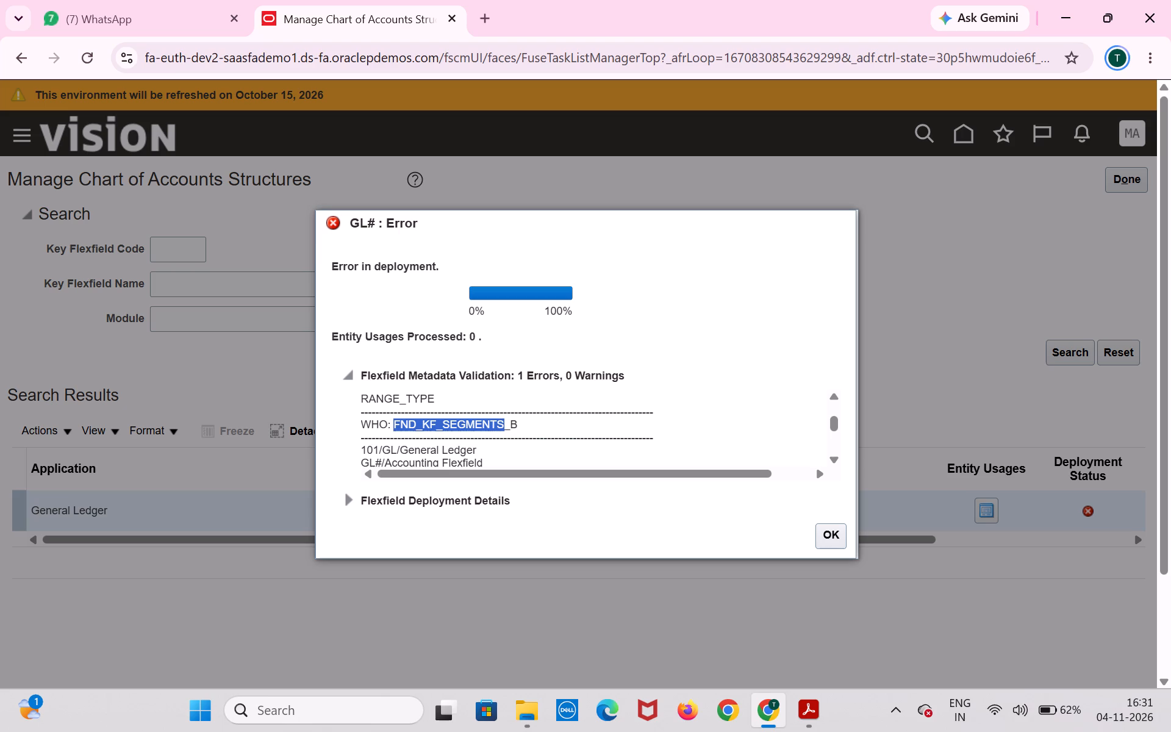
{"action": "left_click_drag", "start_coordinate": [502, 424], "coordinate": [519, 422]}
Copy the highlighted table name, close the deployment error, and search the GL# key flexfield structures by name for FND_KF_SEGMENTS_B.
{"action": "key", "text": "ctrl+c"}
{"action": "left_click", "coordinate": [826, 534]}
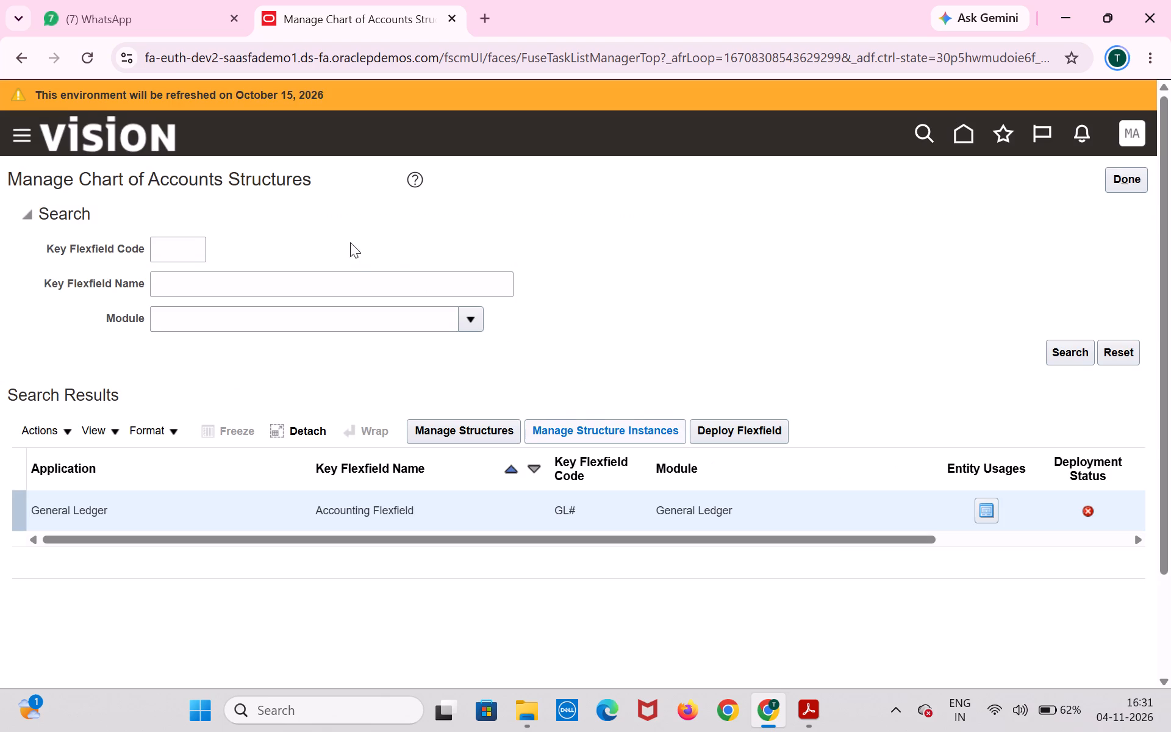
{"action": "left_click", "coordinate": [249, 281]}
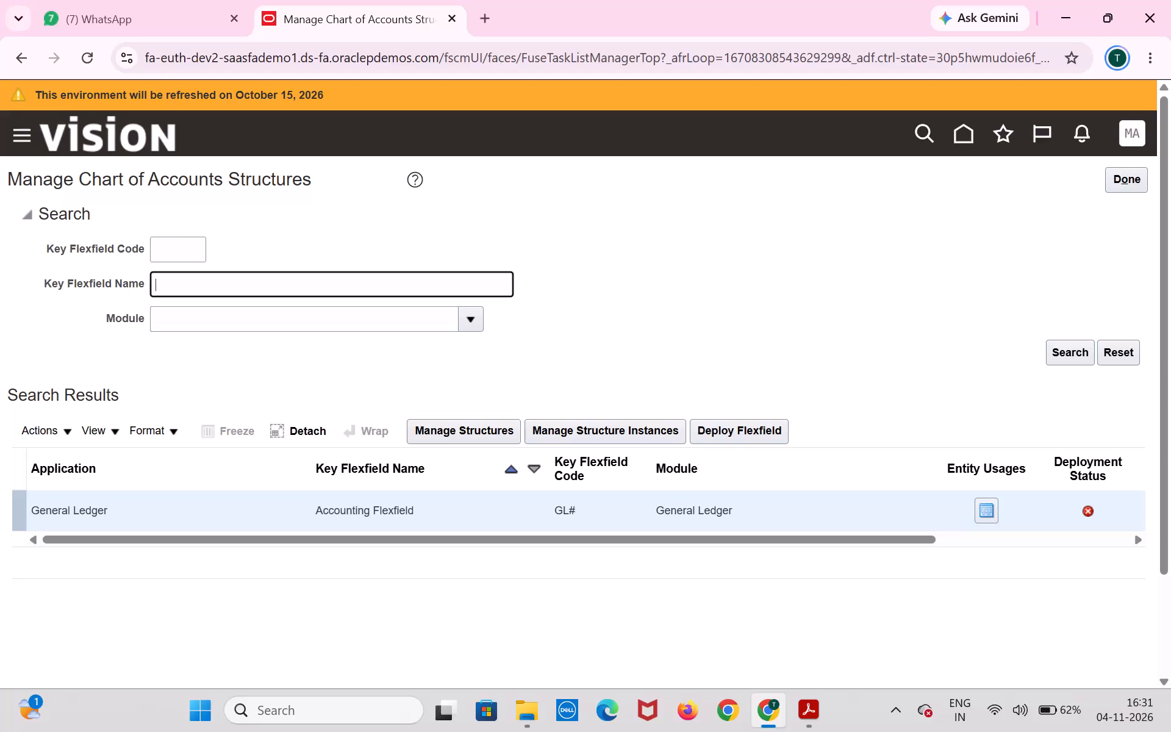
{"action": "left_click", "coordinate": [457, 431]}
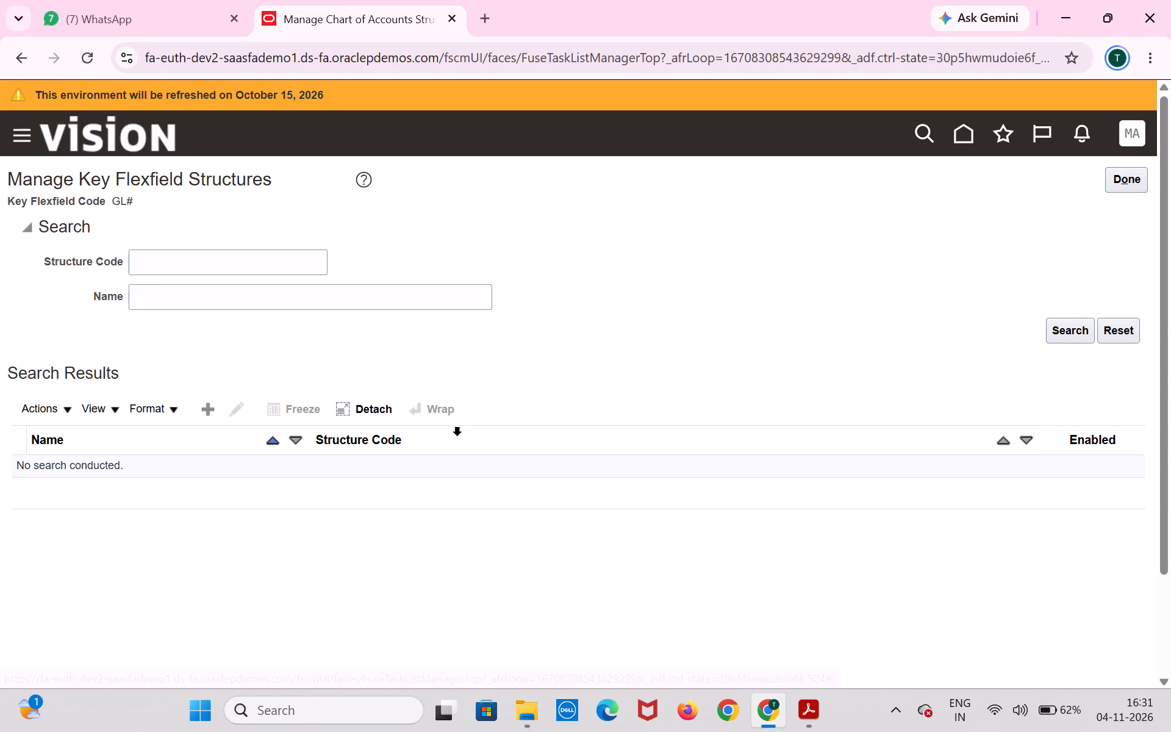
{"action": "left_click", "coordinate": [374, 299]}
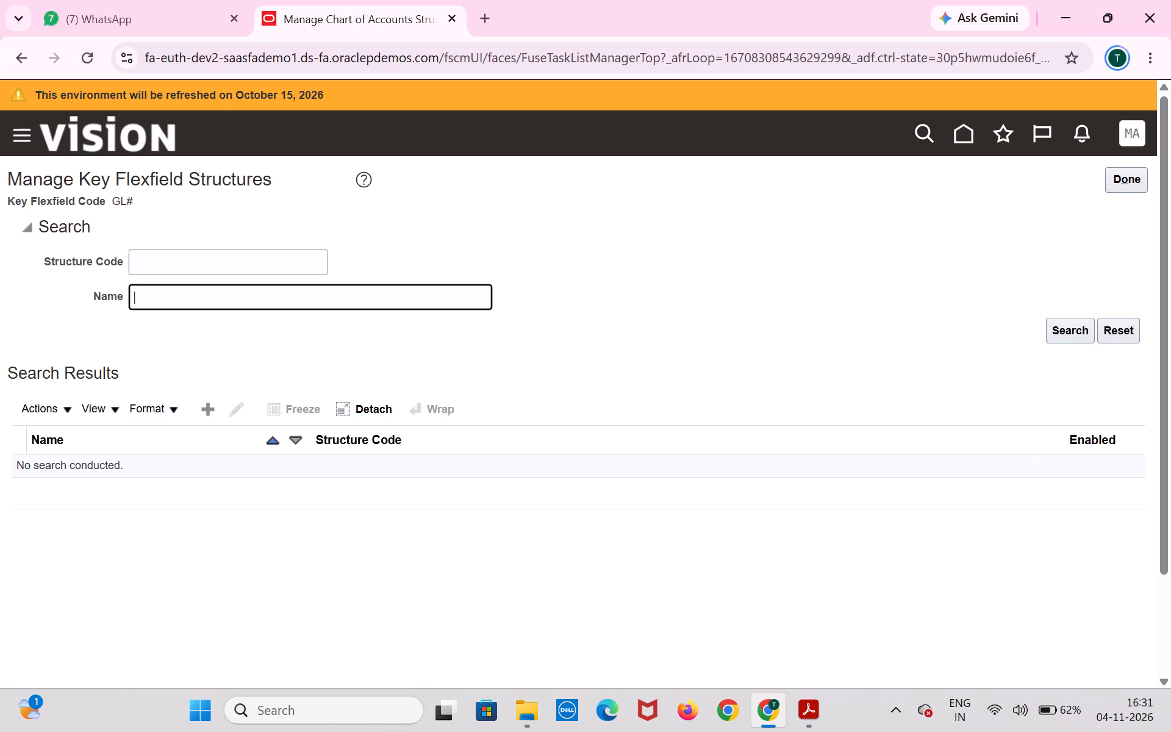
{"action": "key", "text": "ctrl+v"}
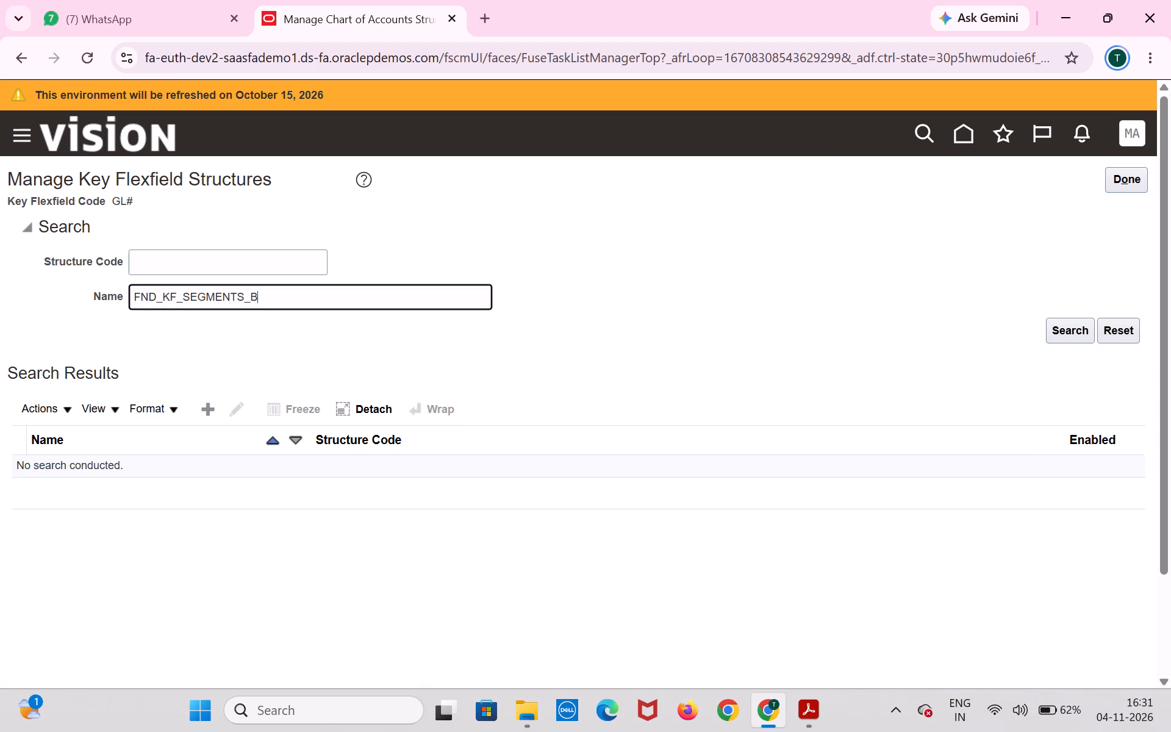
{"action": "key", "text": "Return"}
{"action": "key", "text": "Return"}
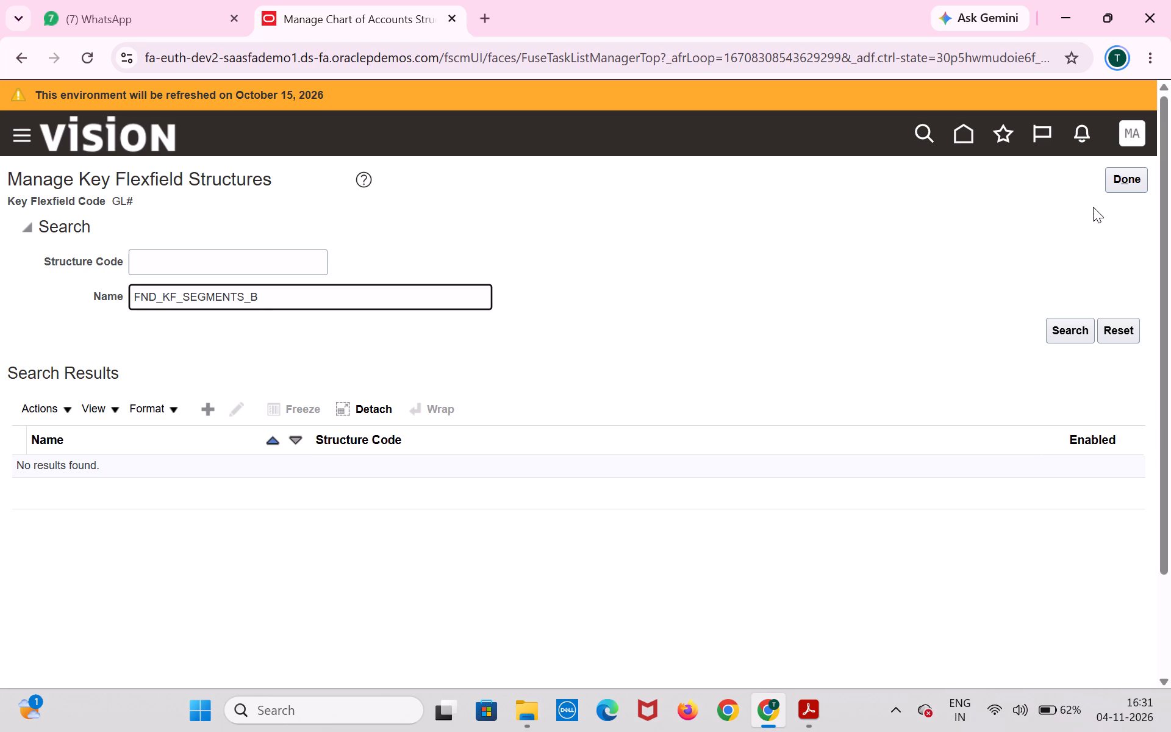
{"action": "left_click", "coordinate": [1121, 182]}
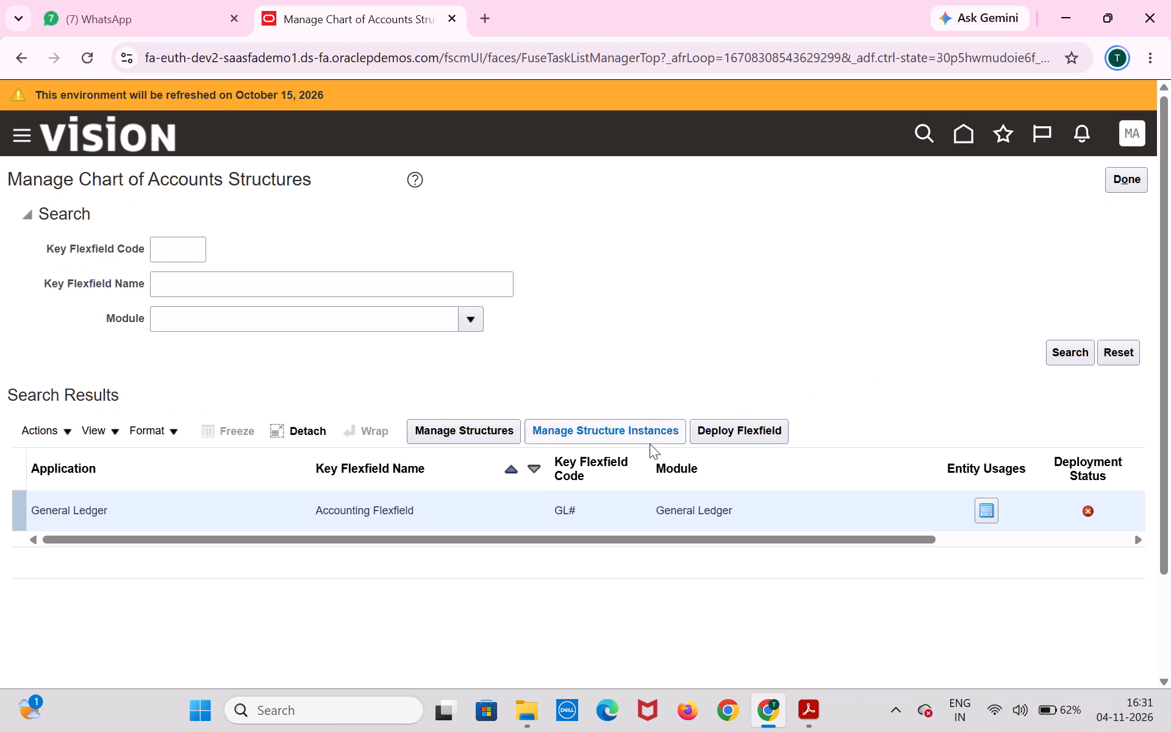
Search the GL# key flexfield structure instances by name for FND_KF_SEGMENTS_B.
{"action": "left_click", "coordinate": [643, 428]}
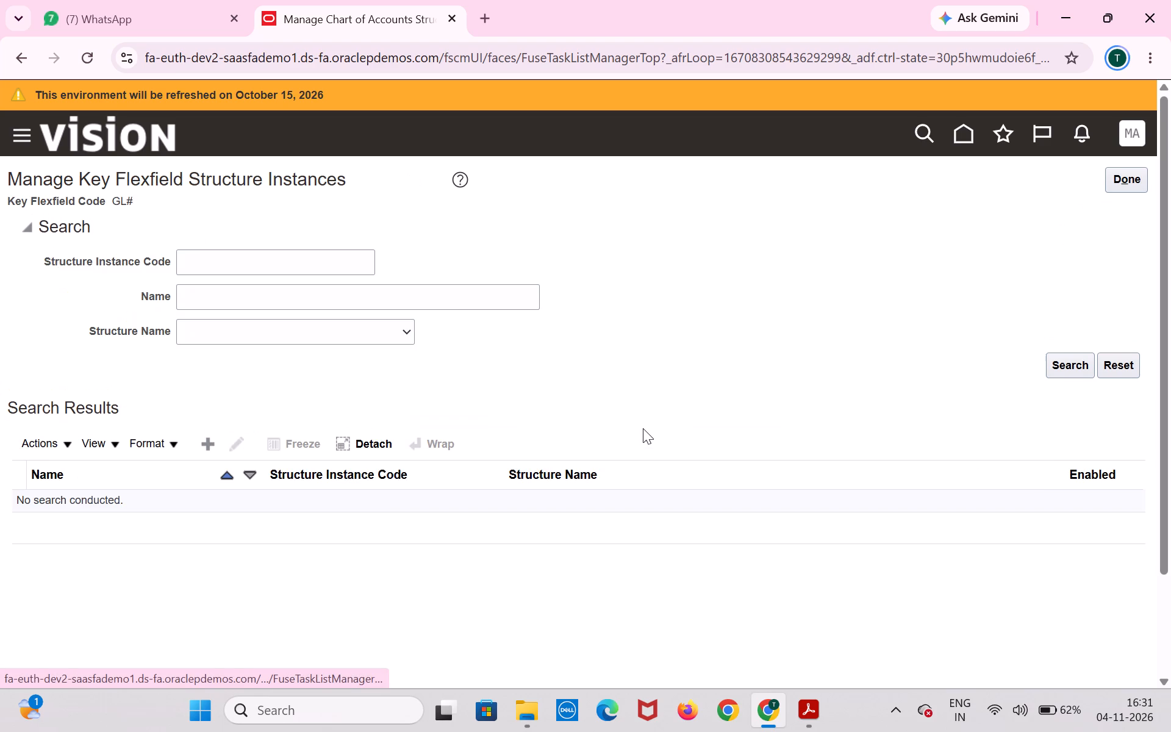
{"action": "left_click", "coordinate": [365, 298]}
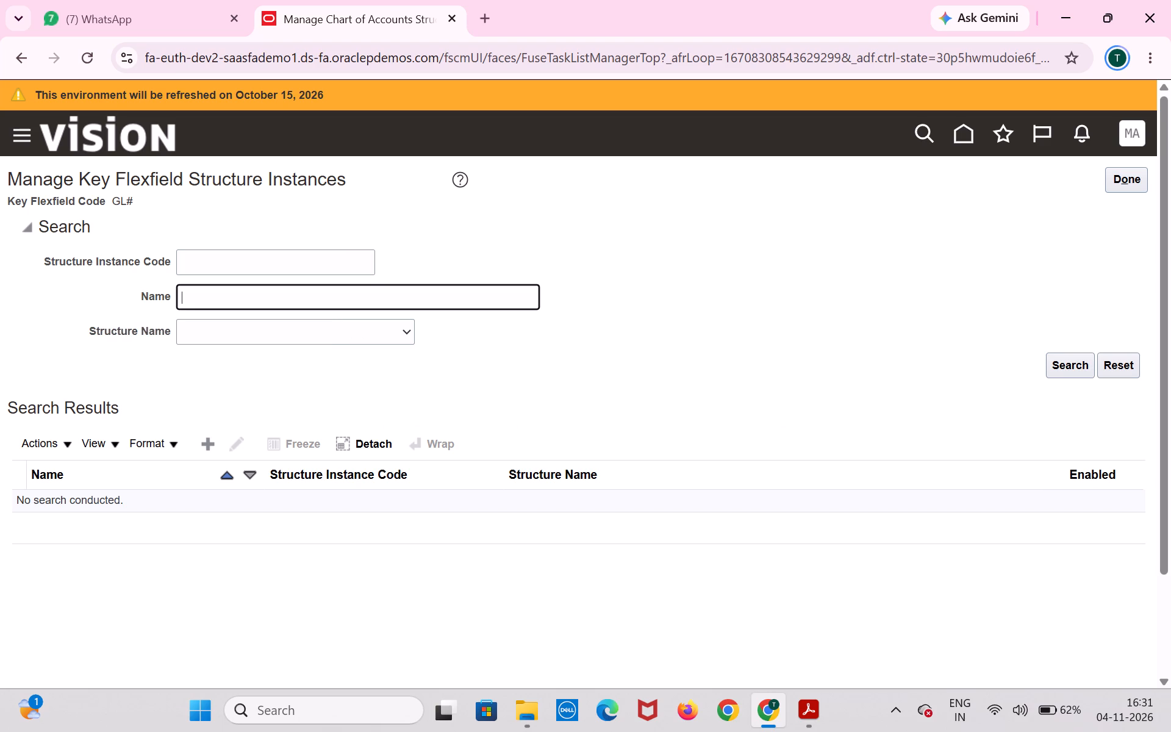
{"action": "key", "text": "ctrl+v"}
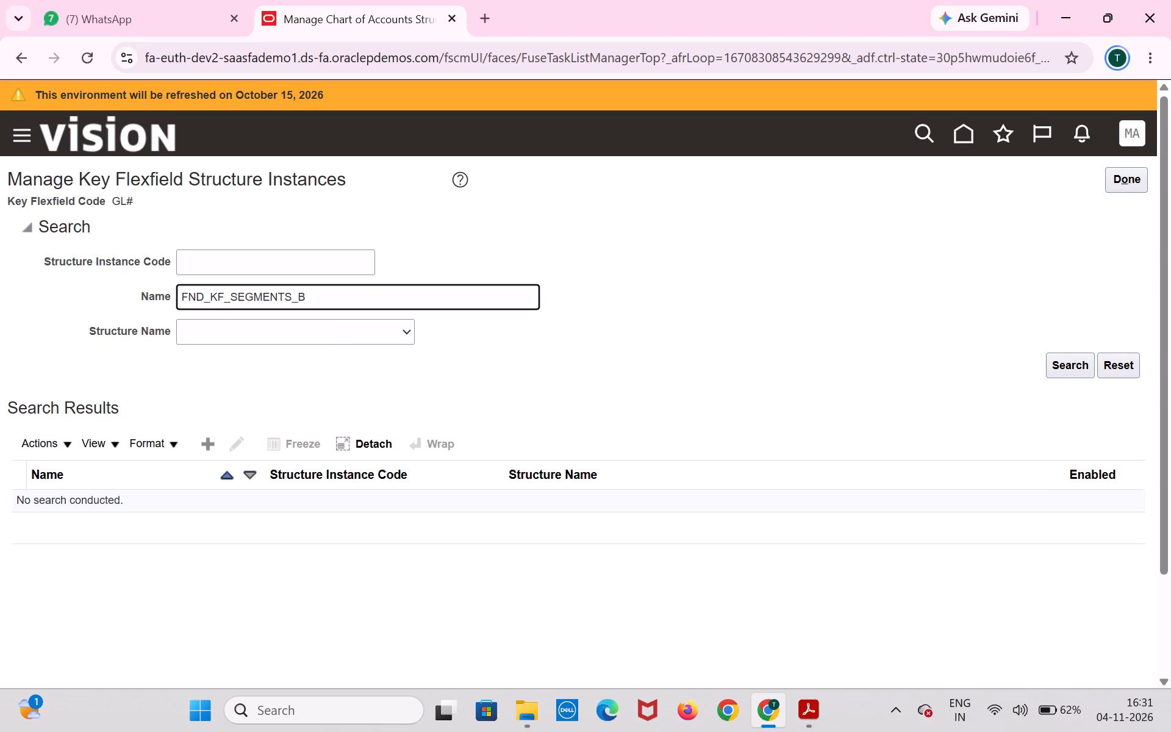
{"action": "key", "text": "Return"}
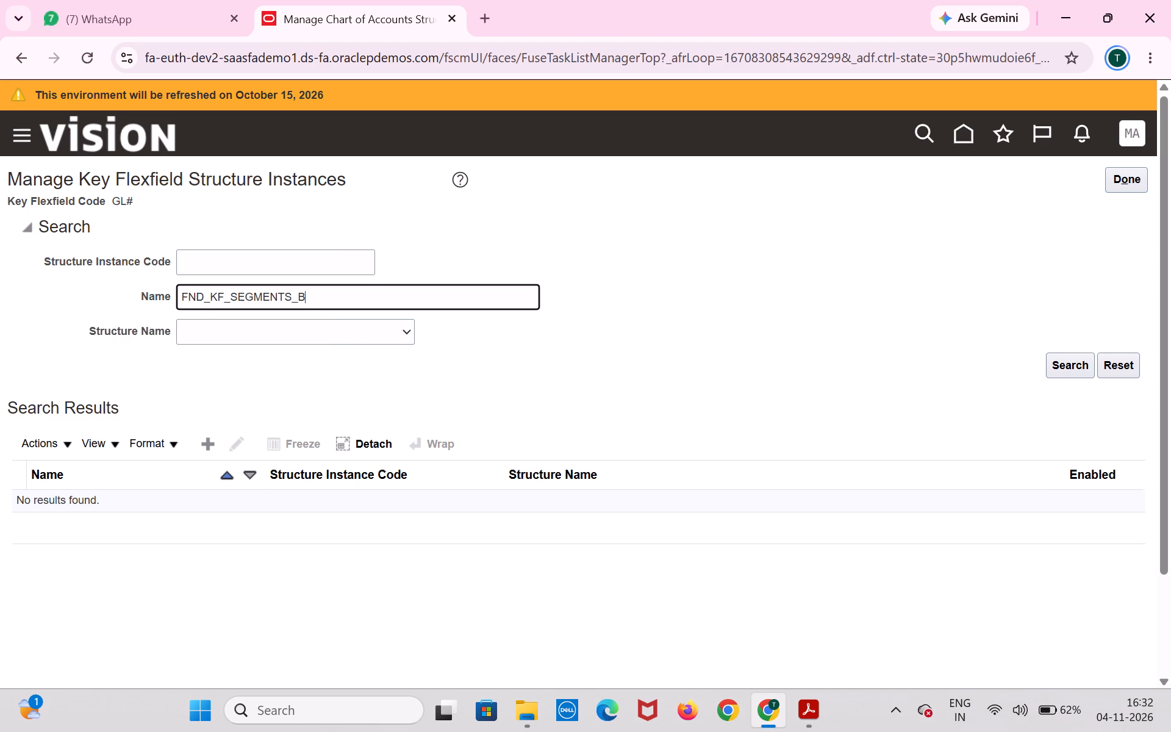
{"action": "key", "text": "Return"}
{"action": "key", "text": "Return"}
Repeat the structure instance search with FND_KF_SEGMENTS_B also as the instance code, finishing back at the chart of accounts structures.
{"action": "left_click", "coordinate": [352, 265]}
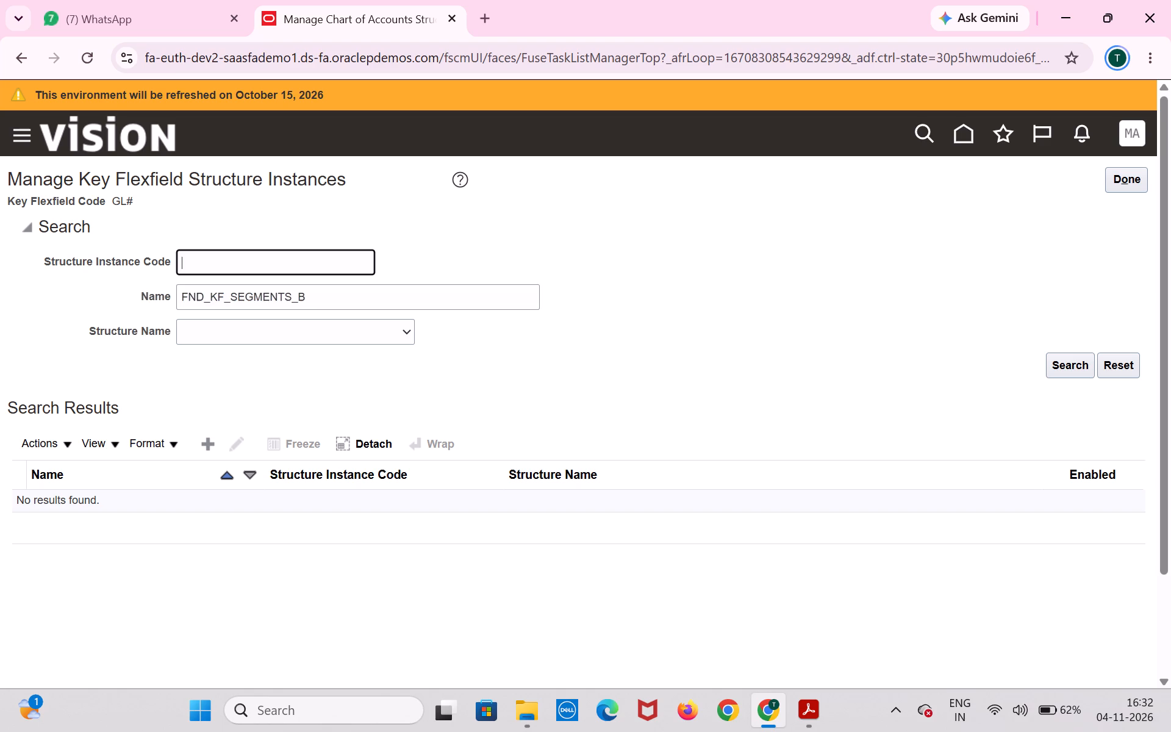
{"action": "key", "text": "ctrl+v"}
{"action": "key", "text": "Return"}
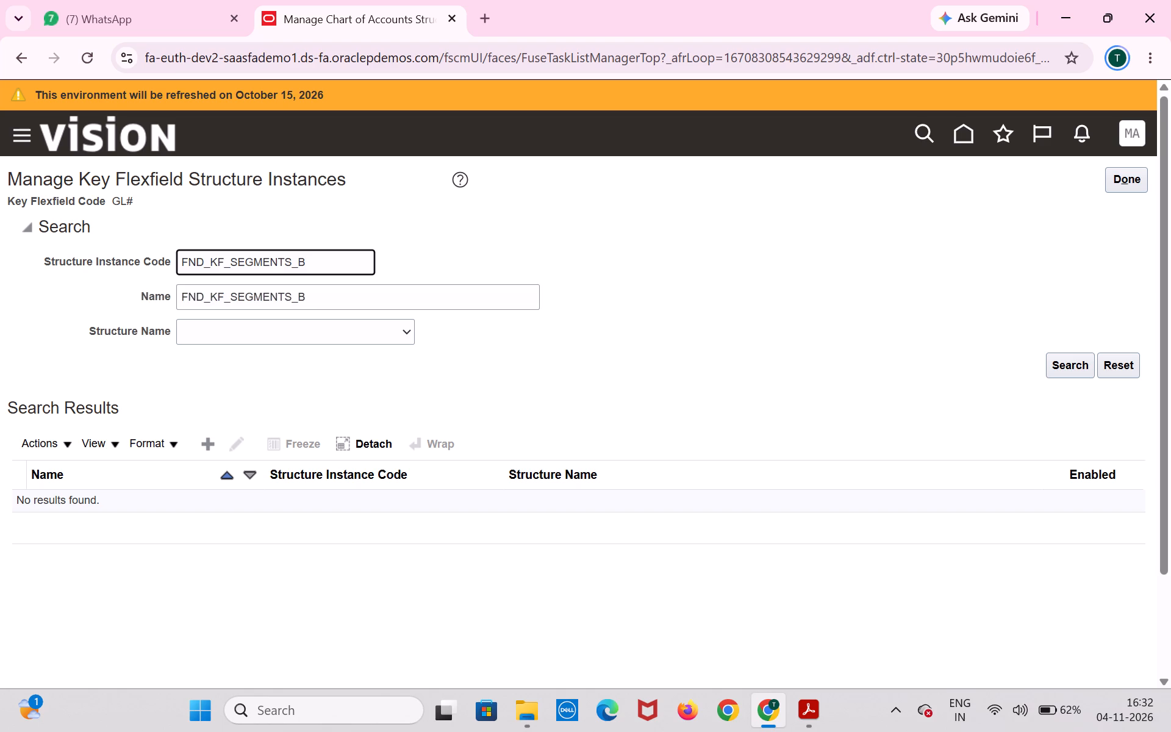
{"action": "key", "text": "Return"}
{"action": "left_click", "coordinate": [1072, 363]}
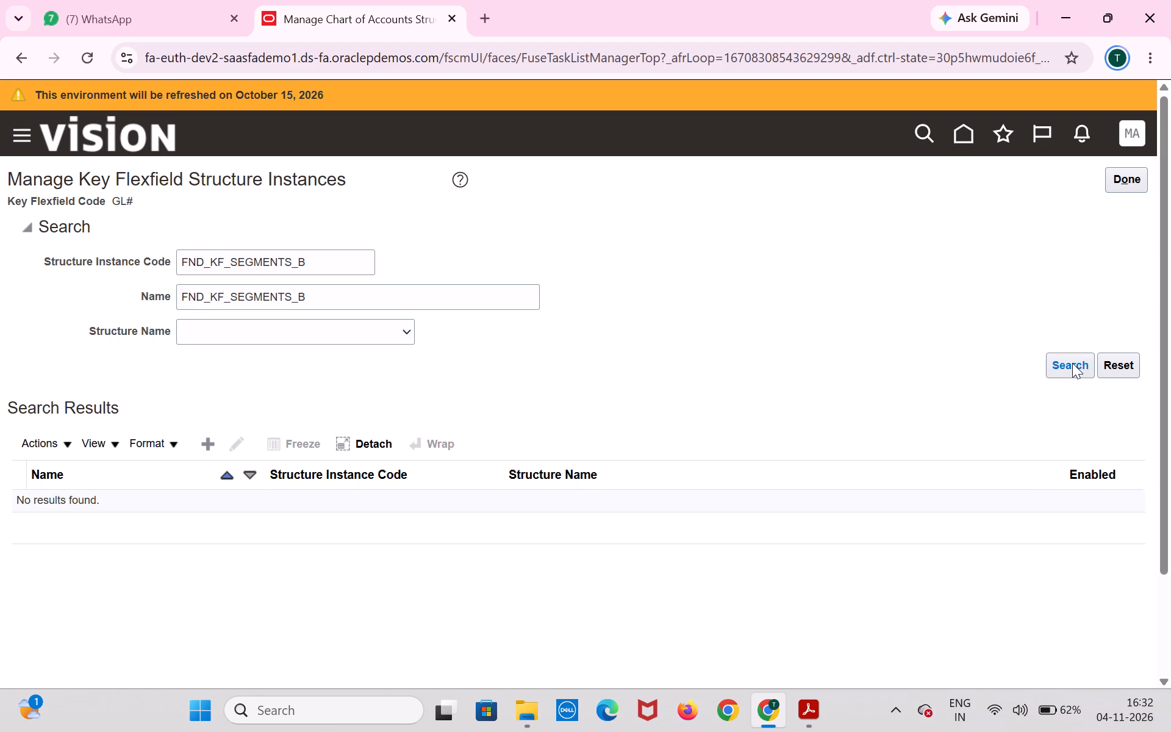
{"action": "left_click", "coordinate": [1120, 185]}
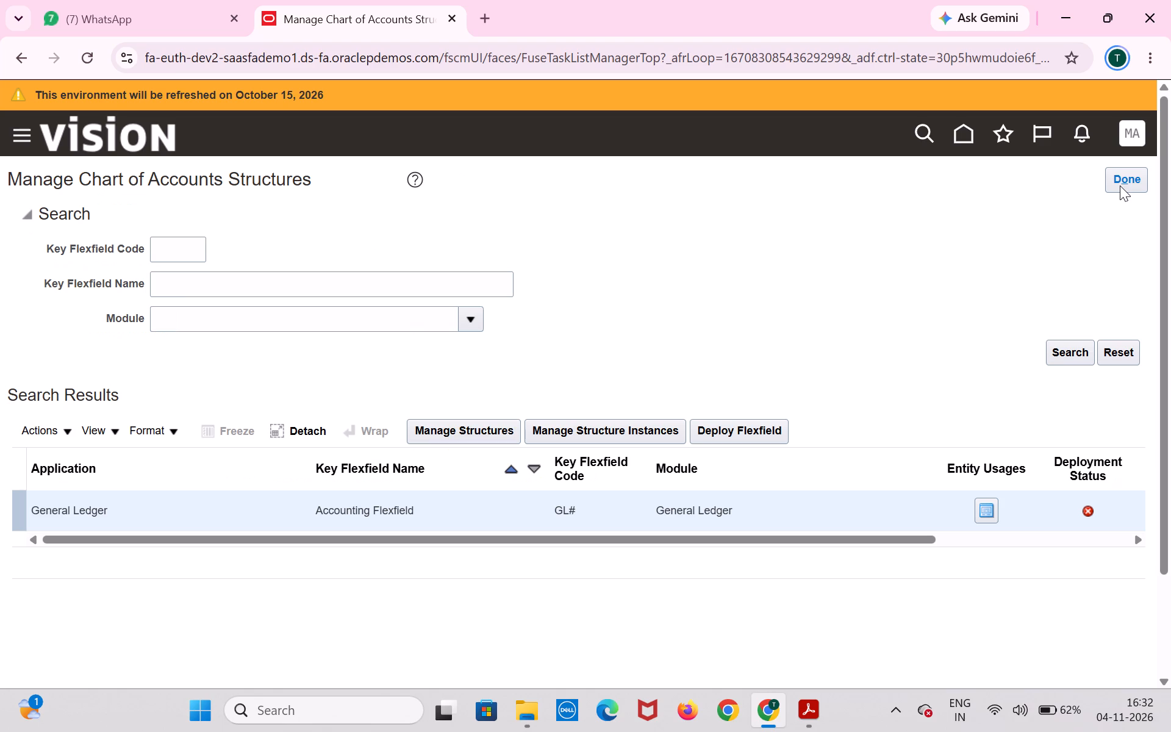
Deploy the Accounting Flexfield (GL#) again.
{"action": "left_click", "coordinate": [740, 423]}
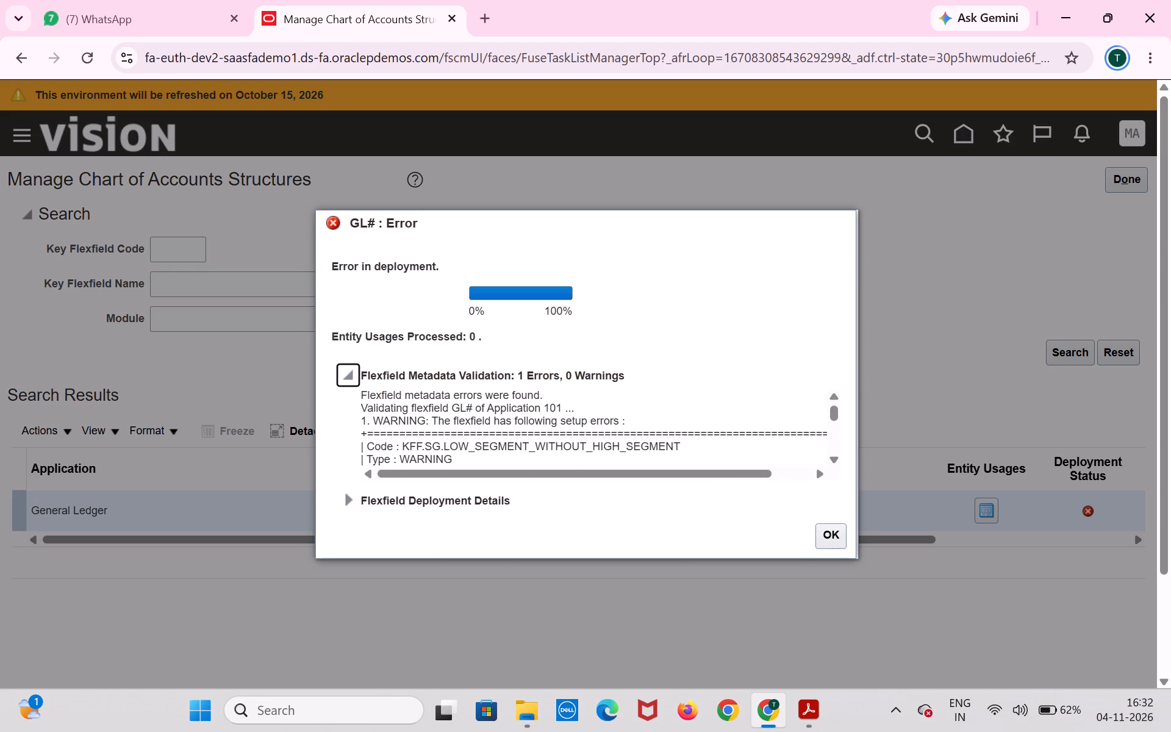
Examine the opening part of the new metadata validation log, from the error code and rule to the structure and segment definitions.
{"action": "scroll", "coordinate": [659, 441], "scroll_direction": "down", "scroll_amount": 1}
{"action": "scroll", "coordinate": [659, 441], "scroll_direction": "up", "scroll_amount": 1}
{"action": "scroll", "coordinate": [641, 419], "scroll_direction": "down", "scroll_amount": 2}
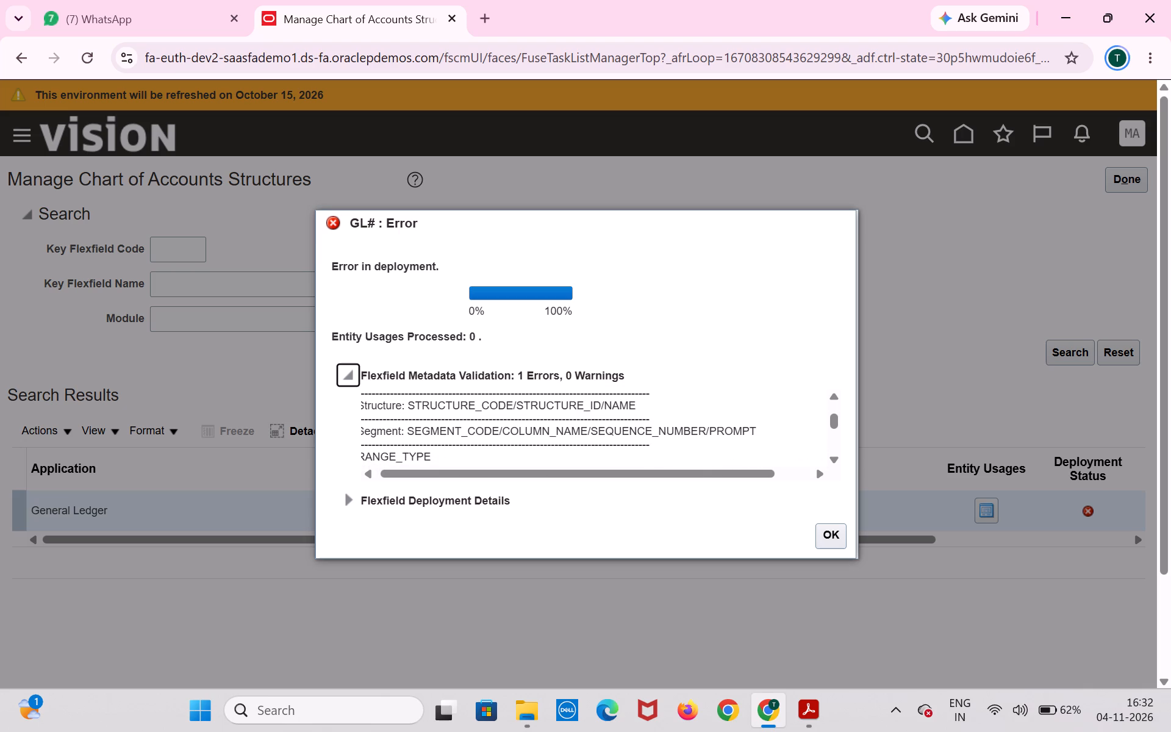
{"action": "scroll", "coordinate": [641, 419], "scroll_direction": "right", "scroll_amount": 1}
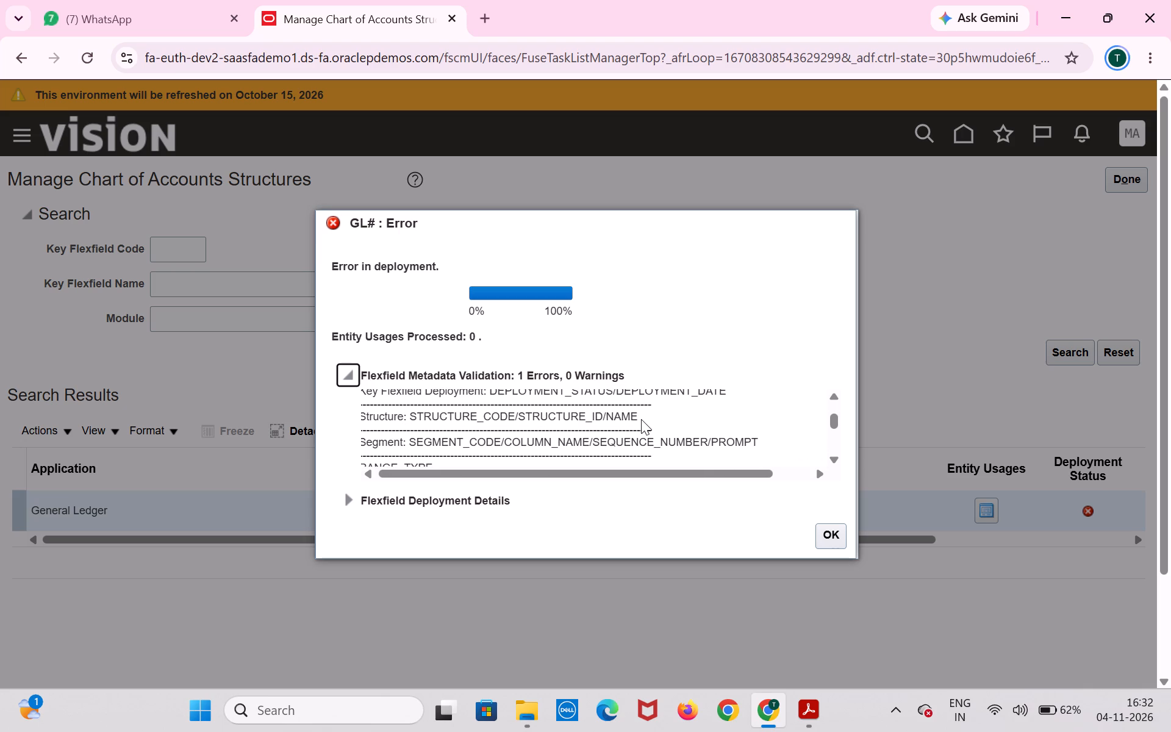
{"action": "scroll", "coordinate": [641, 419], "scroll_direction": "up", "scroll_amount": 2}
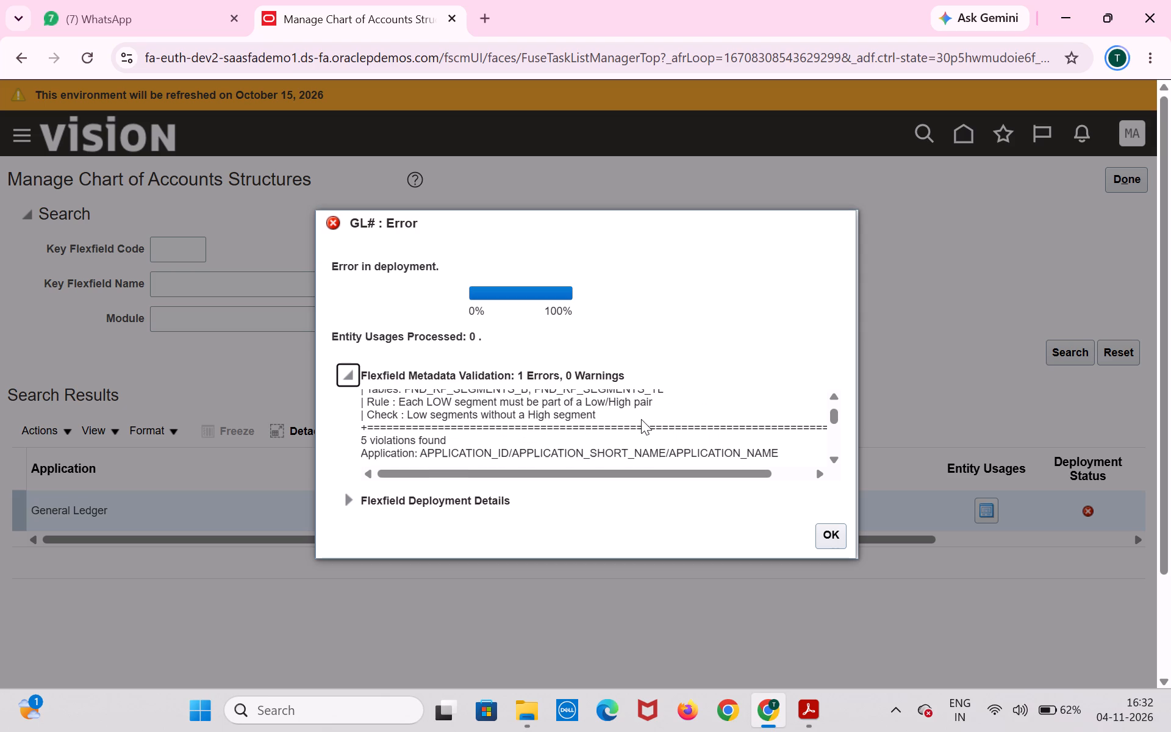
{"action": "scroll", "coordinate": [641, 419], "scroll_direction": "up", "scroll_amount": 3}
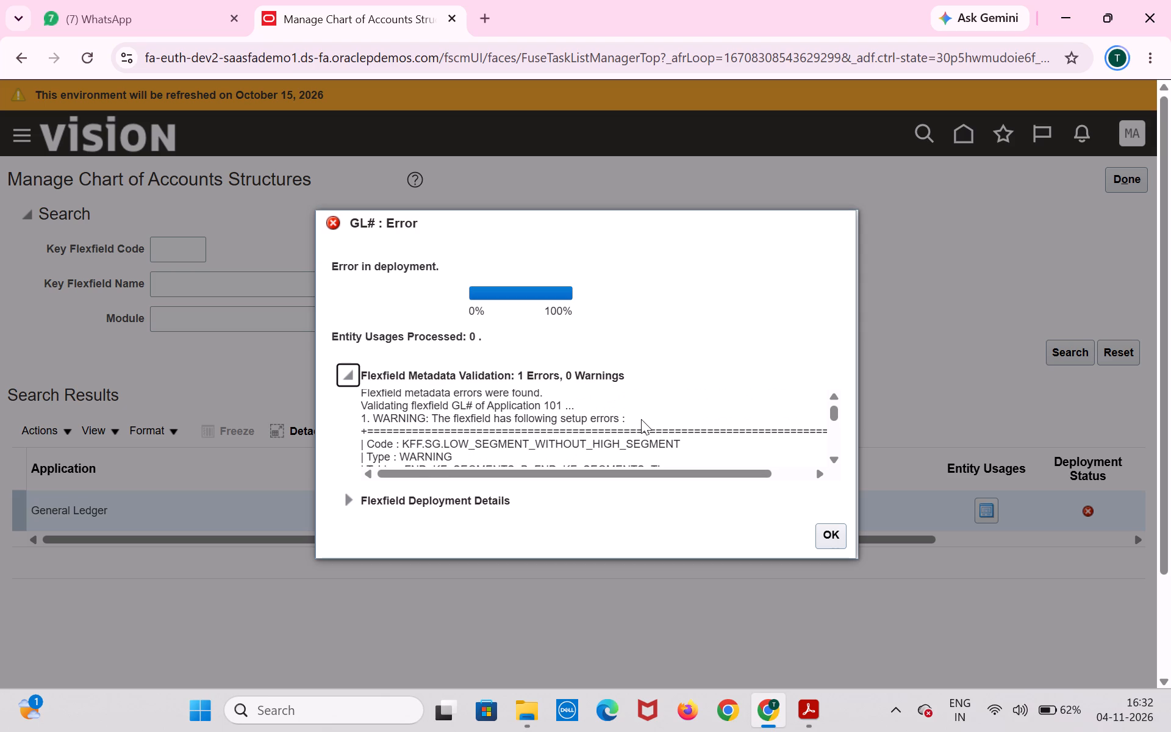
Read through the segment violation entries for the Andhra Accounting Flexfield structure, down to the required action closing the log.
{"action": "scroll", "coordinate": [641, 419], "scroll_direction": "down", "scroll_amount": 3}
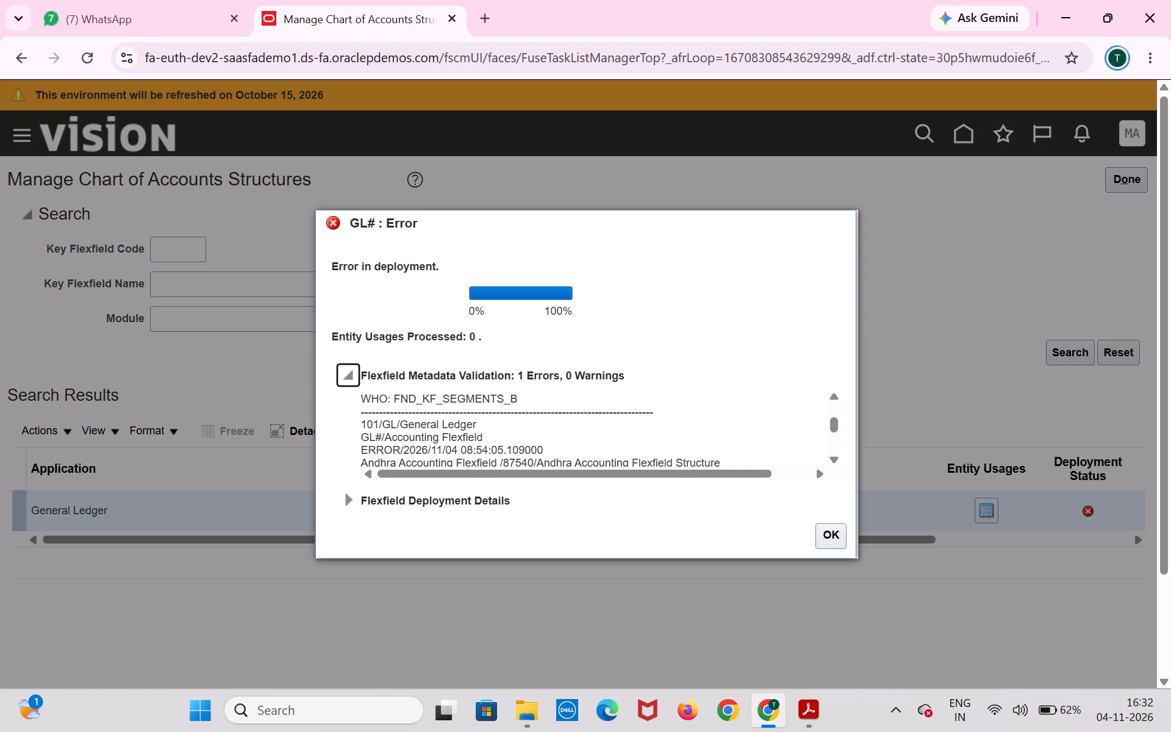
{"action": "scroll", "coordinate": [641, 419], "scroll_direction": "down", "scroll_amount": 2}
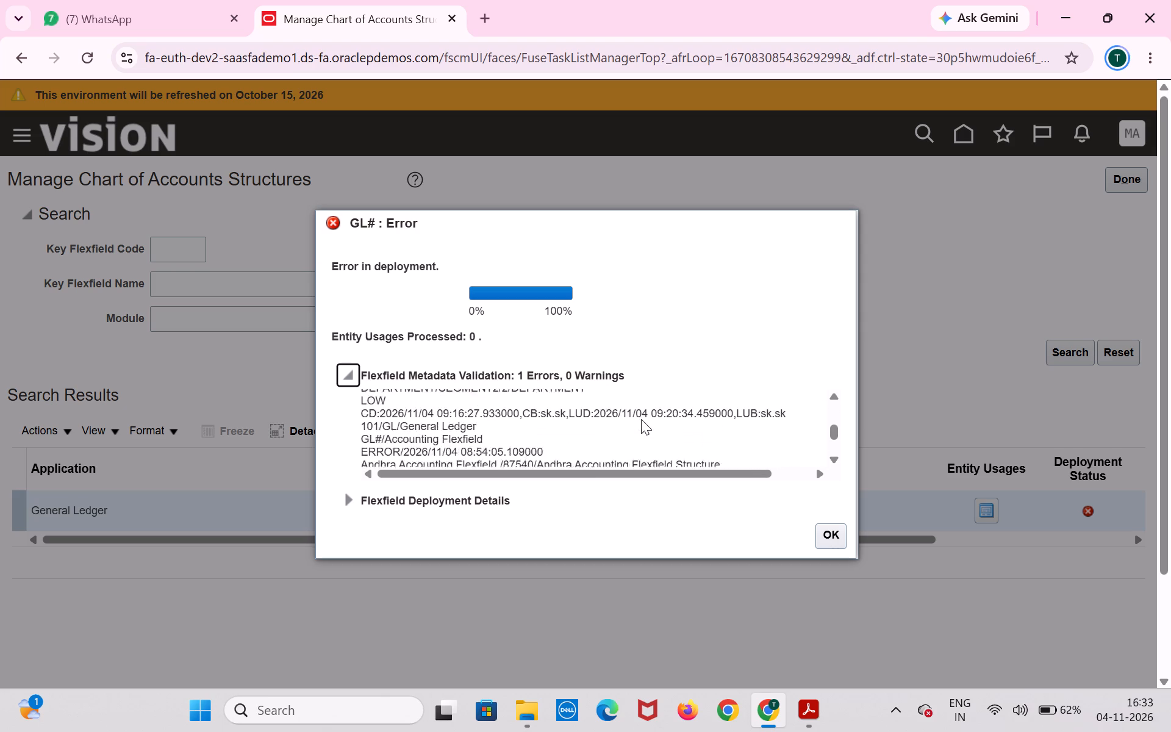
{"action": "scroll", "coordinate": [641, 419], "scroll_direction": "down", "scroll_amount": 5}
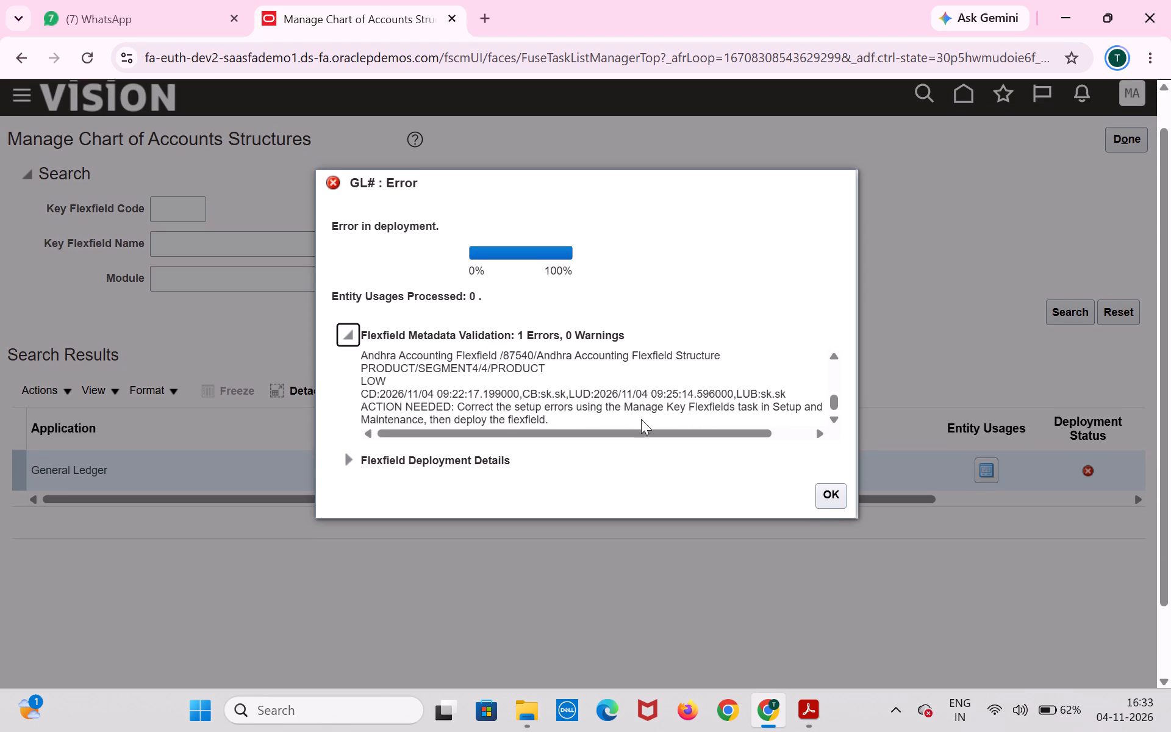
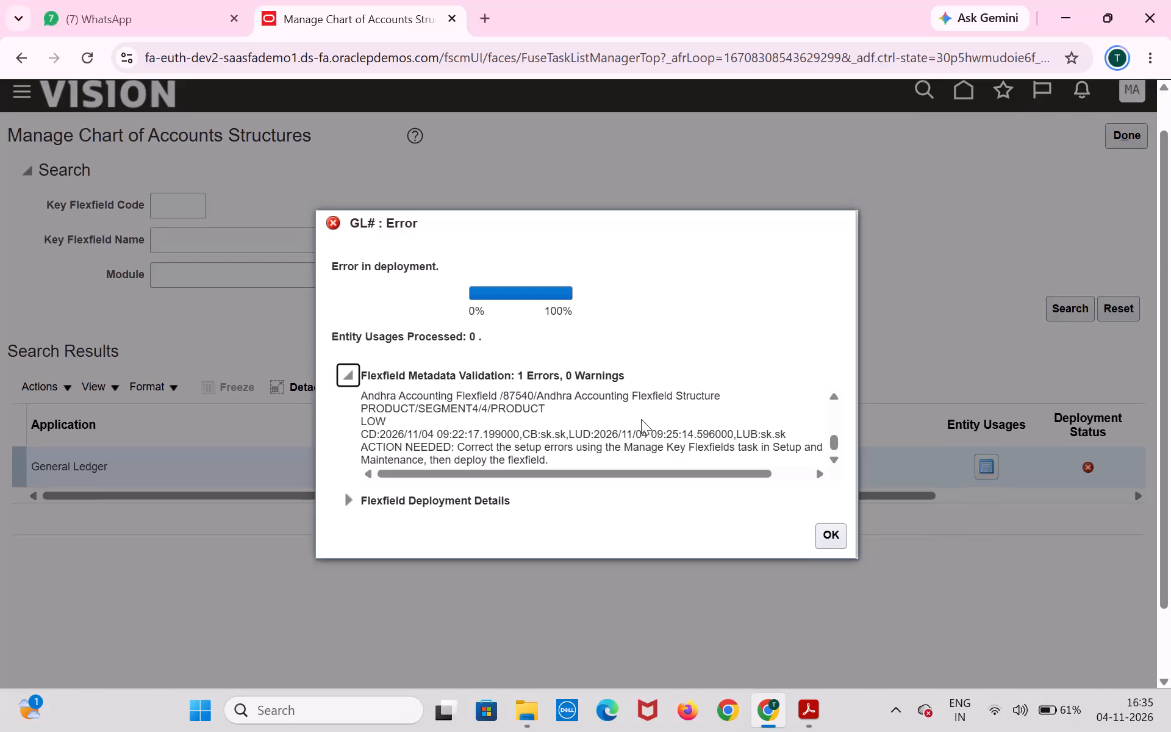
Copy the full flexfield metadata validation log from the GL# deployment error into a blank Notepad document.
{"action": "scroll", "coordinate": [521, 412], "scroll_direction": "up", "scroll_amount": 5}
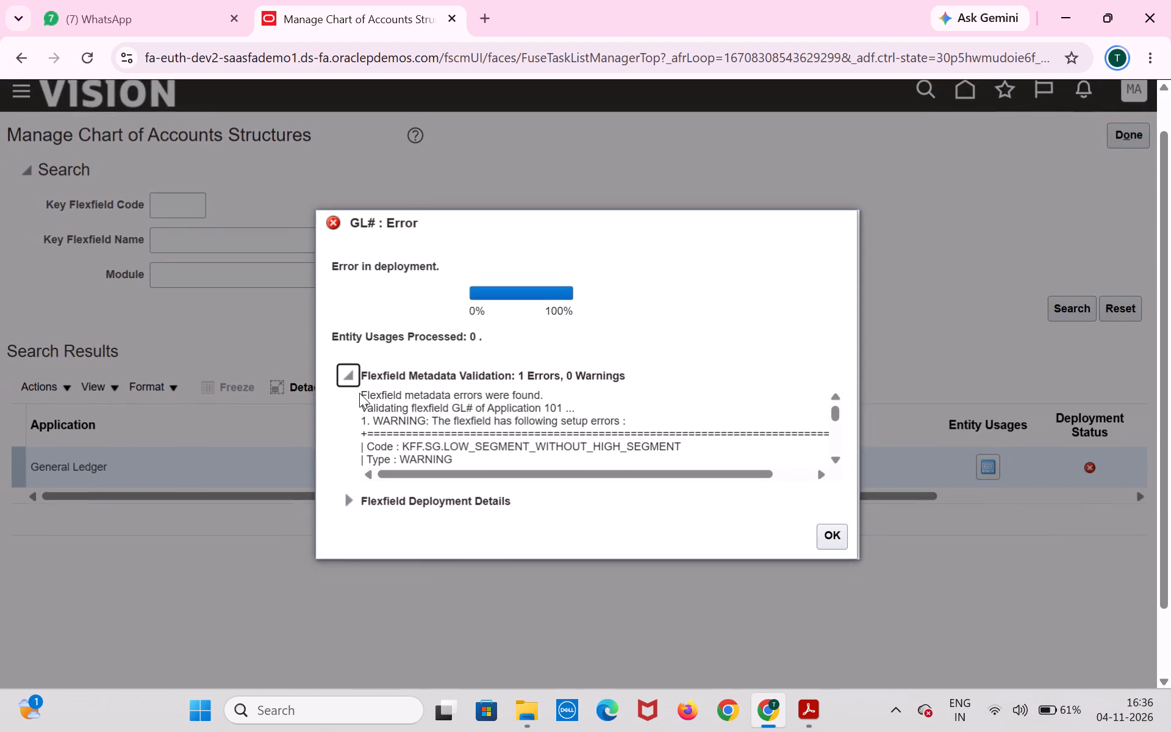
{"action": "left_click_drag", "start_coordinate": [359, 393], "coordinate": [397, 407]}
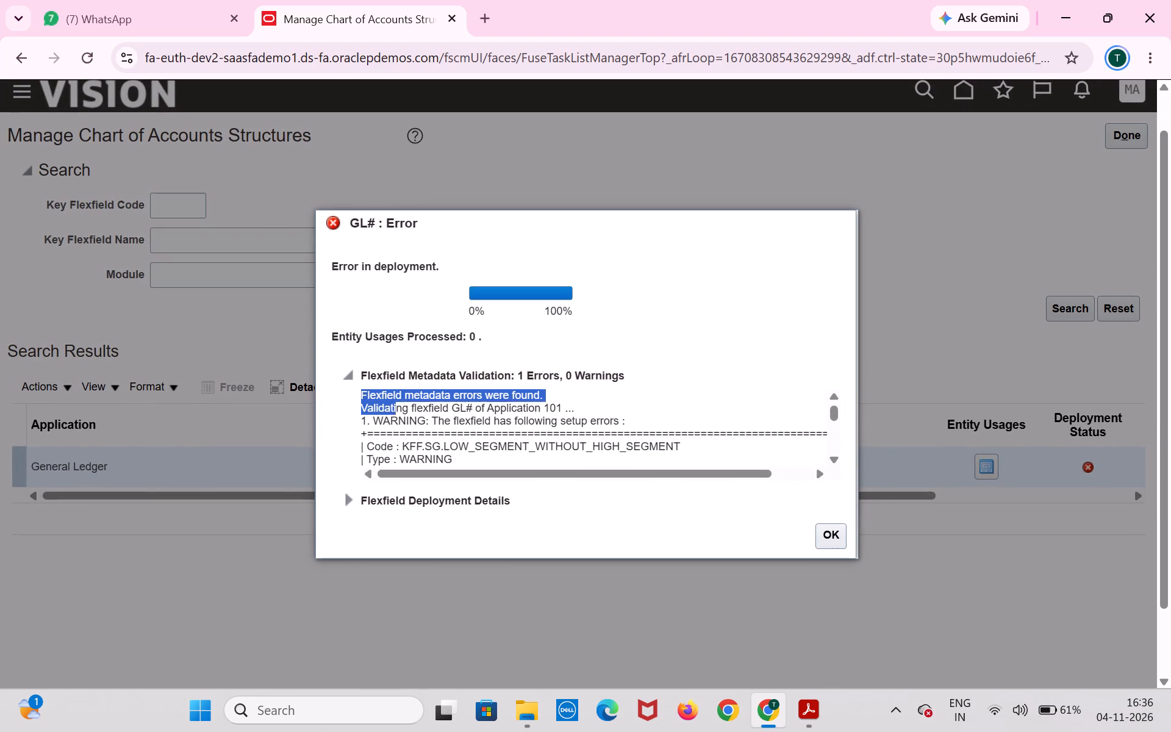
{"action": "left_click_drag", "start_coordinate": [397, 407], "coordinate": [577, 445]}
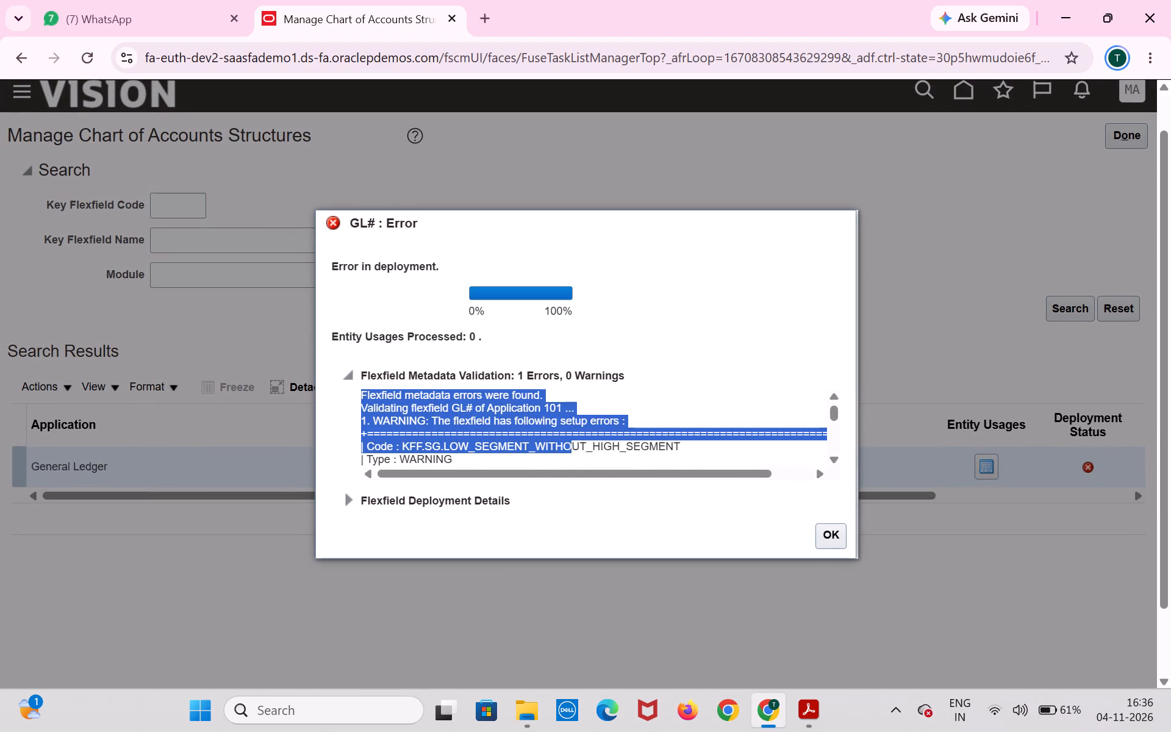
{"action": "left_click_drag", "start_coordinate": [577, 445], "coordinate": [619, 459]}
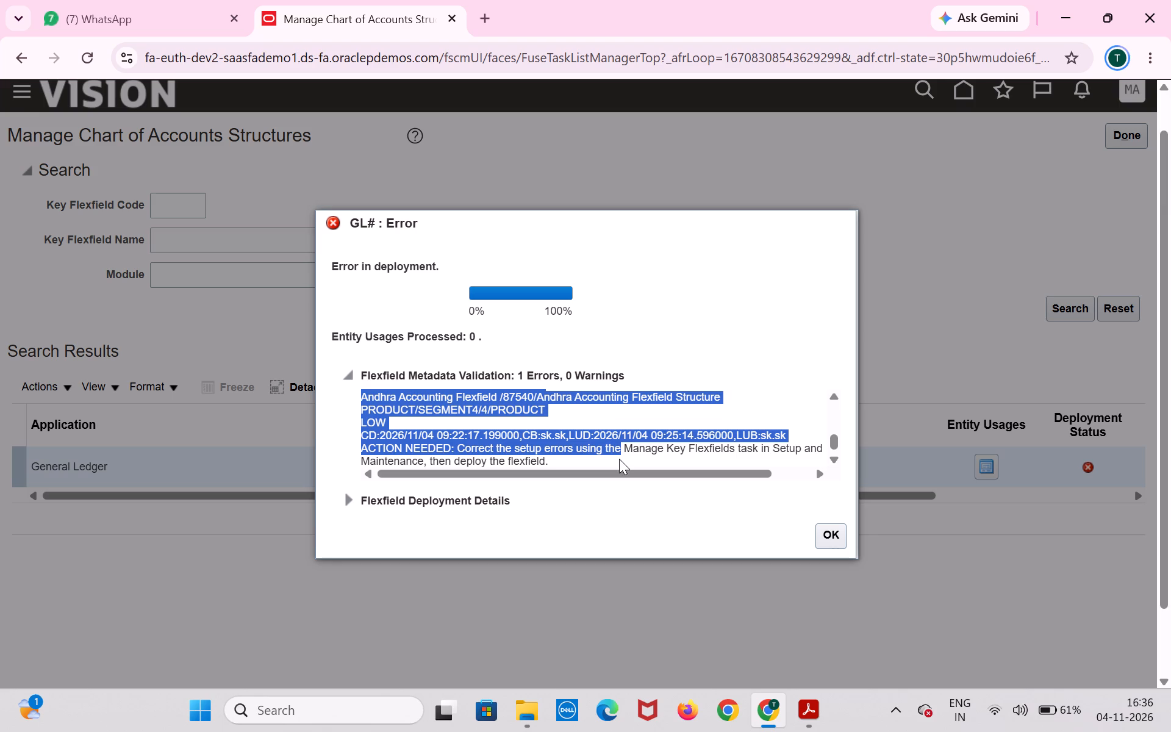
{"action": "key", "text": "ctrl+c"}
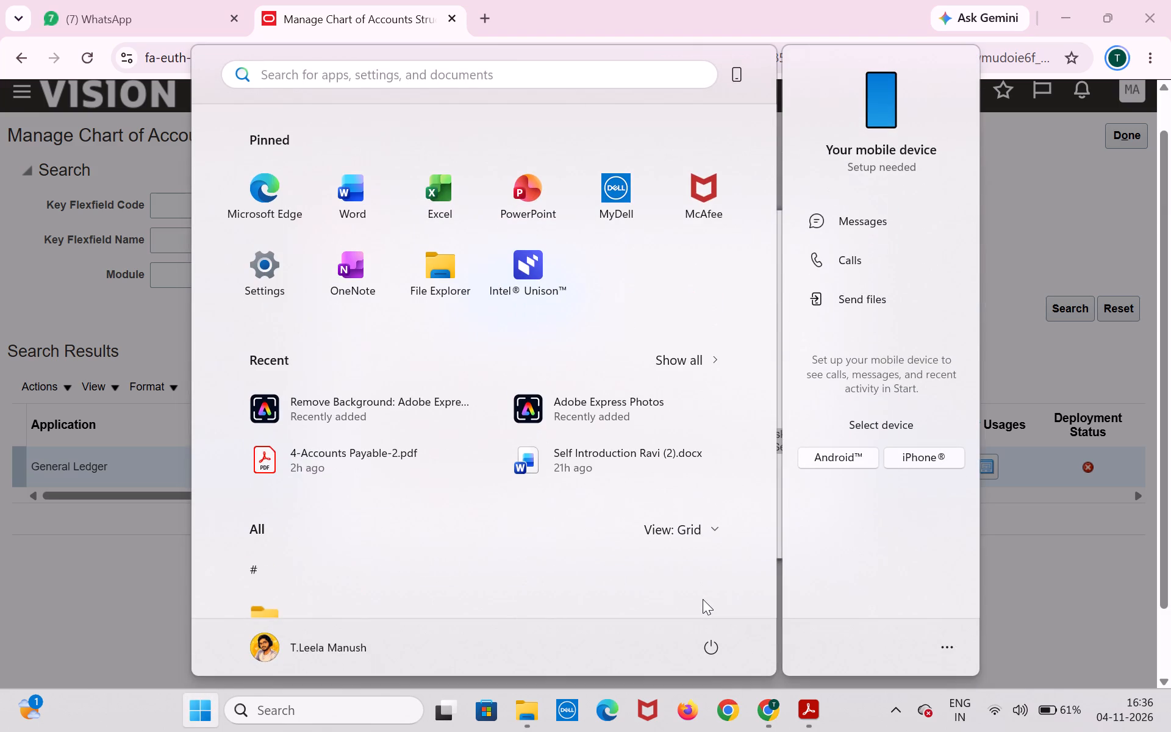
{"action": "key", "text": "n"}
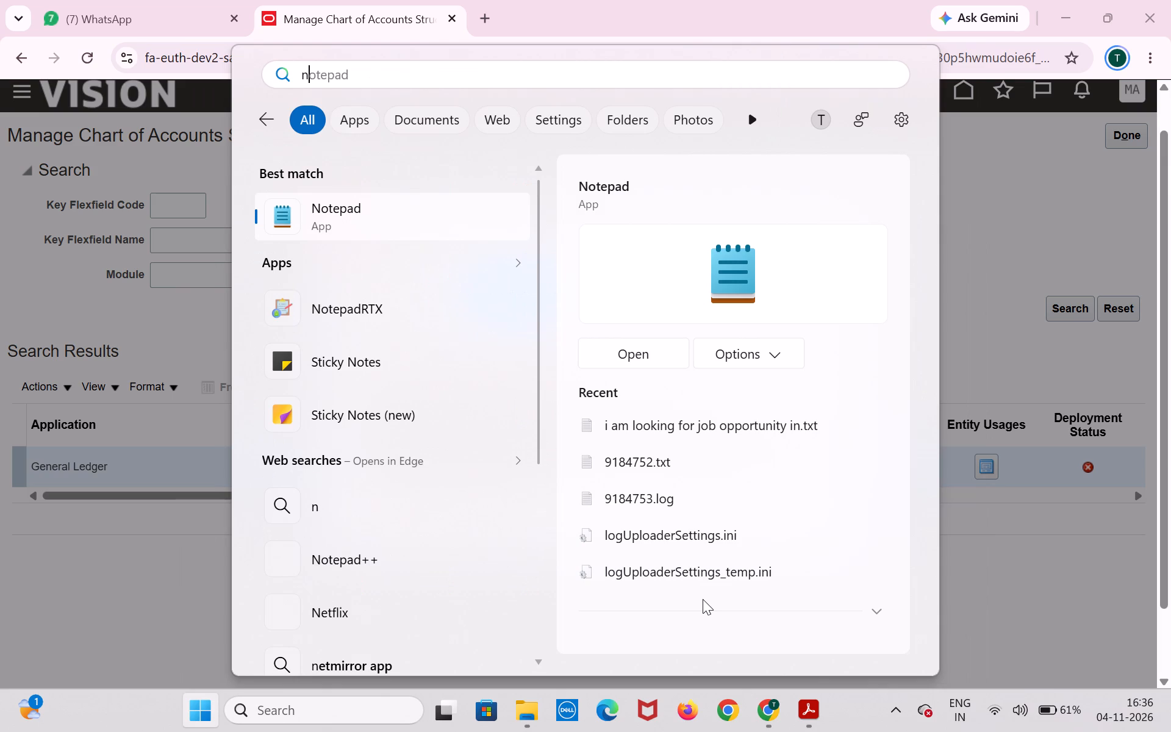
{"action": "left_click", "coordinate": [477, 225]}
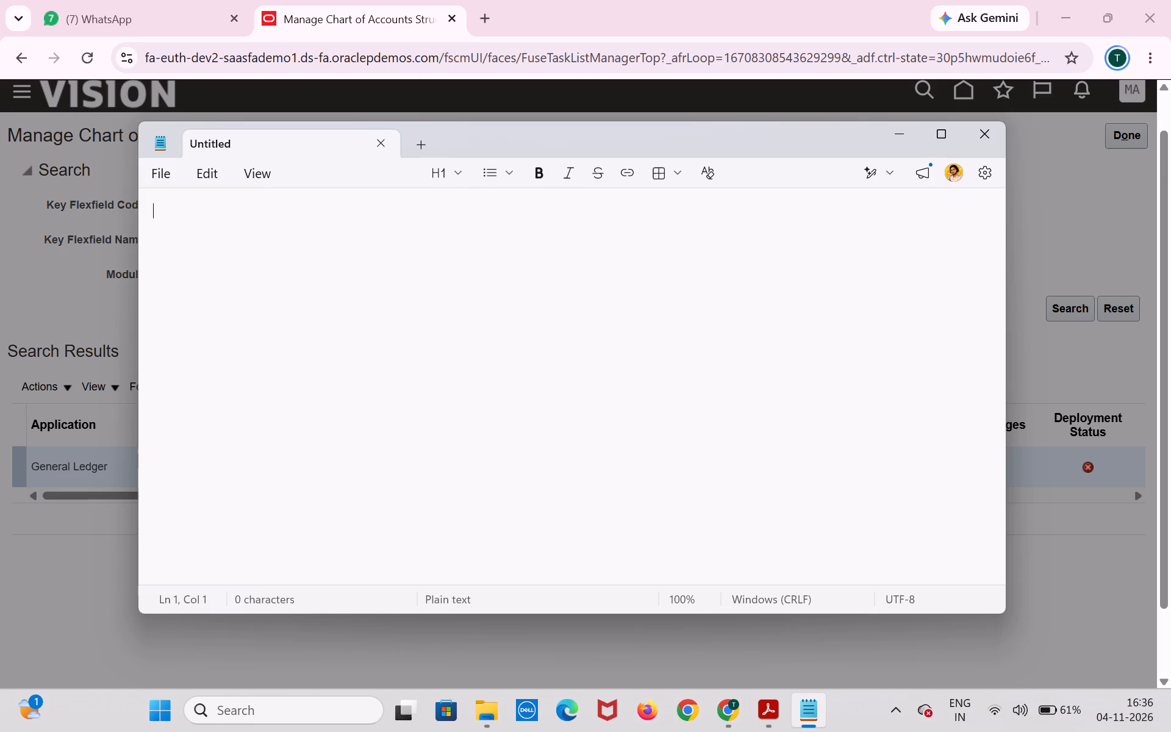
{"action": "key", "text": "ctrl+v"}
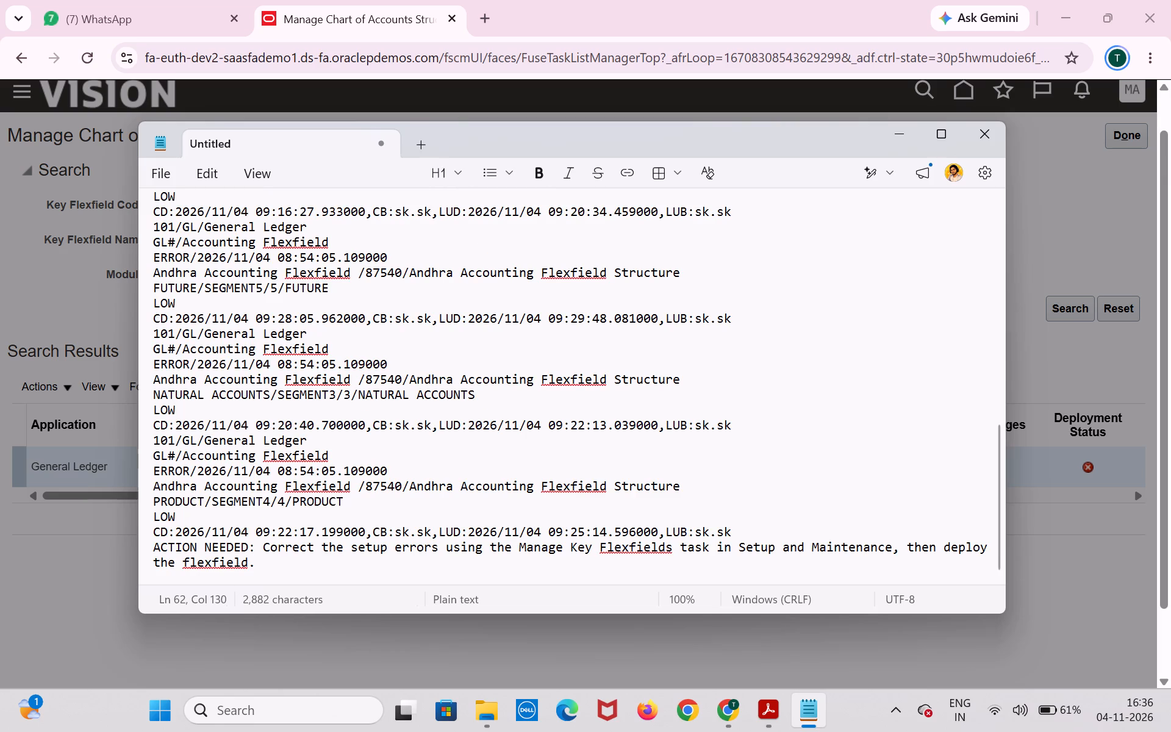
Read the pasted log in a maximized Notepad window, from the error code and rule down to the closing required action.
{"action": "scroll", "coordinate": [742, 350], "scroll_direction": "up", "scroll_amount": 4}
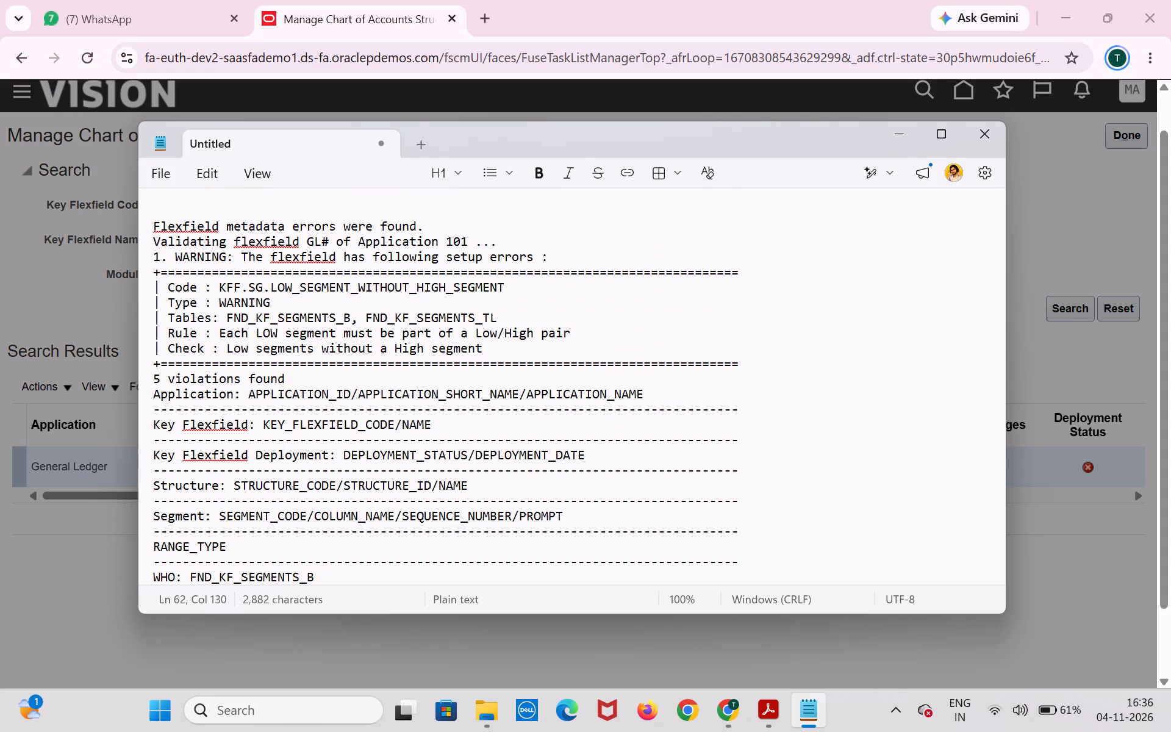
{"action": "scroll", "coordinate": [872, 345], "scroll_direction": "down", "scroll_amount": 1}
{"action": "scroll", "coordinate": [872, 345], "scroll_direction": "right", "scroll_amount": 1}
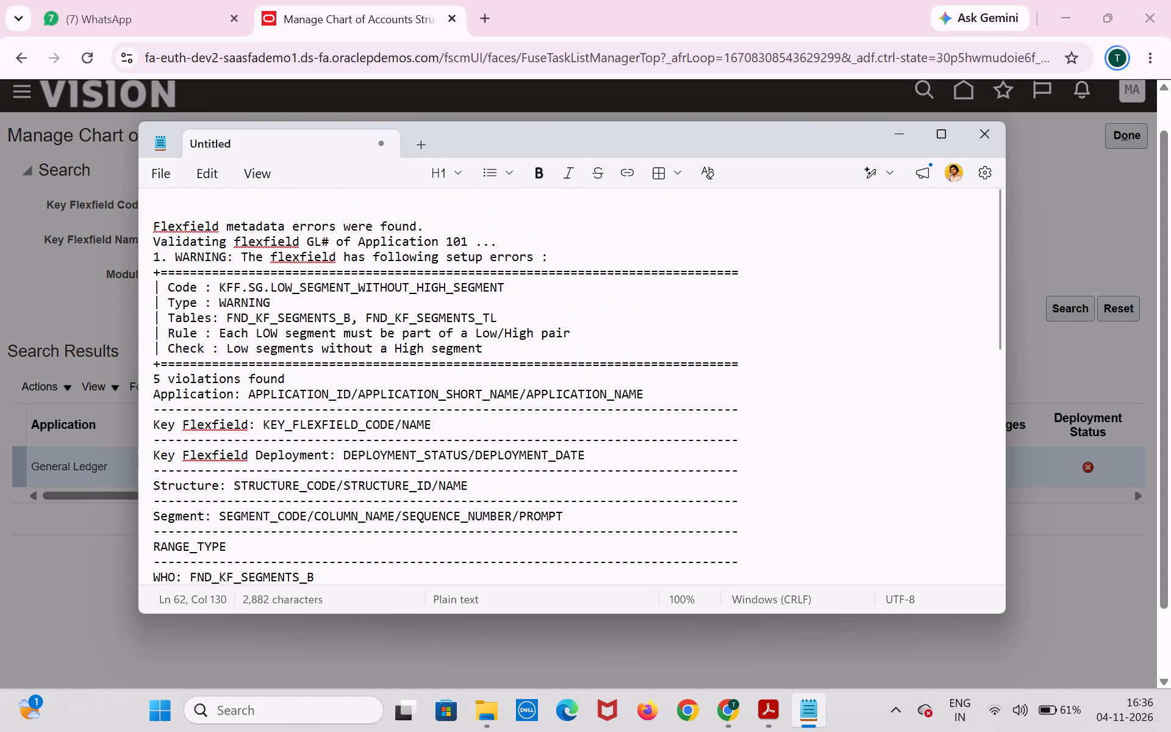
{"action": "scroll", "coordinate": [872, 345], "scroll_direction": "up", "scroll_amount": 1}
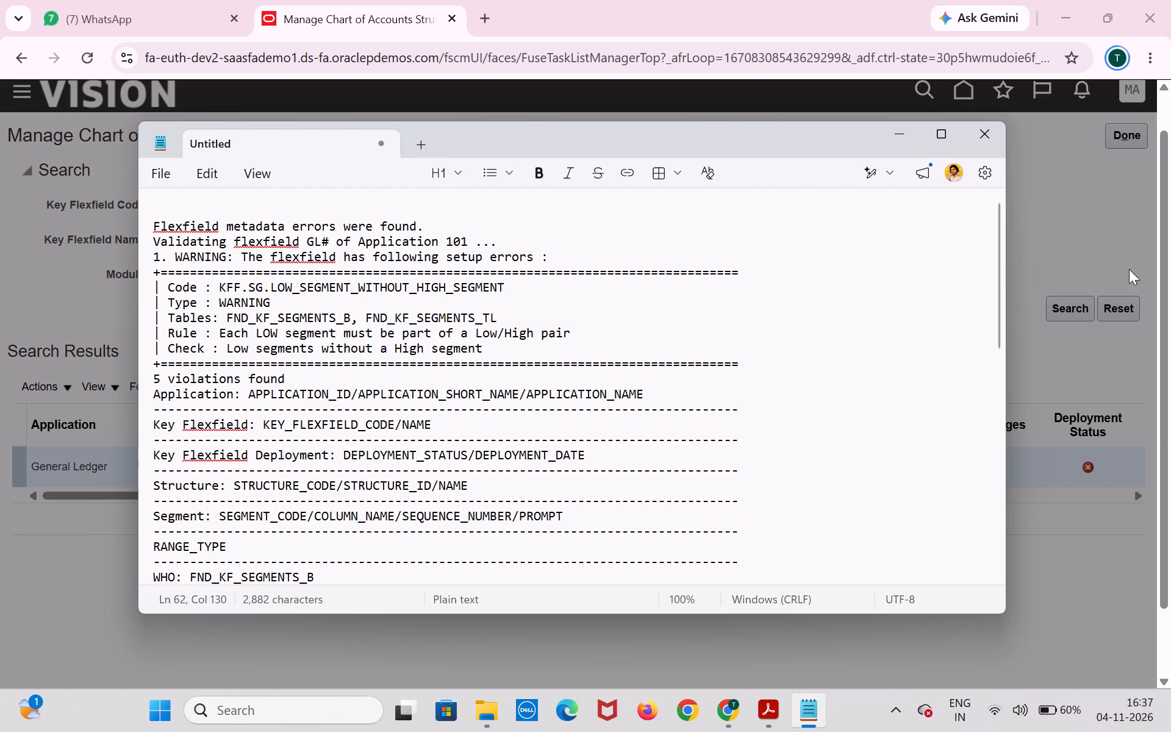
{"action": "left_click", "coordinate": [947, 137]}
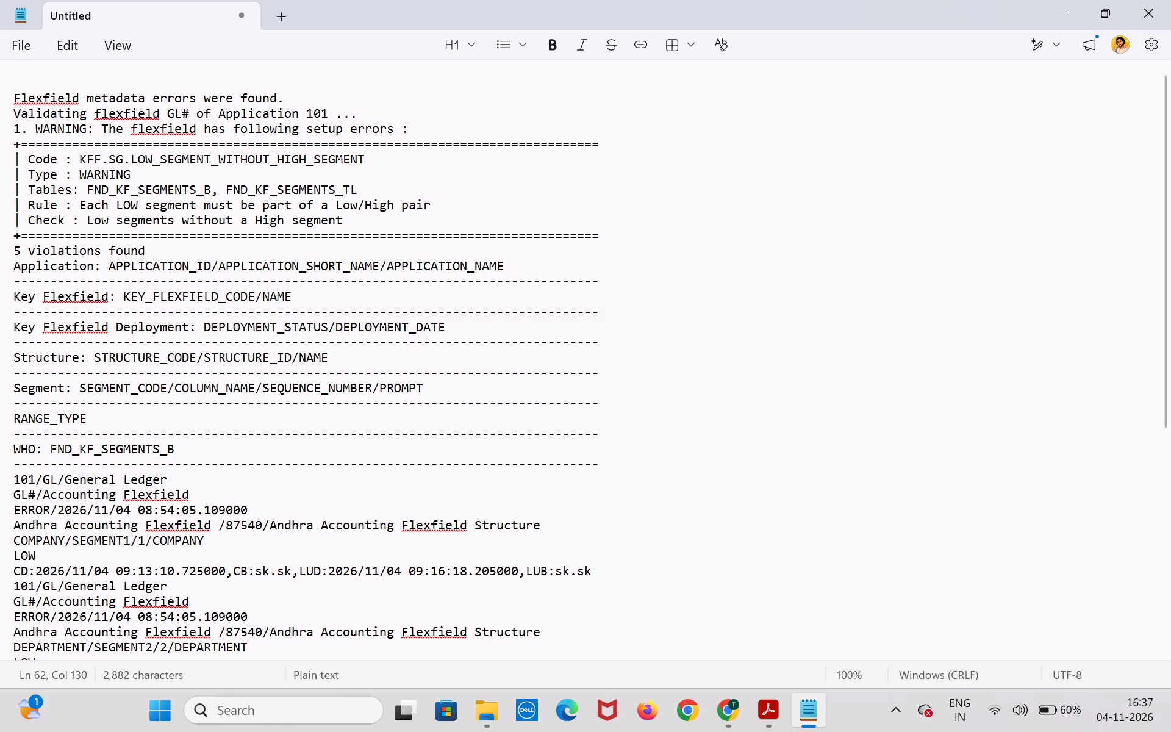
{"action": "scroll", "coordinate": [363, 471], "scroll_direction": "down", "scroll_amount": 1}
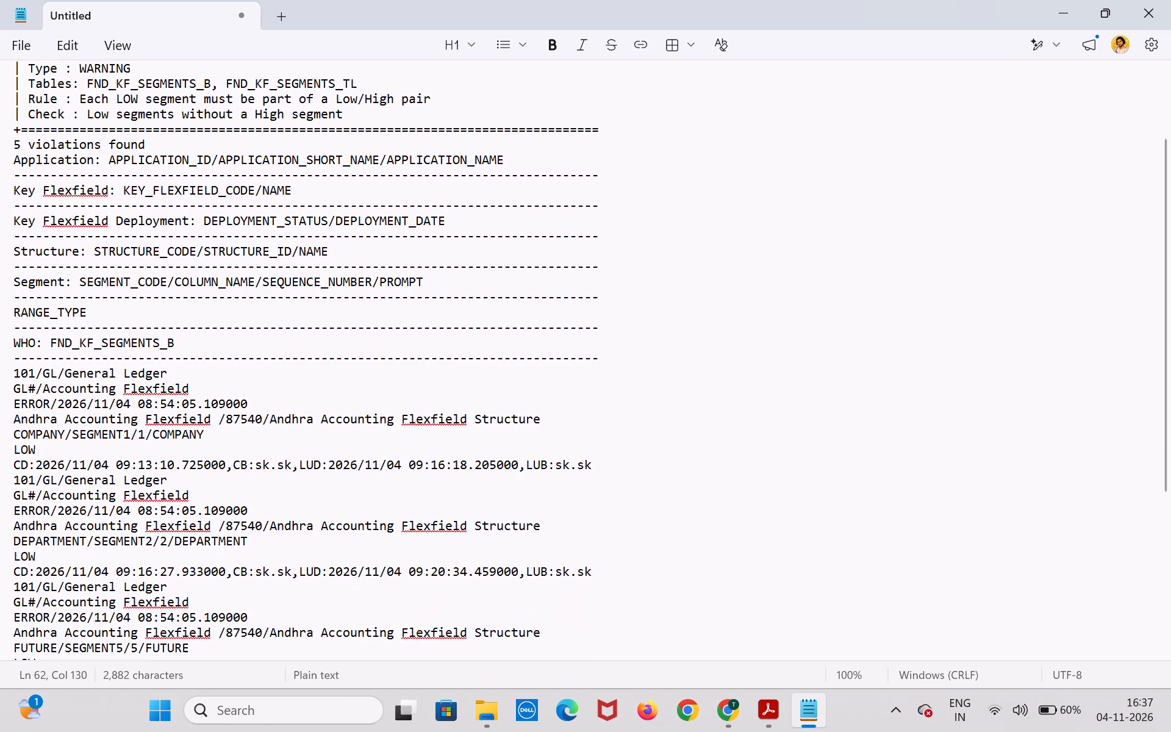
{"action": "scroll", "coordinate": [363, 471], "scroll_direction": "down", "scroll_amount": 1}
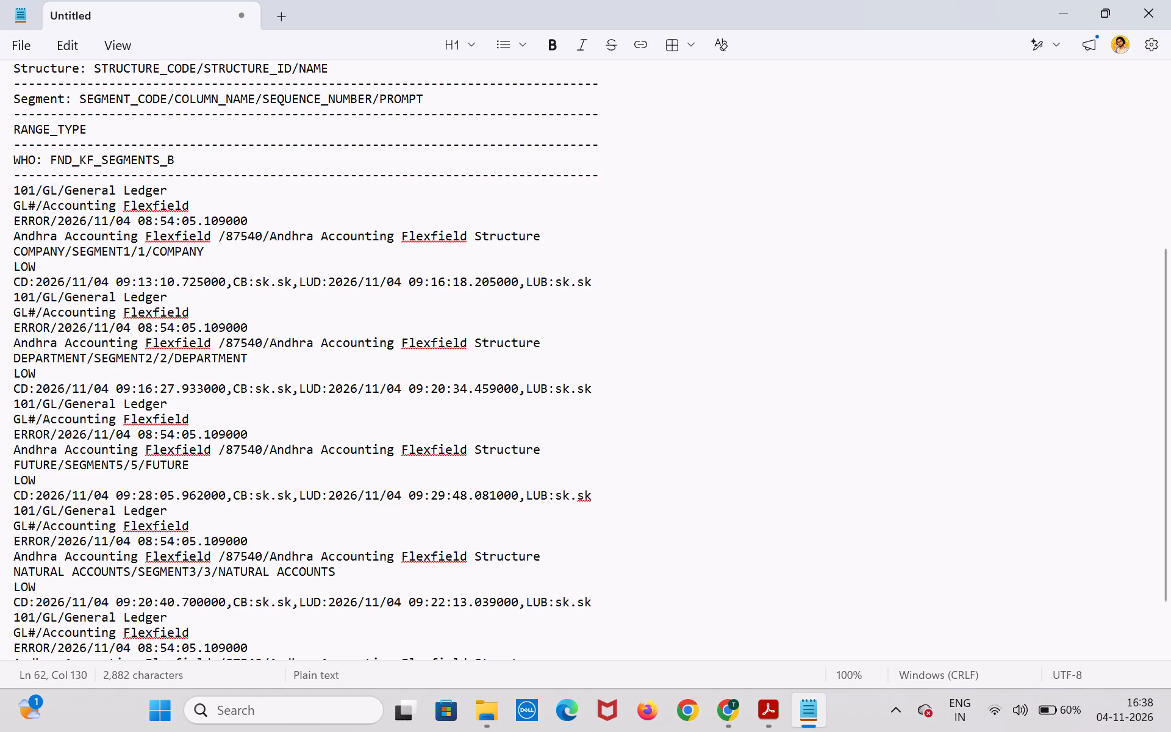
{"action": "scroll", "coordinate": [257, 301], "scroll_direction": "down", "scroll_amount": 1}
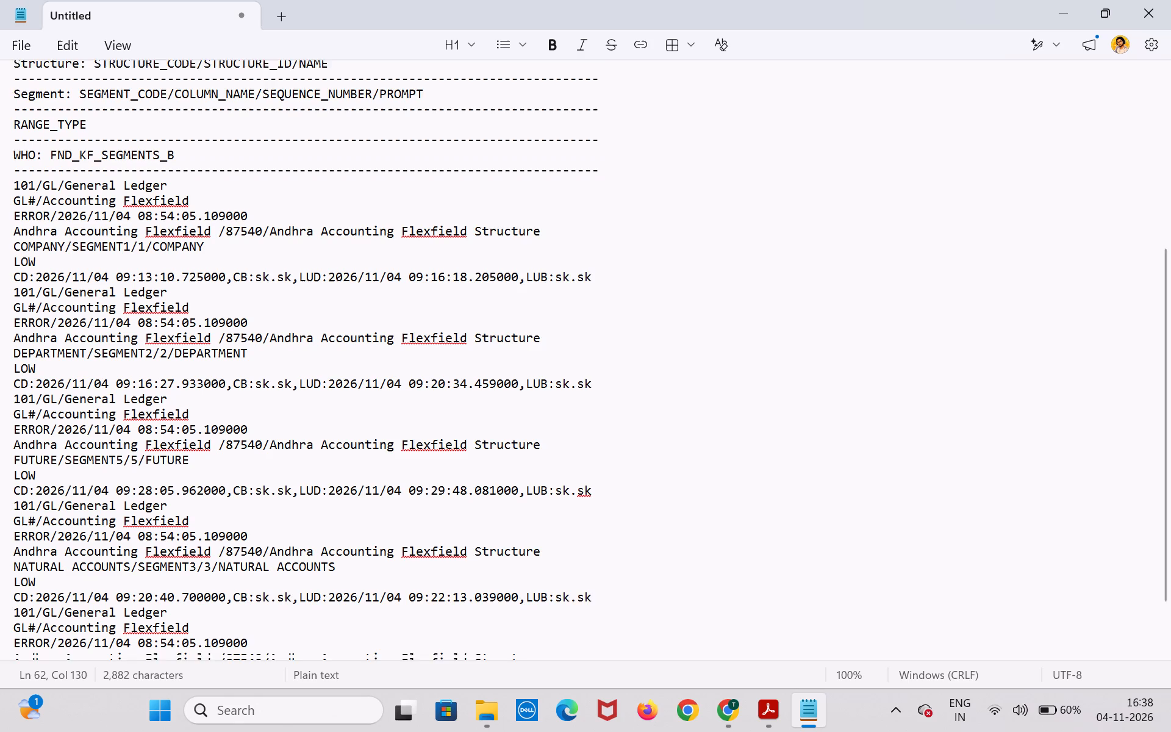
{"action": "scroll", "coordinate": [257, 301], "scroll_direction": "down", "scroll_amount": 4}
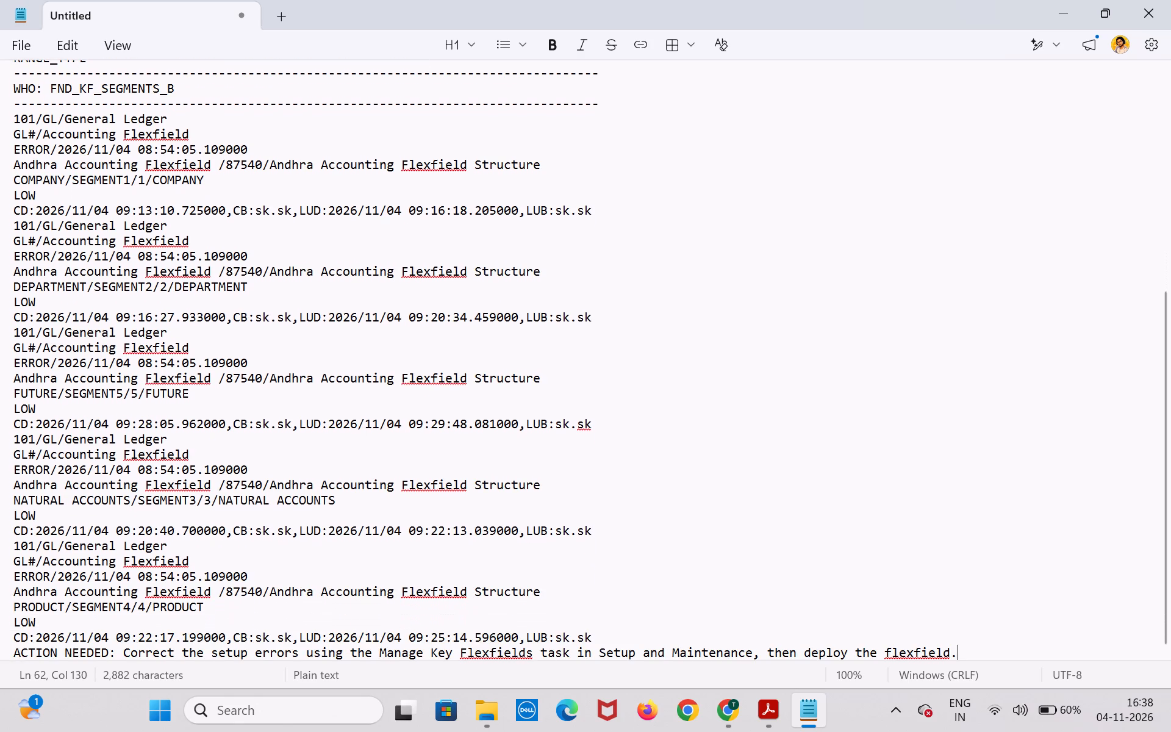
{"action": "scroll", "coordinate": [343, 336], "scroll_direction": "down", "scroll_amount": 4}
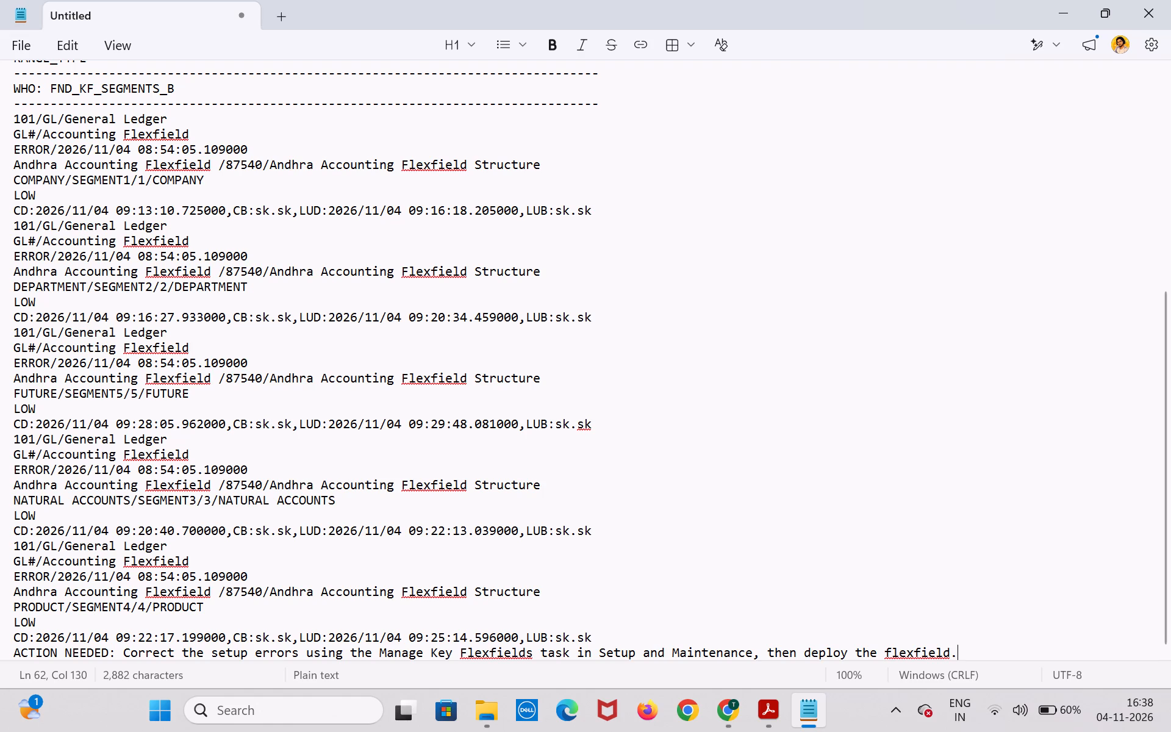
Review the log again from the segment violation entries back up to the error code, rule and check at its beginning.
{"action": "scroll", "coordinate": [196, 393], "scroll_direction": "up", "scroll_amount": 1}
{"action": "scroll", "coordinate": [351, 296], "scroll_direction": "up", "scroll_amount": 1}
{"action": "scroll", "coordinate": [351, 296], "scroll_direction": "down", "scroll_amount": 2}
{"action": "scroll", "coordinate": [351, 296], "scroll_direction": "up", "scroll_amount": 2}
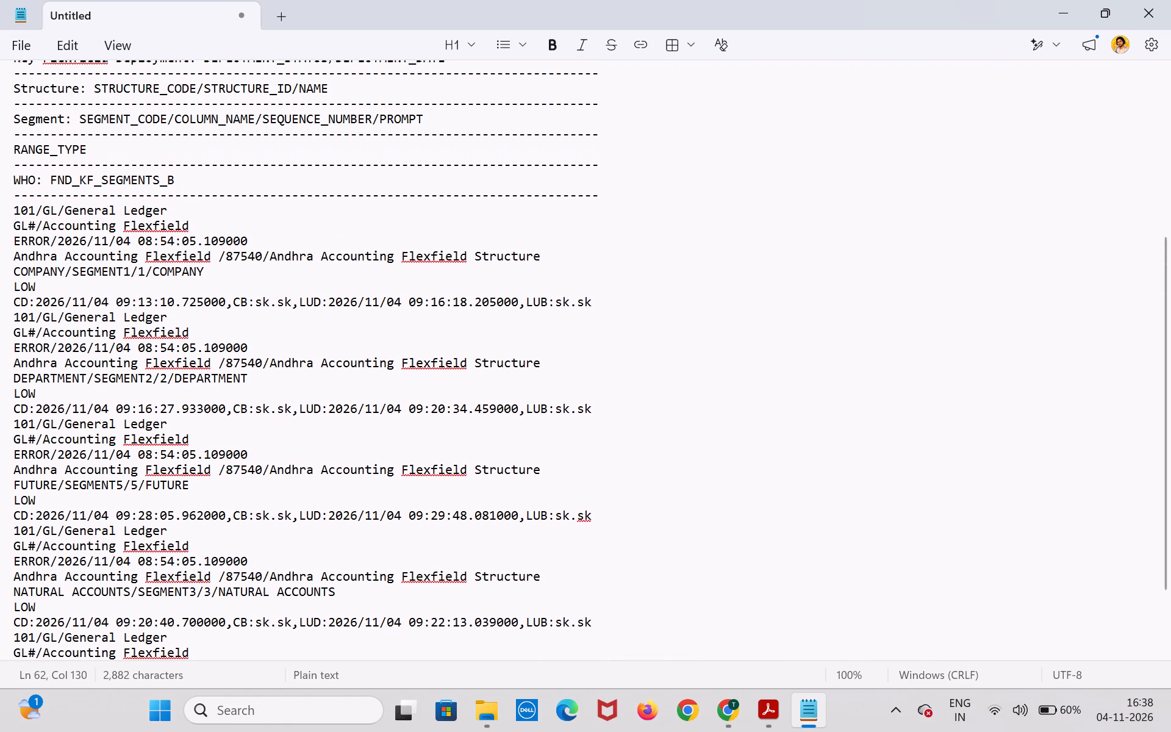
{"action": "scroll", "coordinate": [351, 296], "scroll_direction": "up", "scroll_amount": 2}
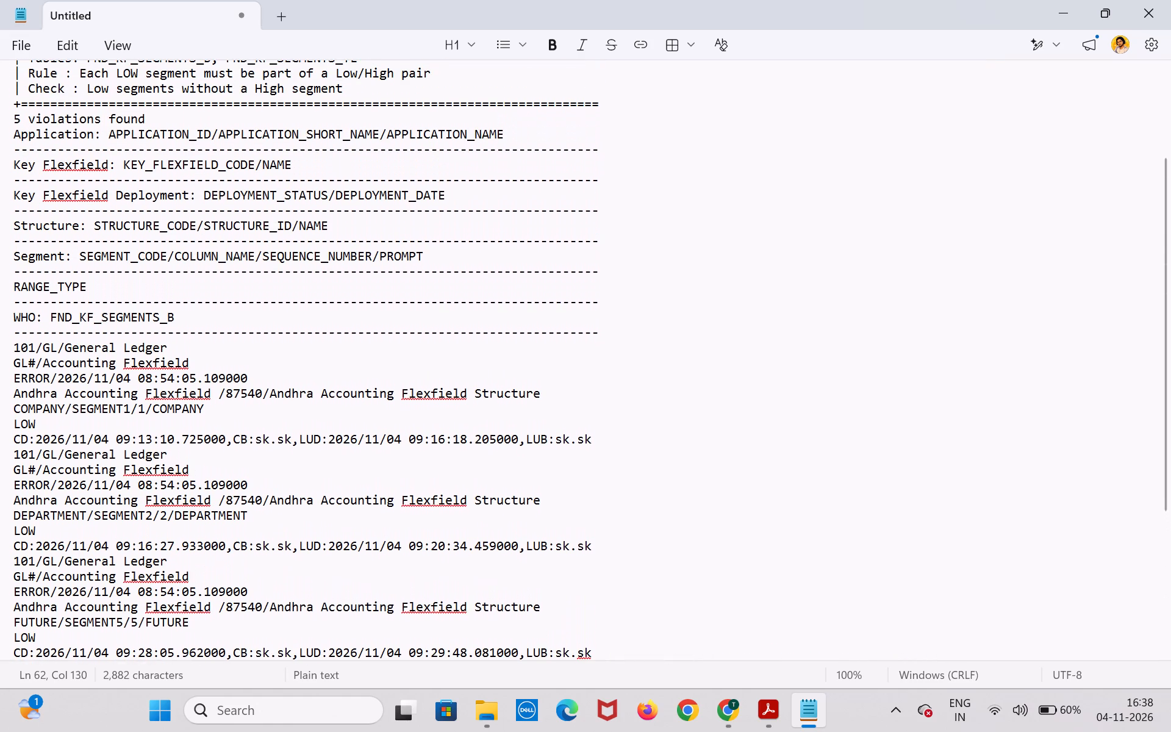
{"action": "scroll", "coordinate": [351, 296], "scroll_direction": "up", "scroll_amount": 2}
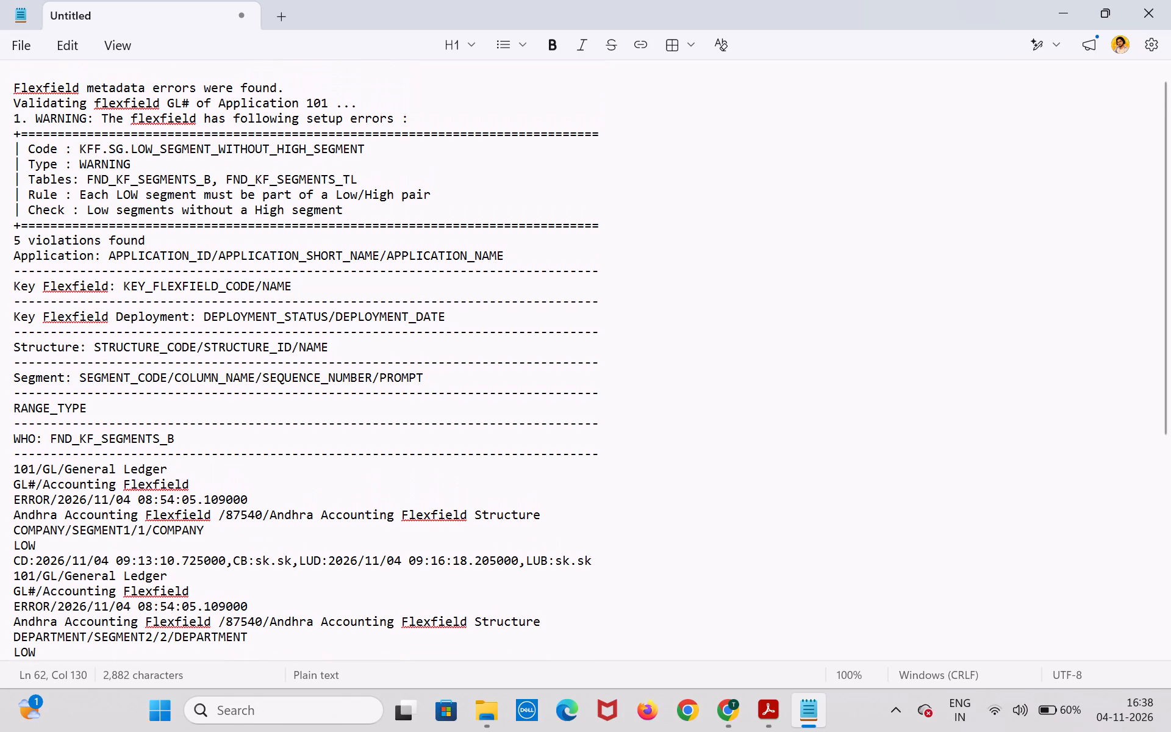
{"action": "scroll", "coordinate": [351, 296], "scroll_direction": "up", "scroll_amount": 1}
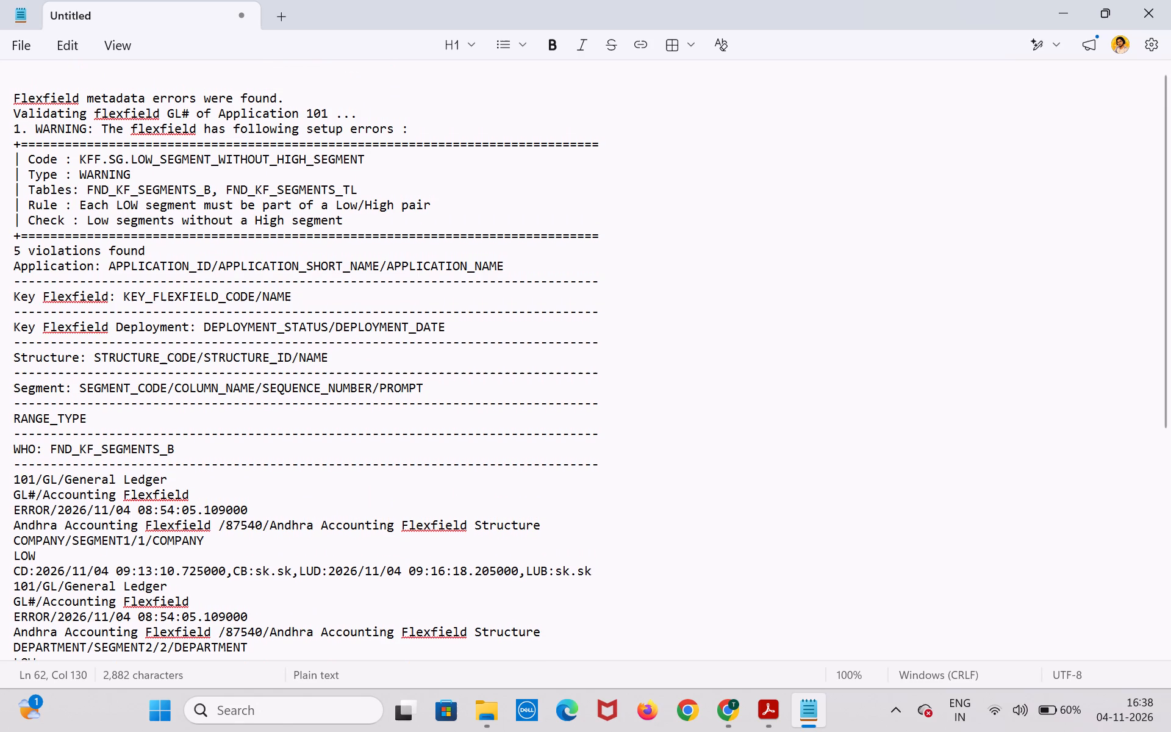
{"action": "scroll", "coordinate": [351, 296], "scroll_direction": "down", "scroll_amount": 4}
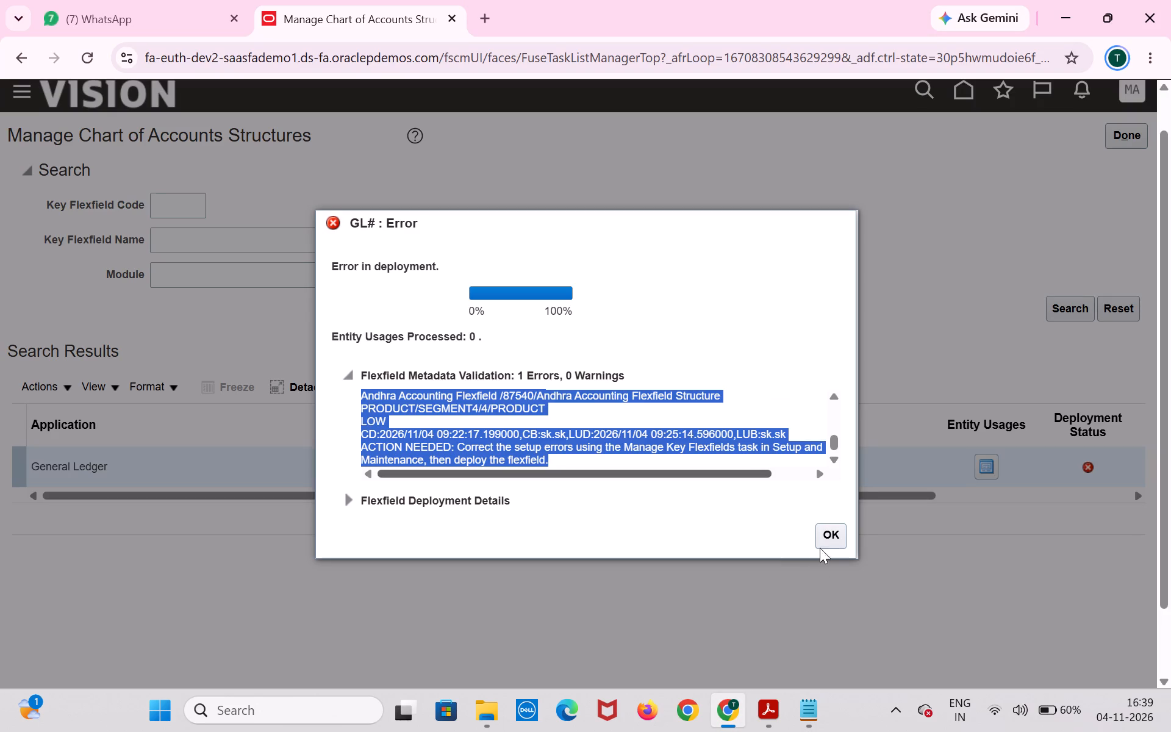
Switch back to Chrome, dismiss the GL# deployment error and leave Manage Chart of Accounts Structures.
{"action": "left_click", "coordinate": [820, 539]}
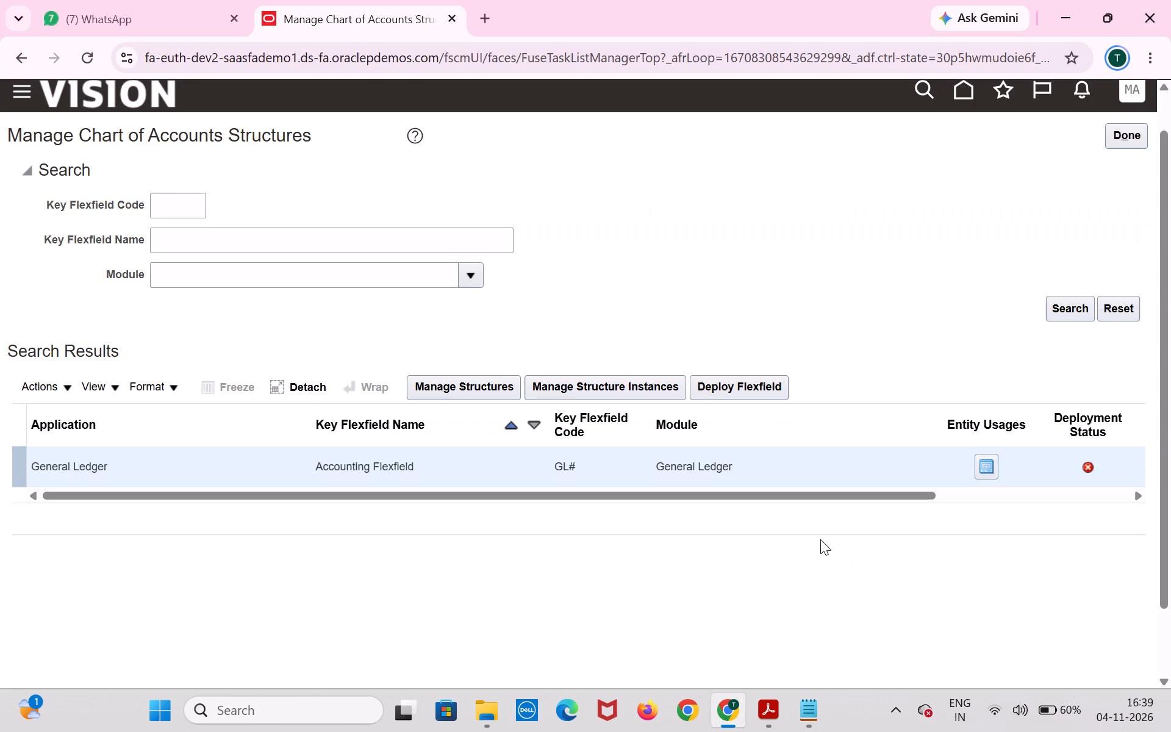
{"action": "left_click", "coordinate": [1128, 136]}
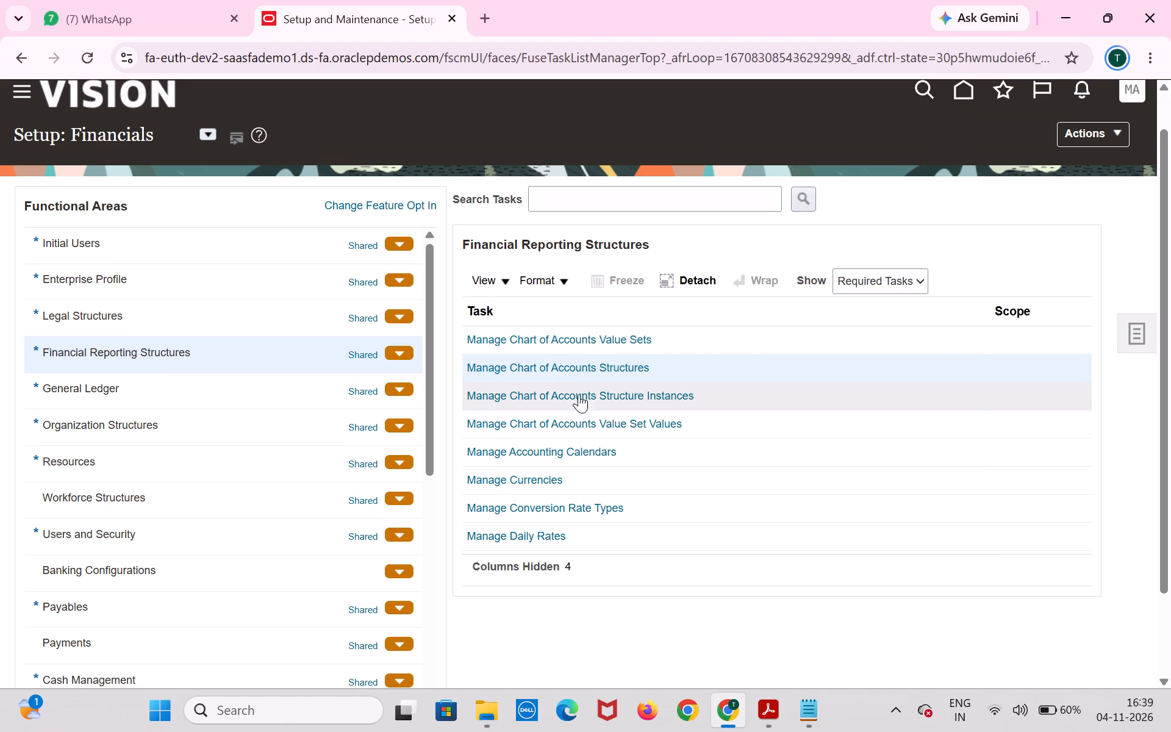
Open the Manage Chart of Accounts Value Set Values task and search for value set codes starting with "and".
{"action": "left_click", "coordinate": [593, 423]}
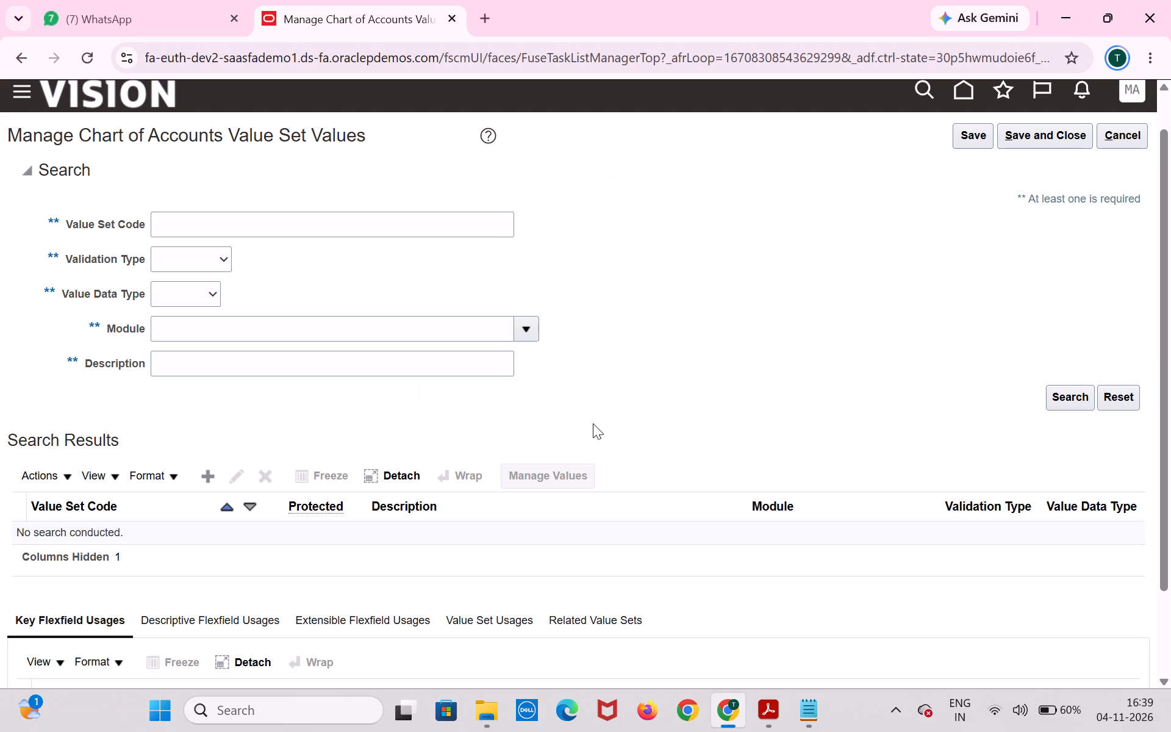
{"action": "left_click", "coordinate": [474, 221]}
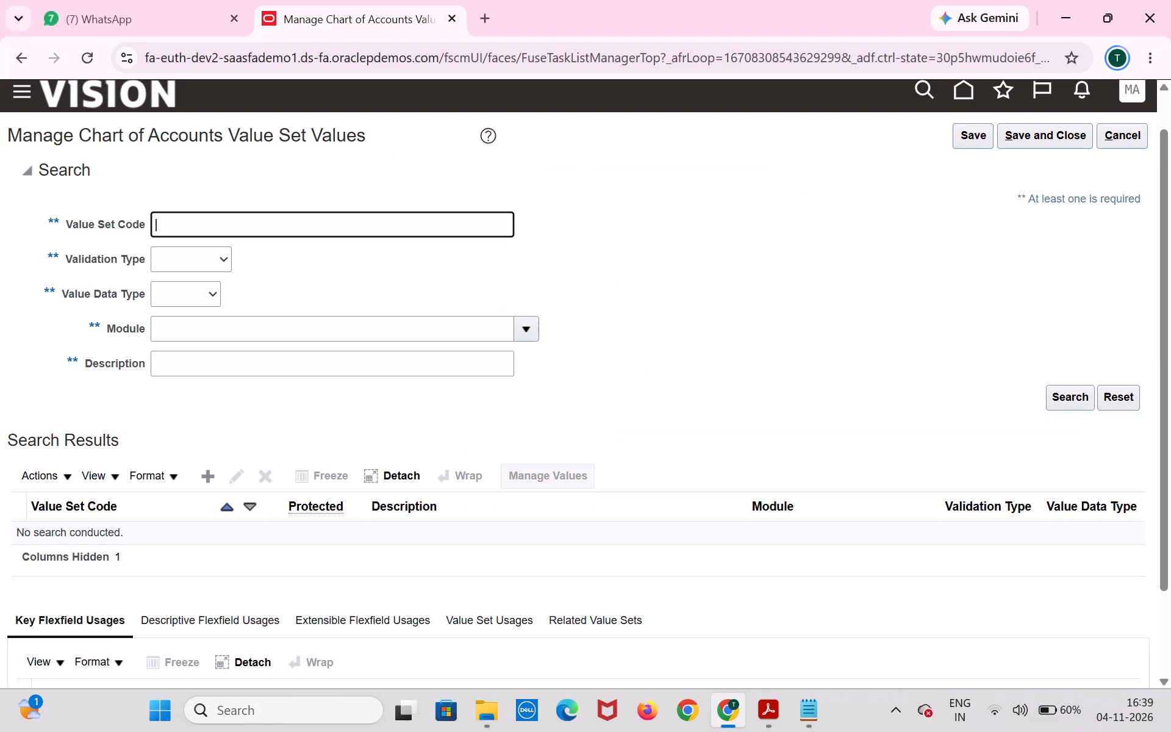
{"action": "key", "text": "a"}
{"action": "key", "text": "n"}
{"action": "key", "text": "d"}
{"action": "key", "text": "Return"}
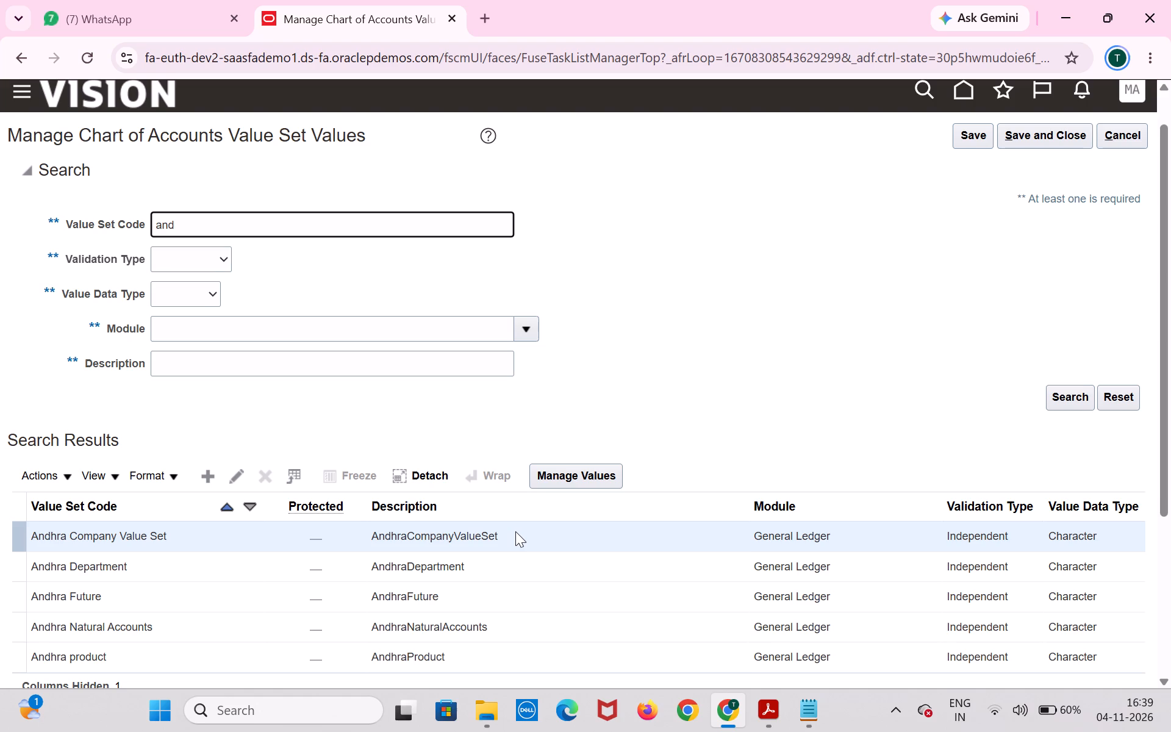
Open the values of the Andhra Company Value Set and run an unfiltered search for them.
{"action": "scroll", "coordinate": [515, 531], "scroll_direction": "down", "scroll_amount": 4}
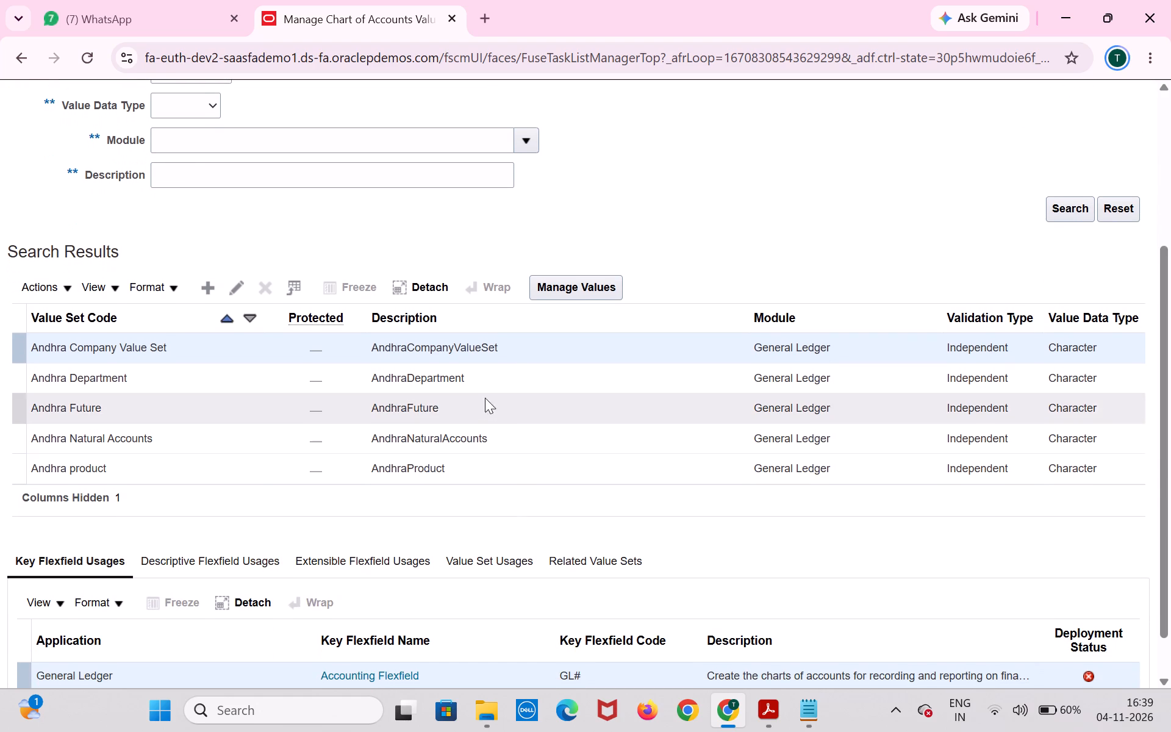
{"action": "left_click", "coordinate": [500, 345]}
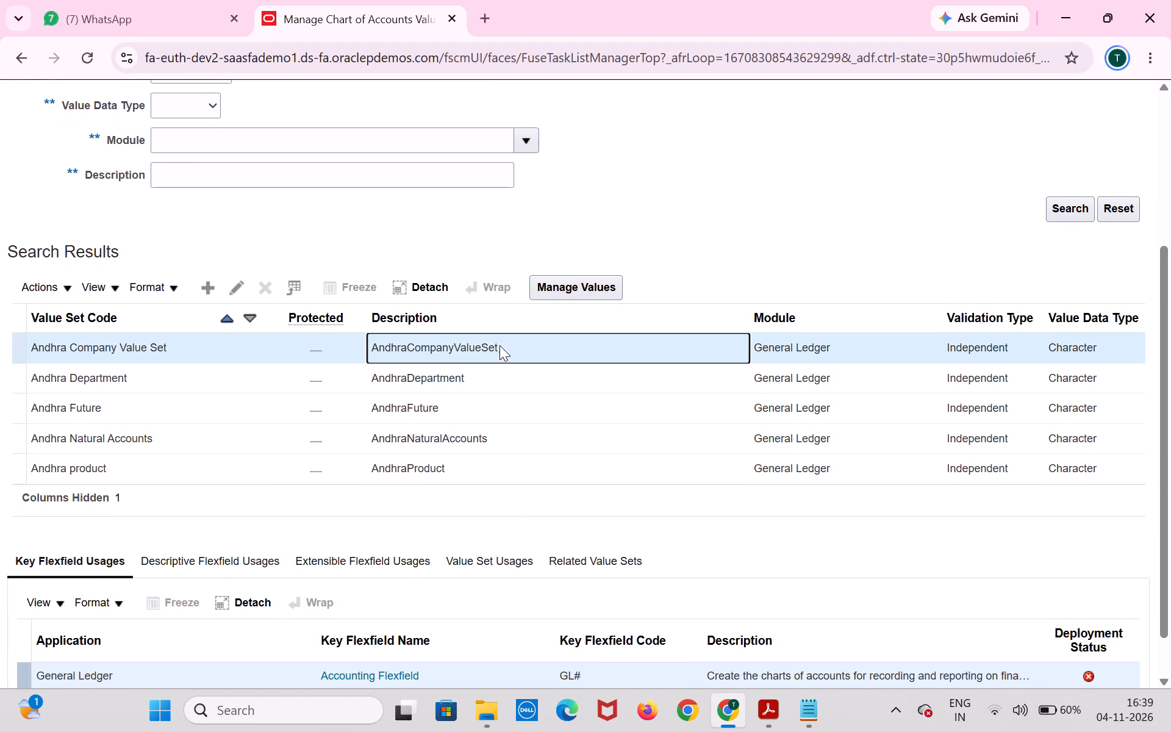
{"action": "left_click", "coordinate": [556, 282]}
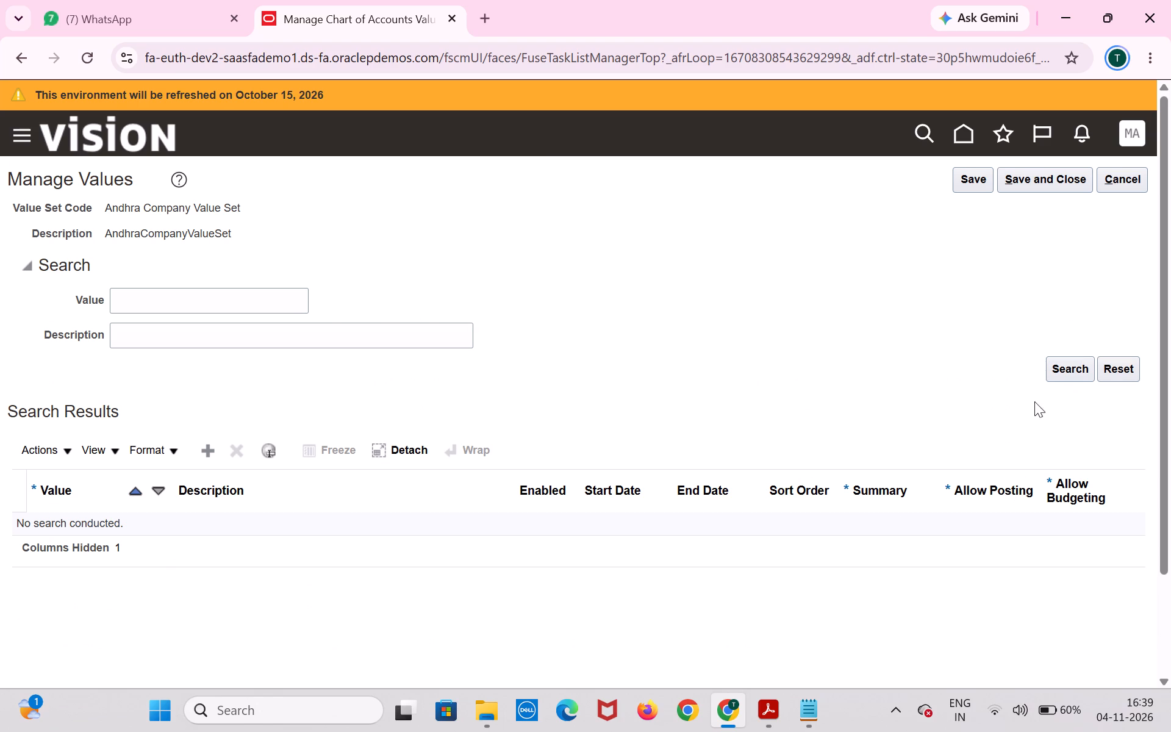
{"action": "left_click", "coordinate": [1061, 368]}
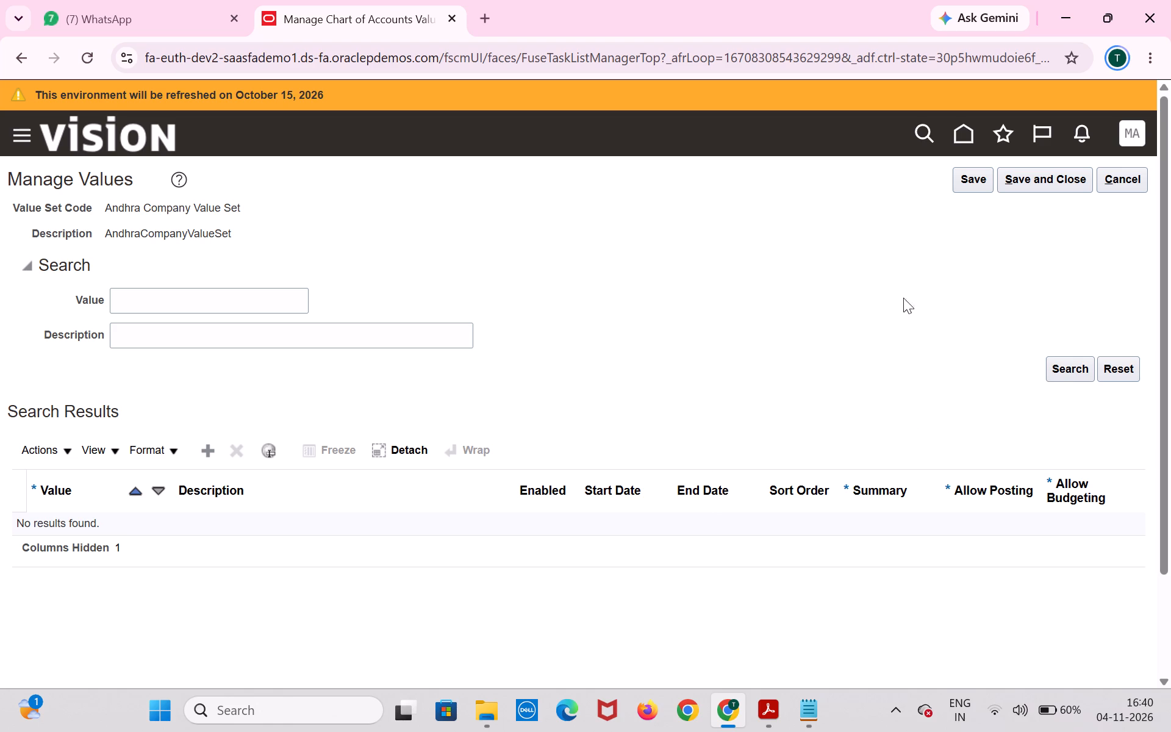
Leave the value list, check the definition of Andhra Company Value Set, and save and close Manage Chart of Accounts Value Set Values.
{"action": "left_click", "coordinate": [1105, 179]}
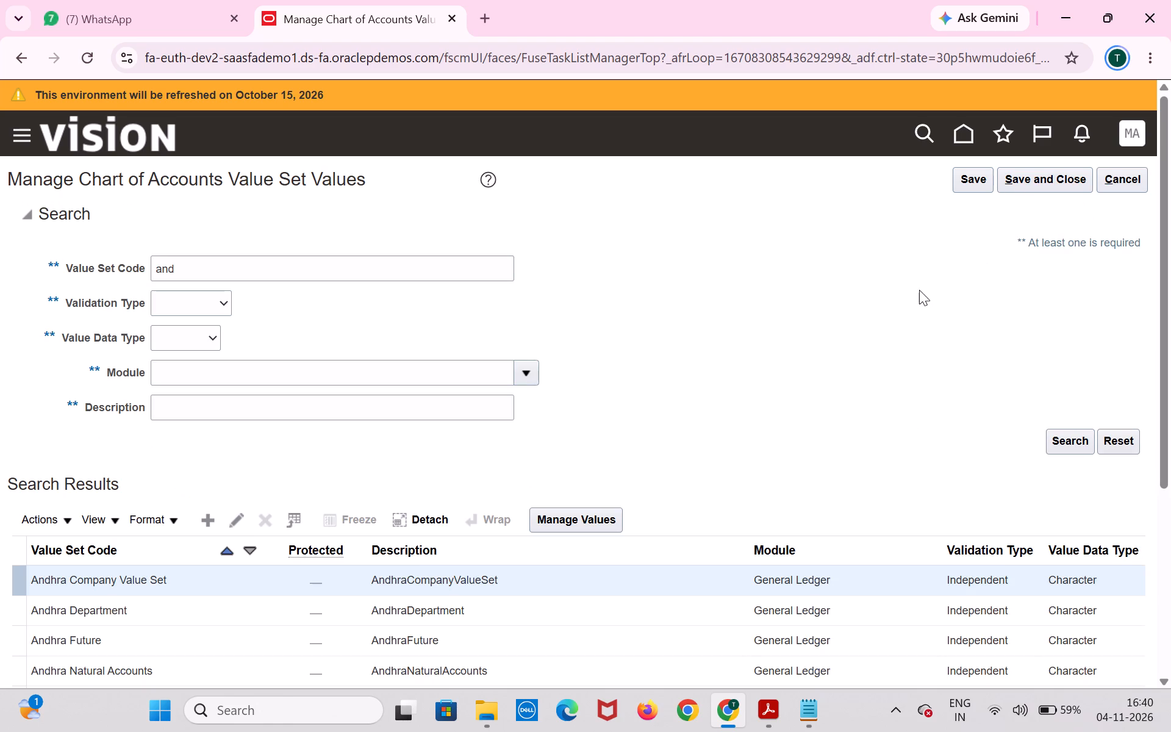
{"action": "left_click", "coordinate": [228, 530]}
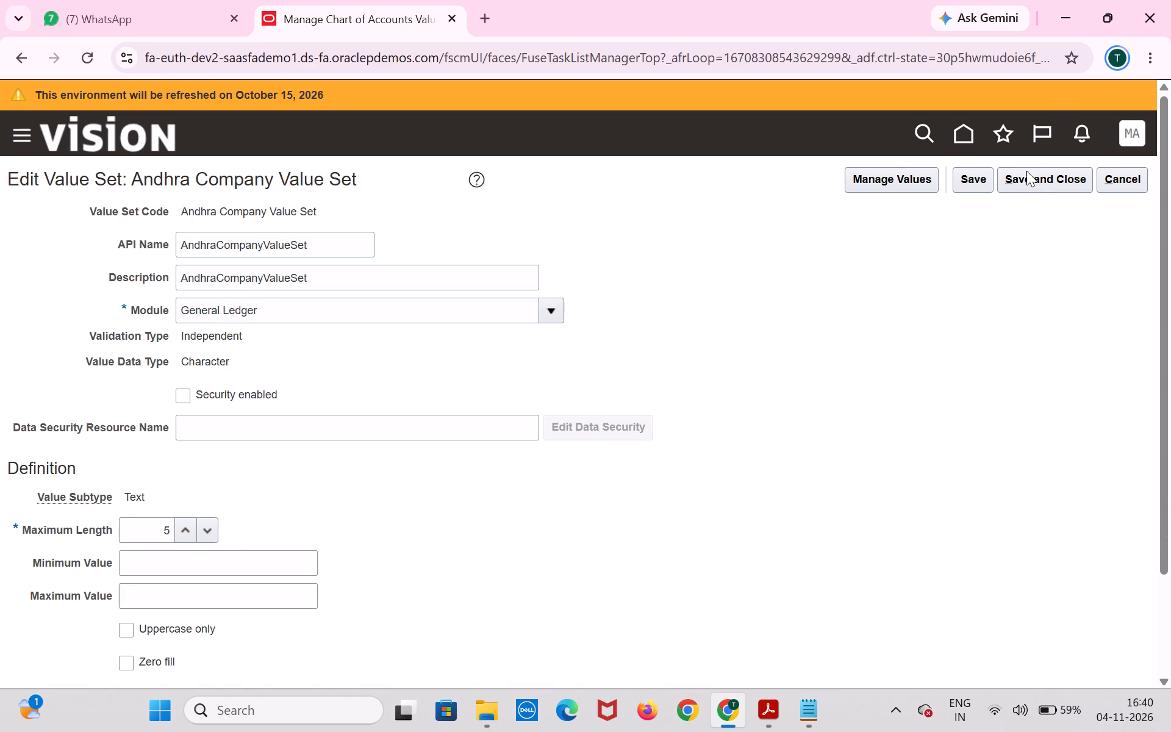
{"action": "left_click", "coordinate": [1039, 181]}
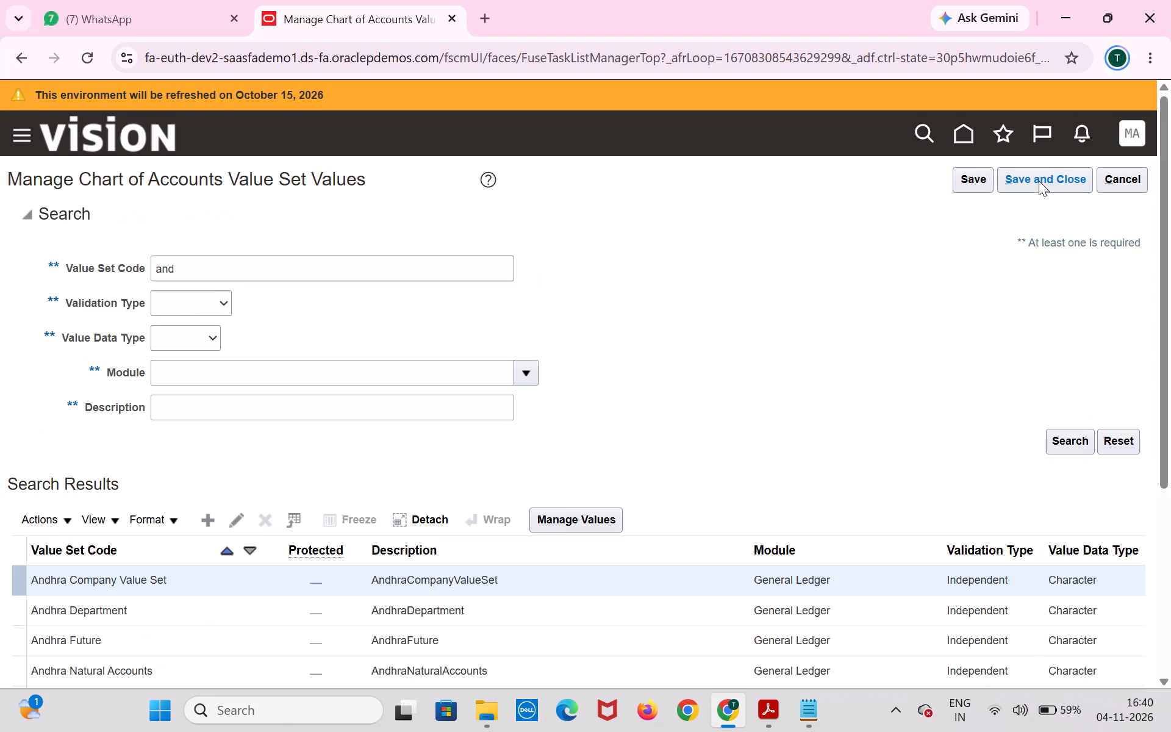
{"action": "left_click", "coordinate": [1034, 179]}
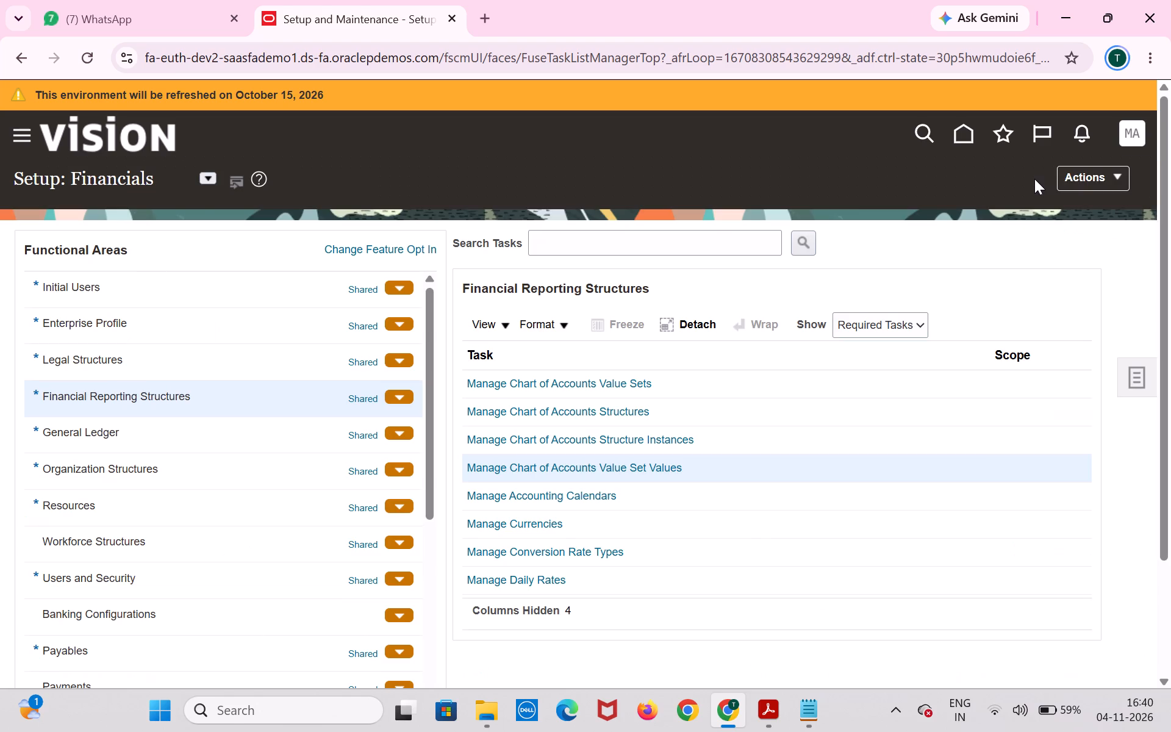
Open the Manage Chart of Accounts Structures task, search without filters and open the structures of the Accounting Flexfield (GL#).
{"action": "left_click", "coordinate": [591, 406]}
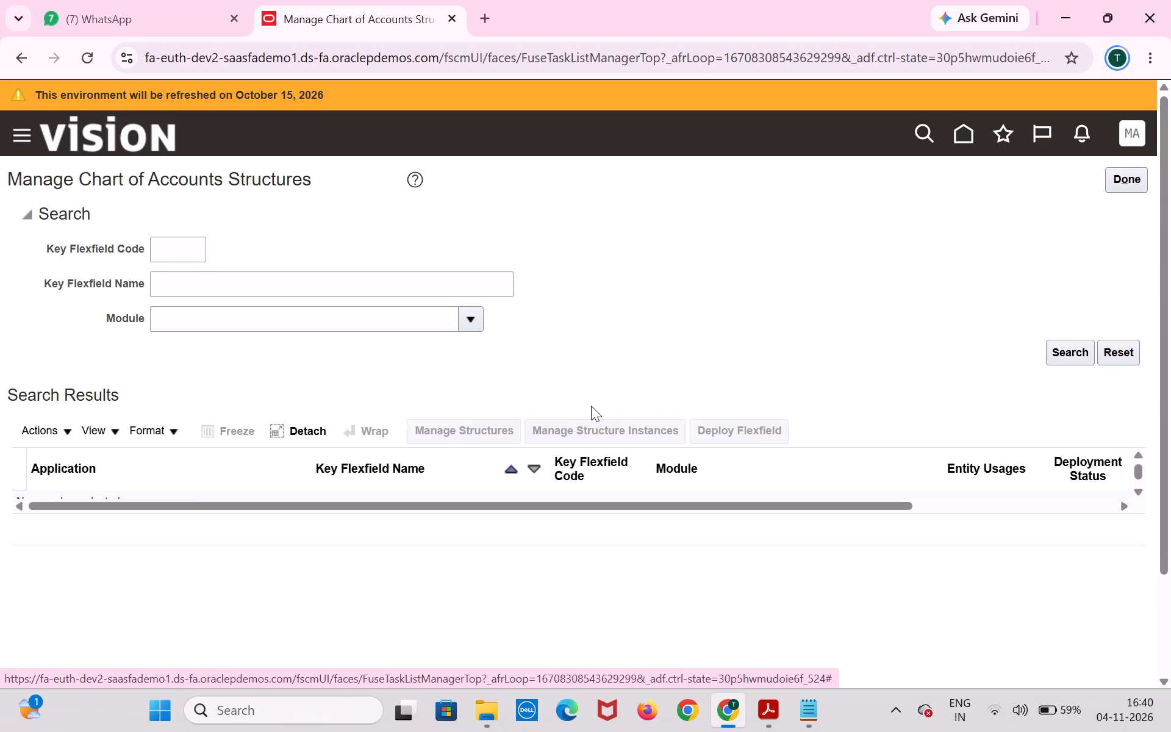
{"action": "left_click", "coordinate": [1076, 367]}
{"action": "left_click", "coordinate": [1072, 360]}
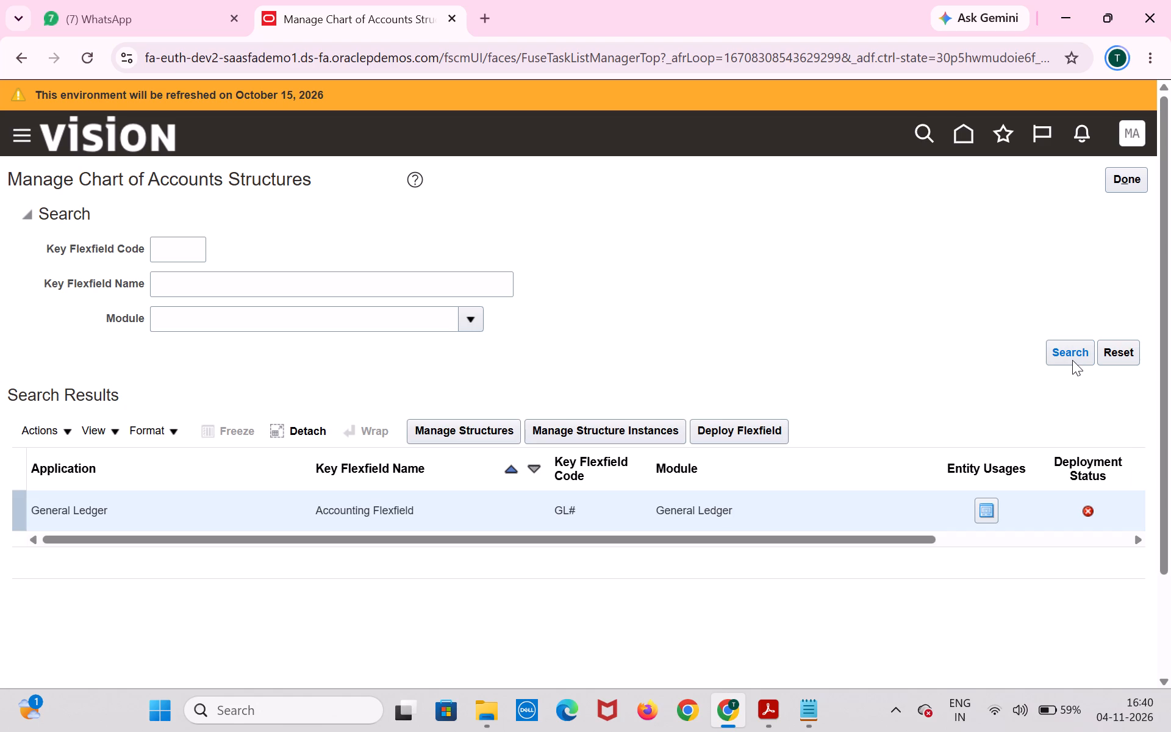
{"action": "left_click", "coordinate": [488, 428]}
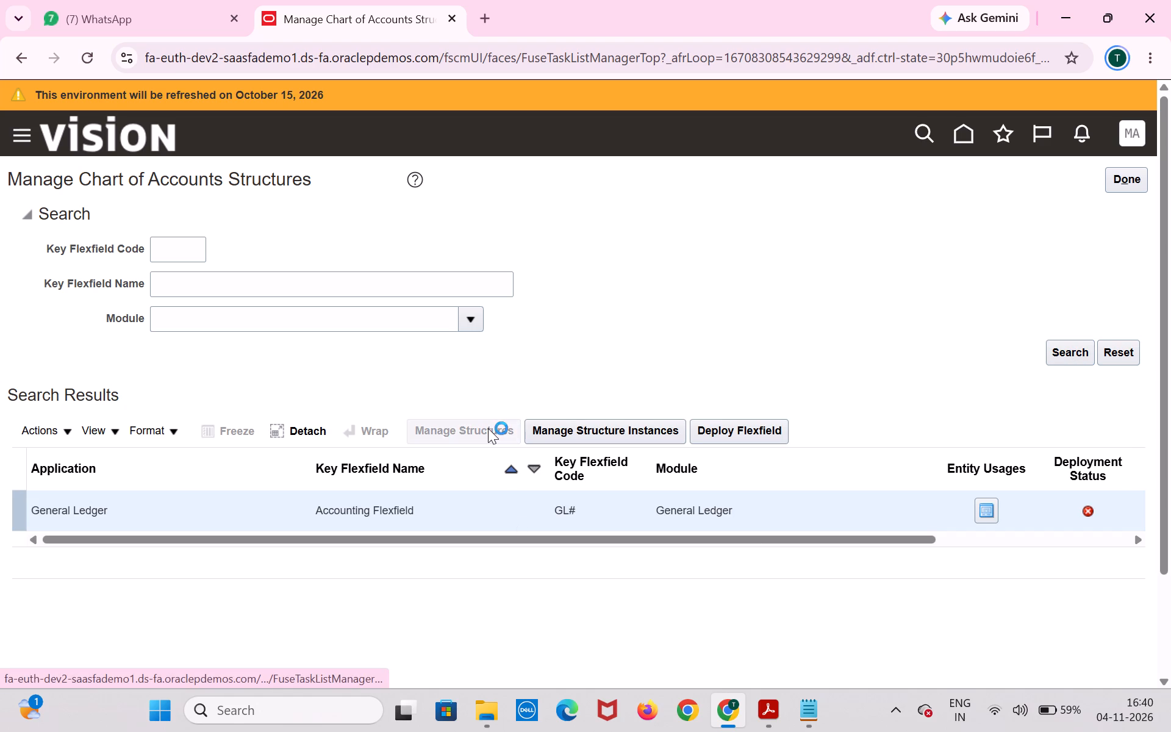
Search the GL# structures for structure code "andhra" and open the Andhra Accounting Flexfield structure for editing.
{"action": "left_click", "coordinate": [249, 264]}
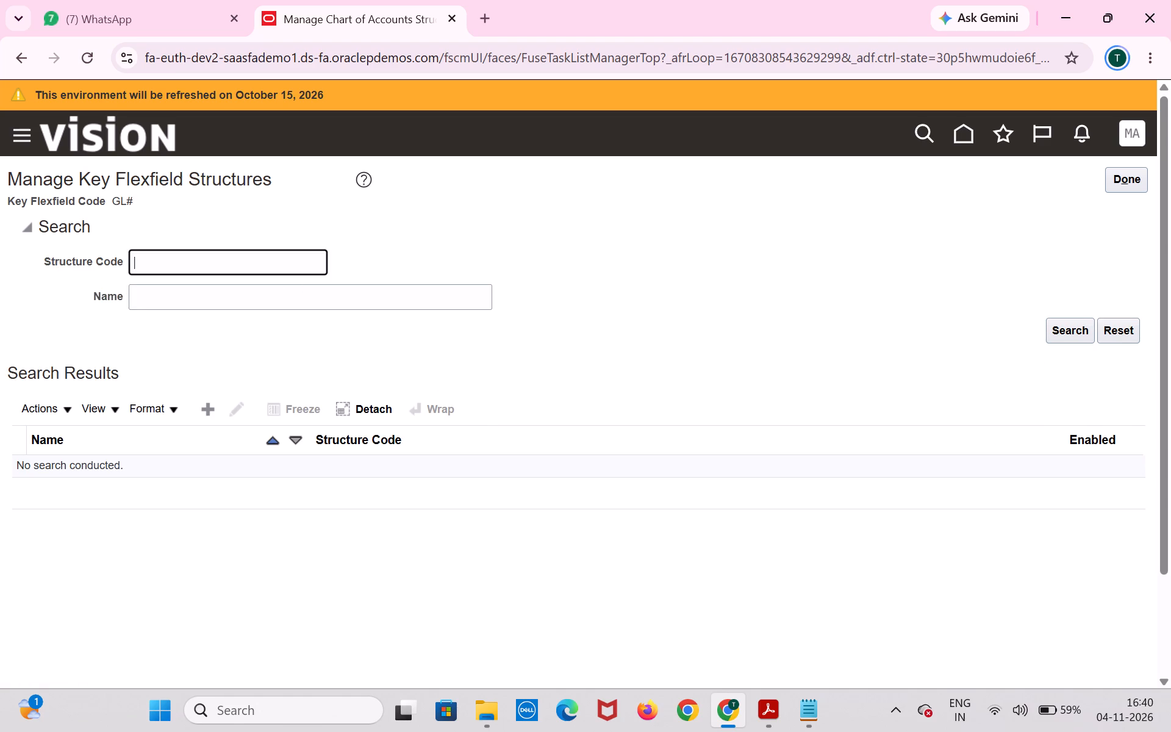
{"action": "type", "text": "andra"}
{"action": "key", "text": "Return"}
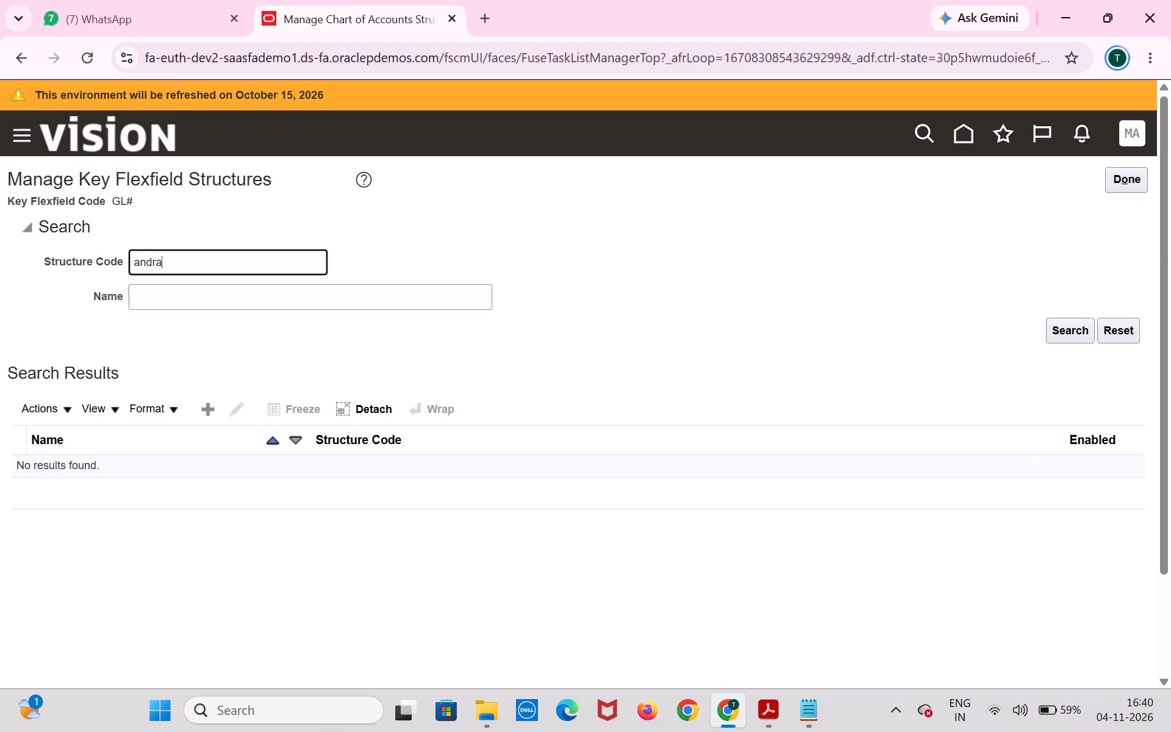
{"action": "key", "text": "BackSpace"}
{"action": "key", "text": "BackSpace"}
{"action": "key", "text": "BackSpace"}
{"action": "type", "text": "dhra"}
{"action": "key", "text": "Return"}
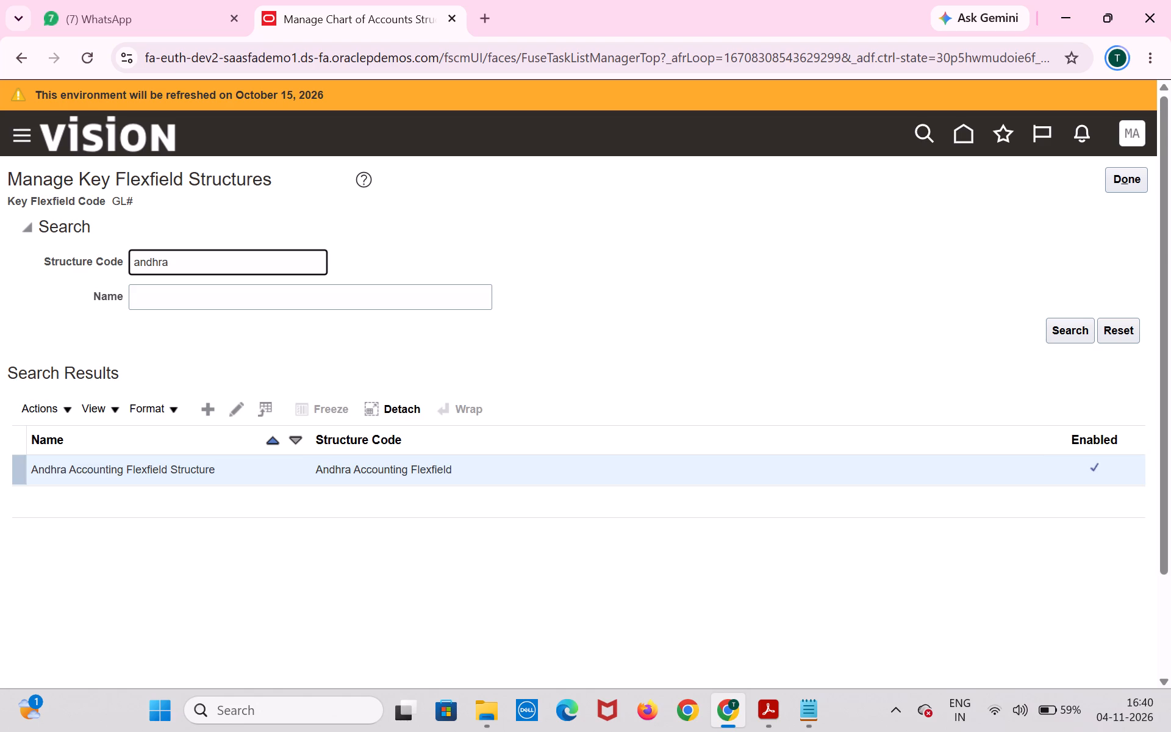
{"action": "left_click", "coordinate": [242, 403]}
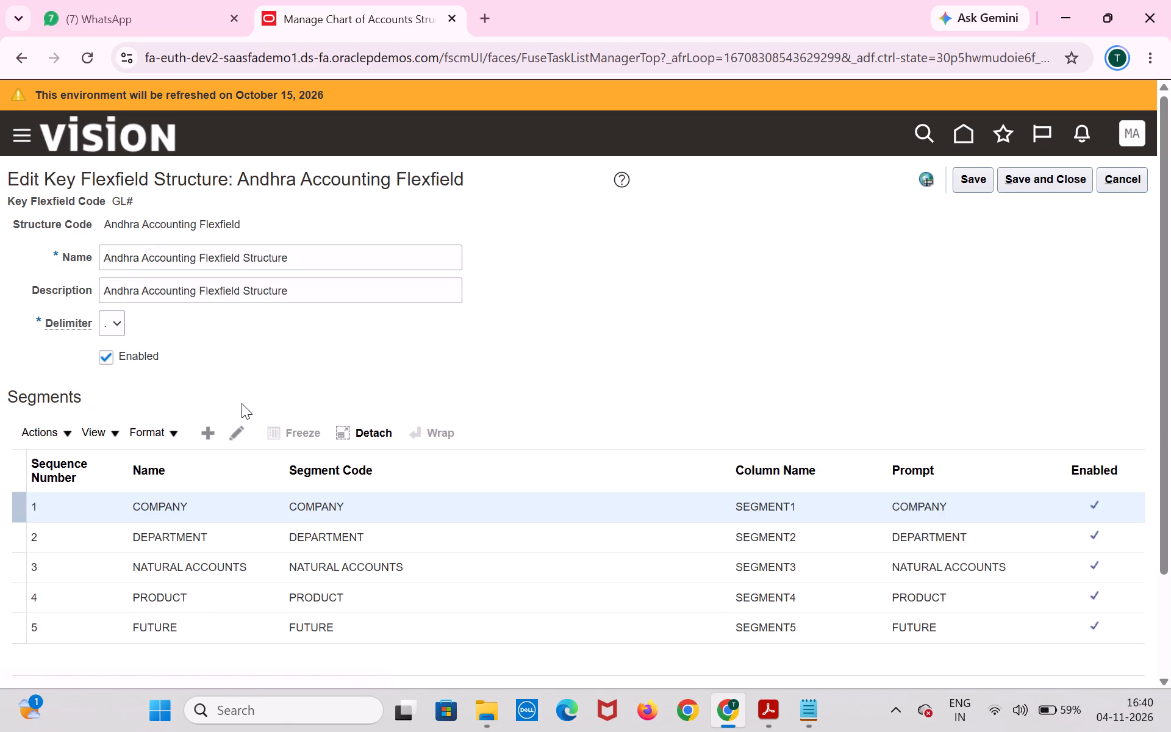
Check the COMPANY segment's settings and the delimiter choices of the Andhra Accounting Flexfield structure.
{"action": "left_click", "coordinate": [236, 429]}
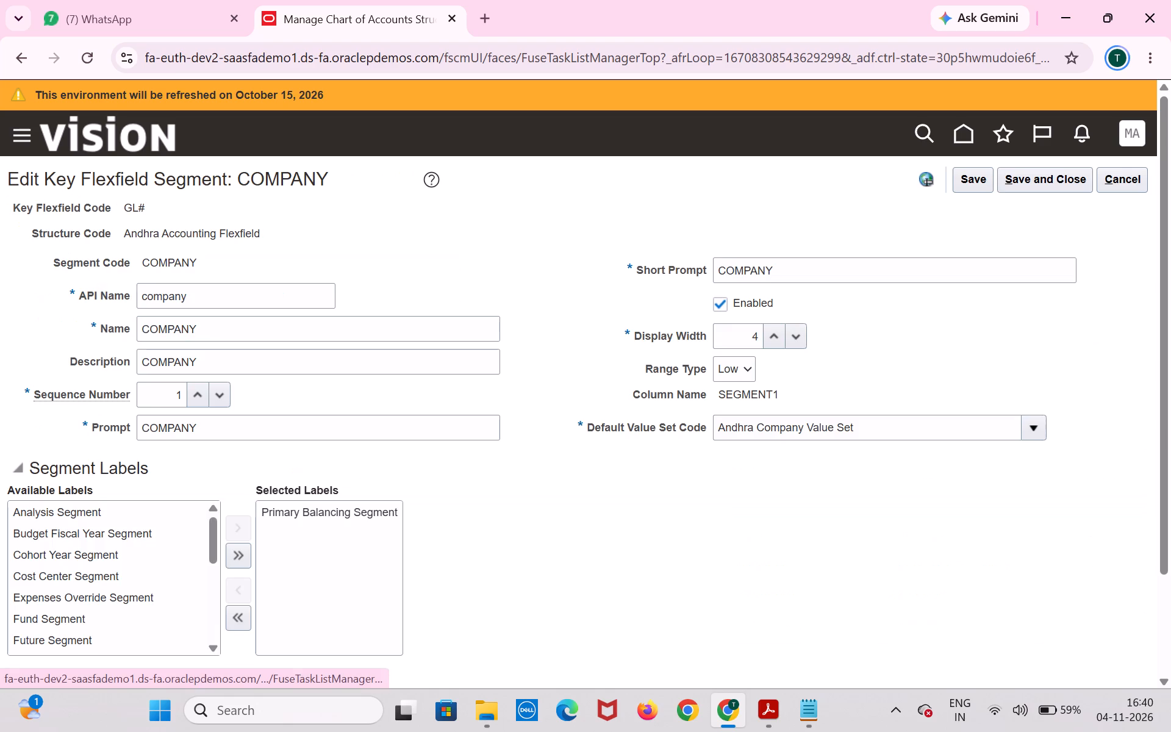
{"action": "left_click", "coordinate": [1114, 169]}
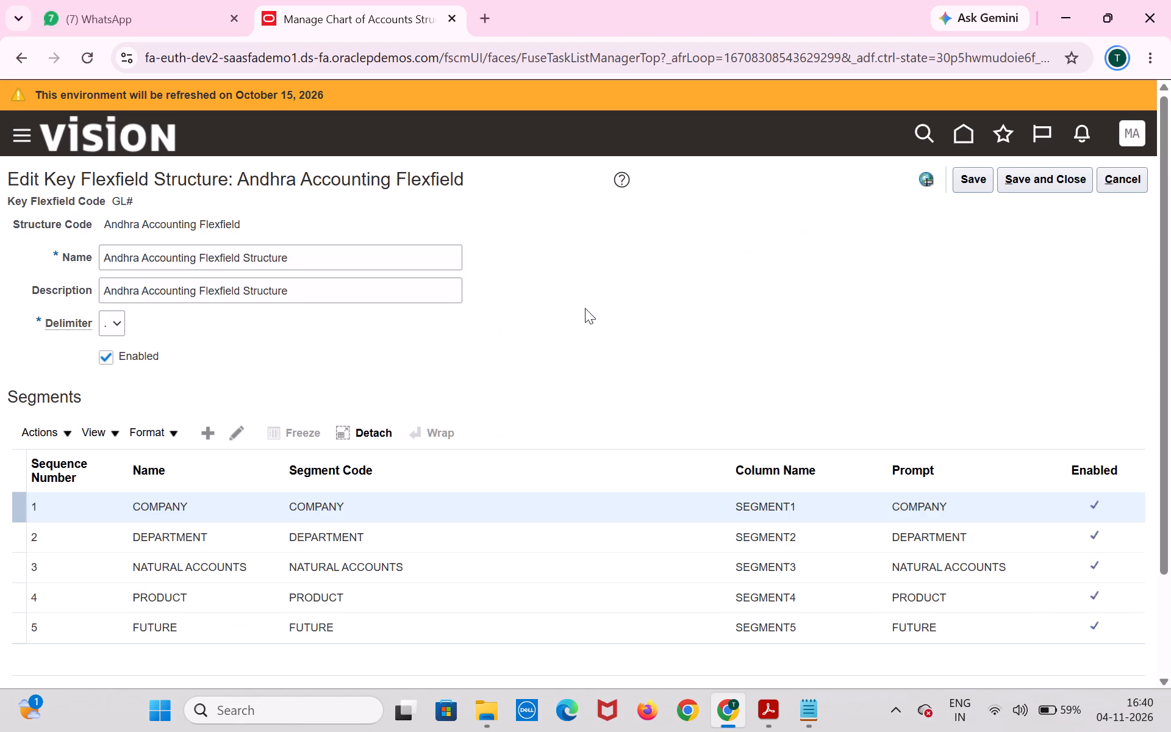
{"action": "left_click", "coordinate": [117, 325]}
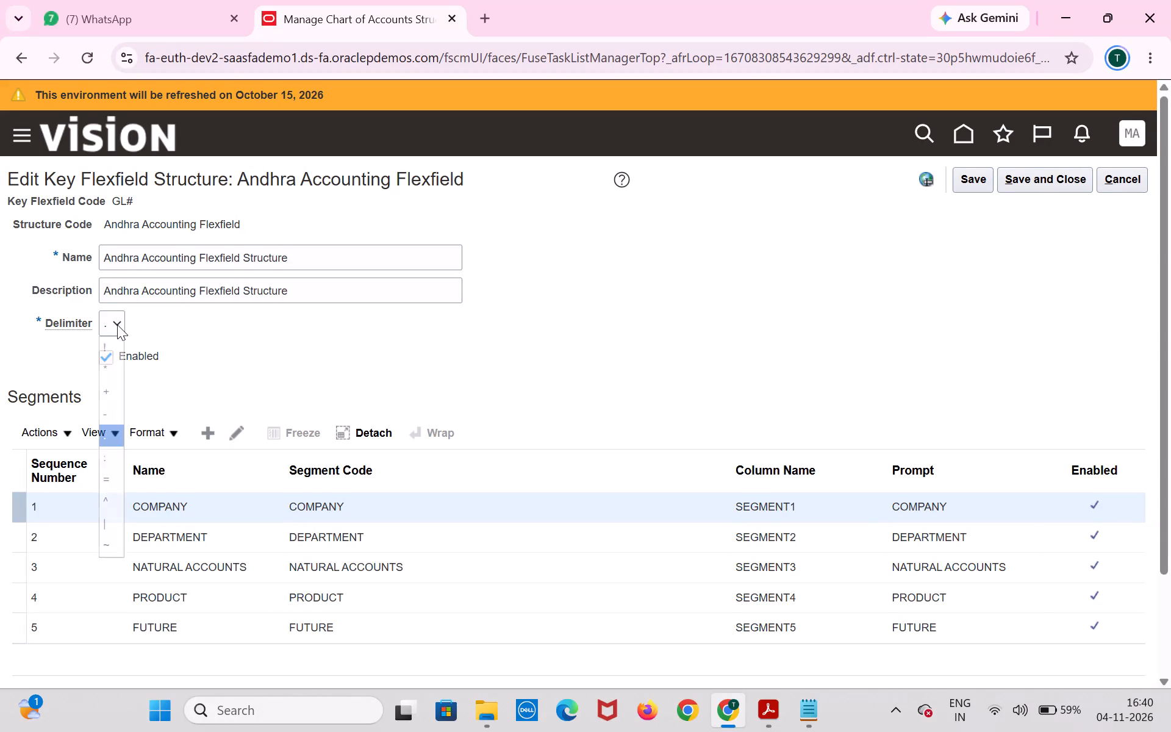
{"action": "left_click", "coordinate": [196, 346]}
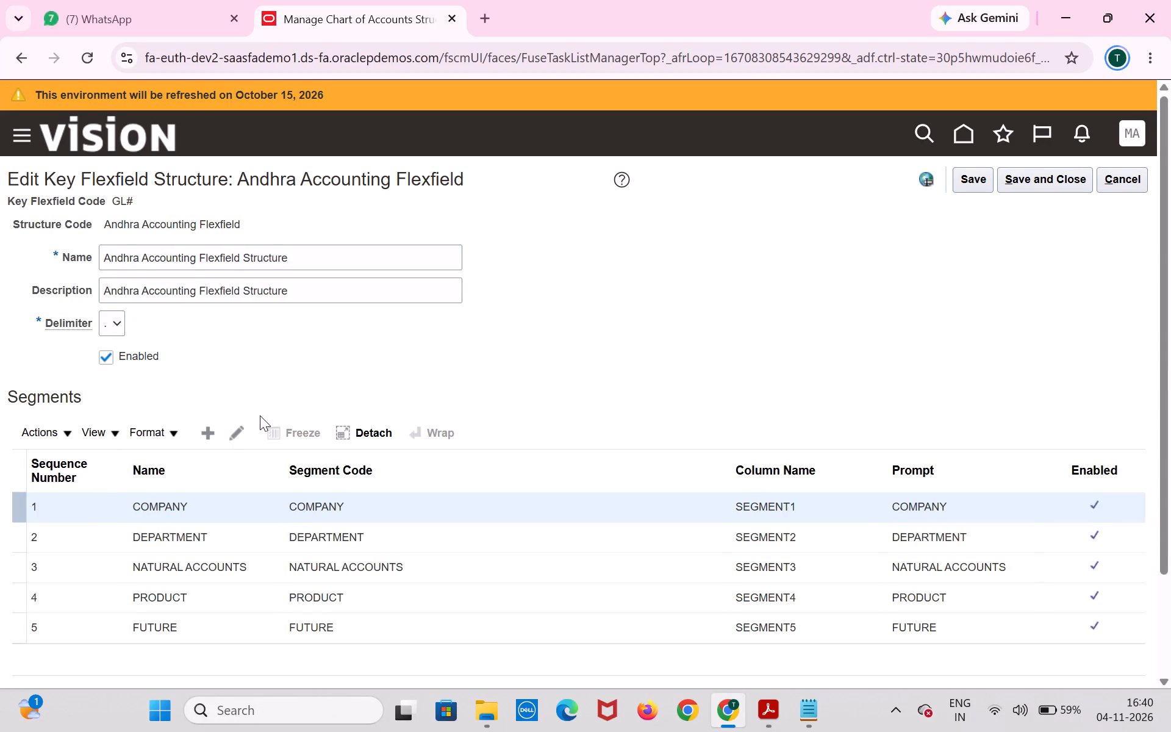
Set the COMPANY segment's display width to 5, and save and close the segment.
{"action": "left_click", "coordinate": [238, 434]}
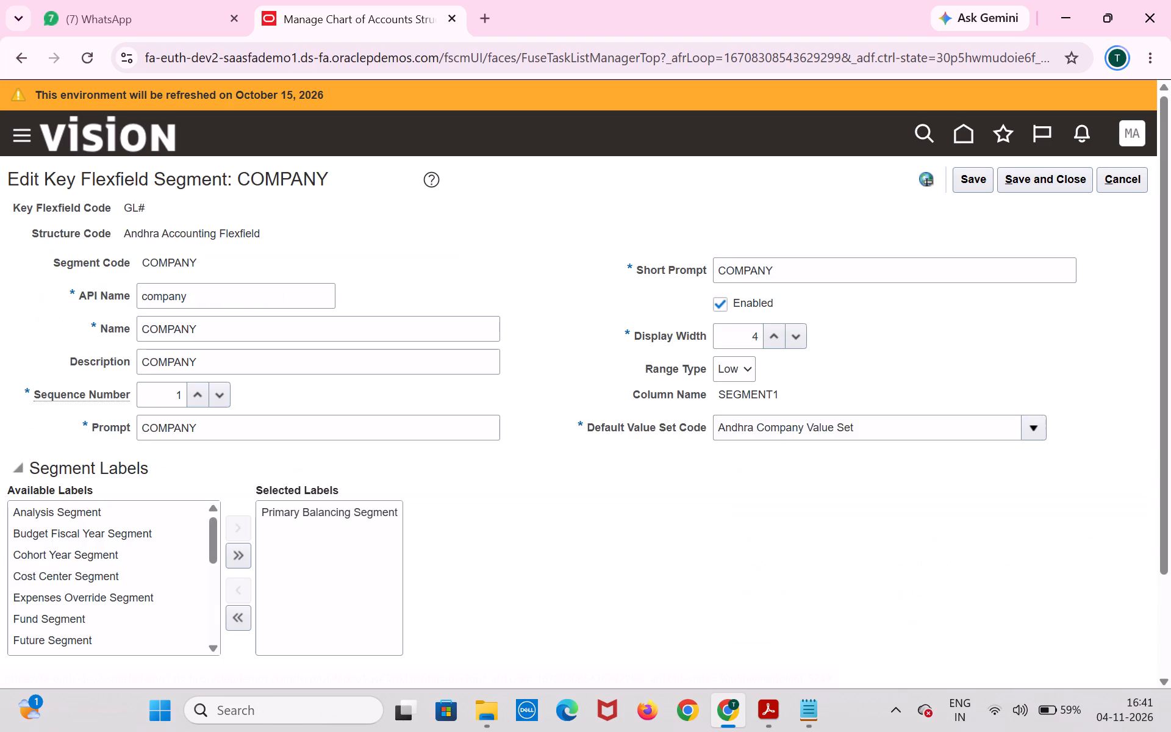
{"action": "left_click", "coordinate": [238, 434]}
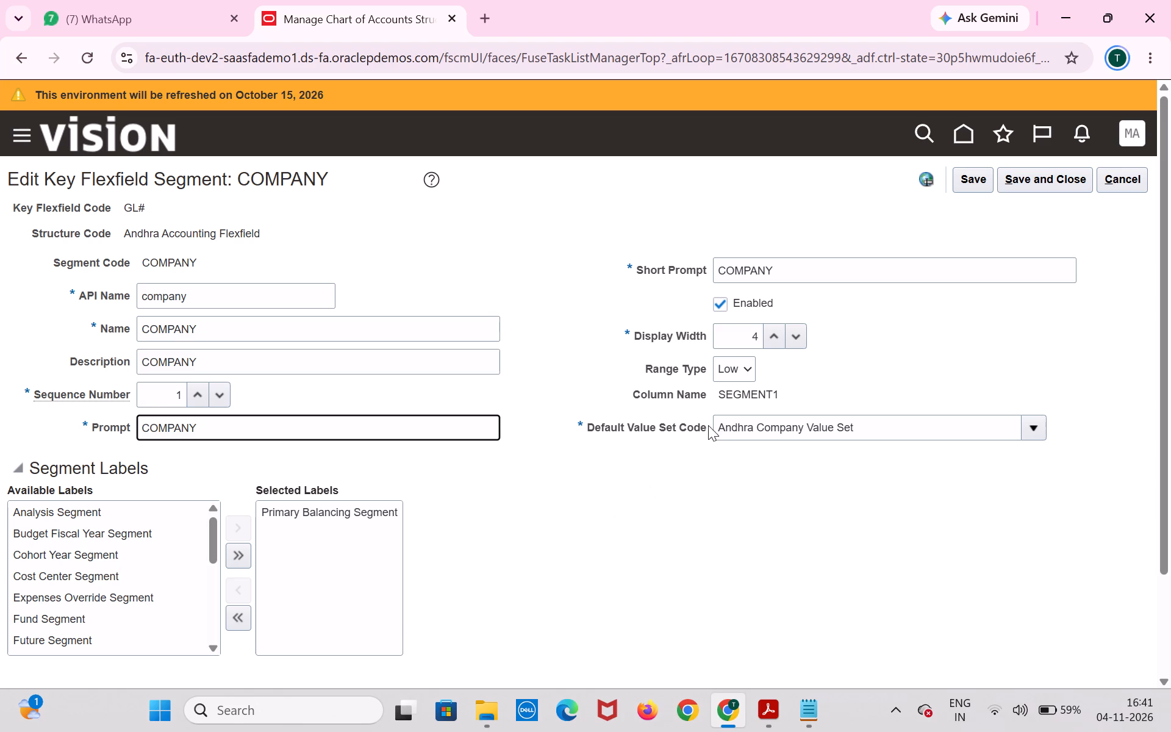
{"action": "left_click", "coordinate": [755, 334]}
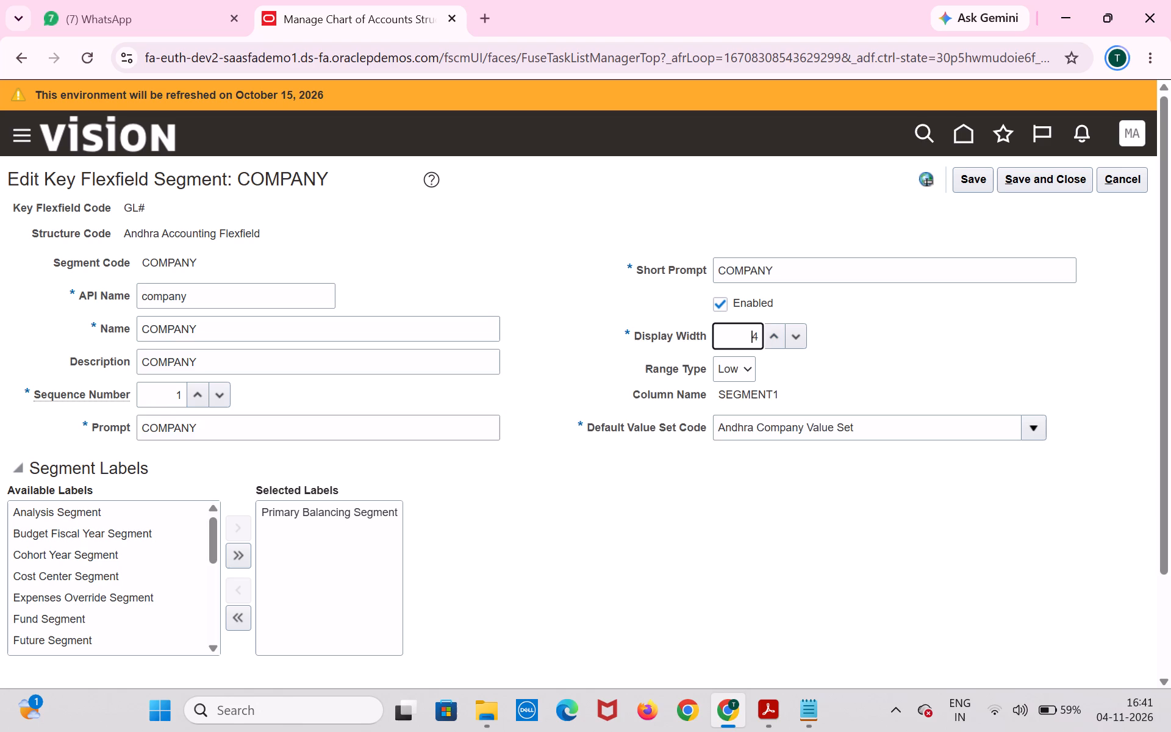
{"action": "key", "text": "Right"}
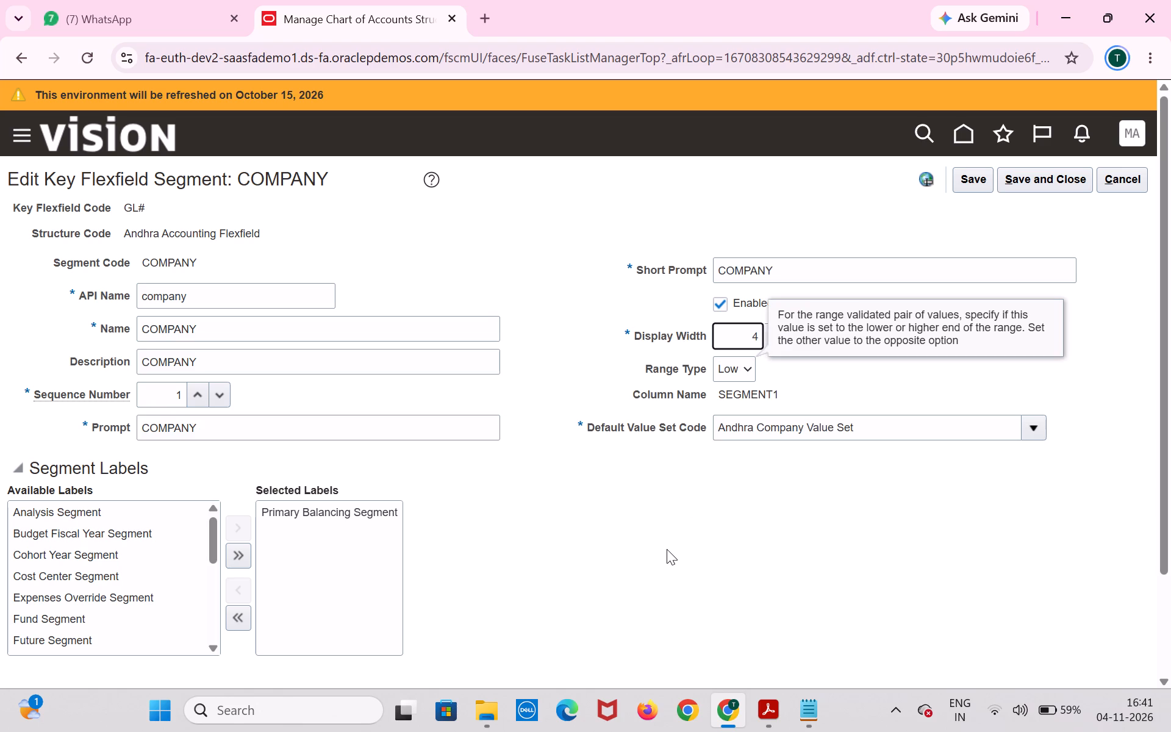
{"action": "key", "text": "BackSpace"}
{"action": "key", "text": "5"}
{"action": "left_click", "coordinate": [857, 559]}
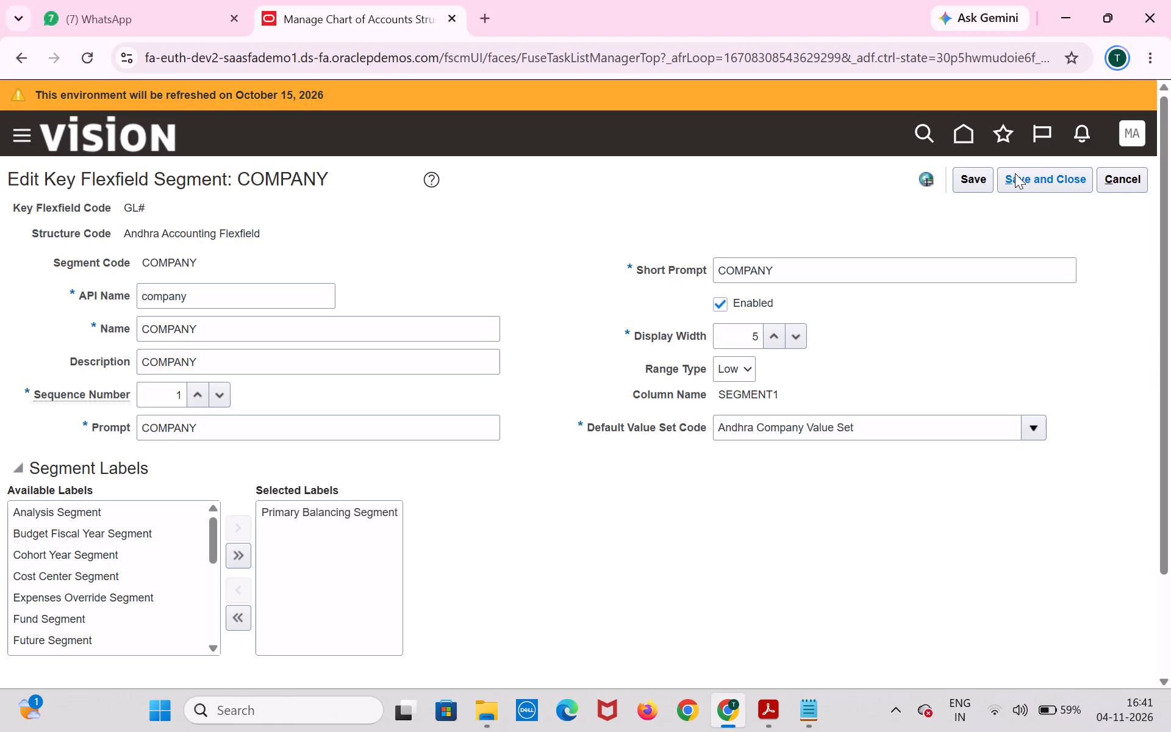
{"action": "left_click", "coordinate": [1015, 173]}
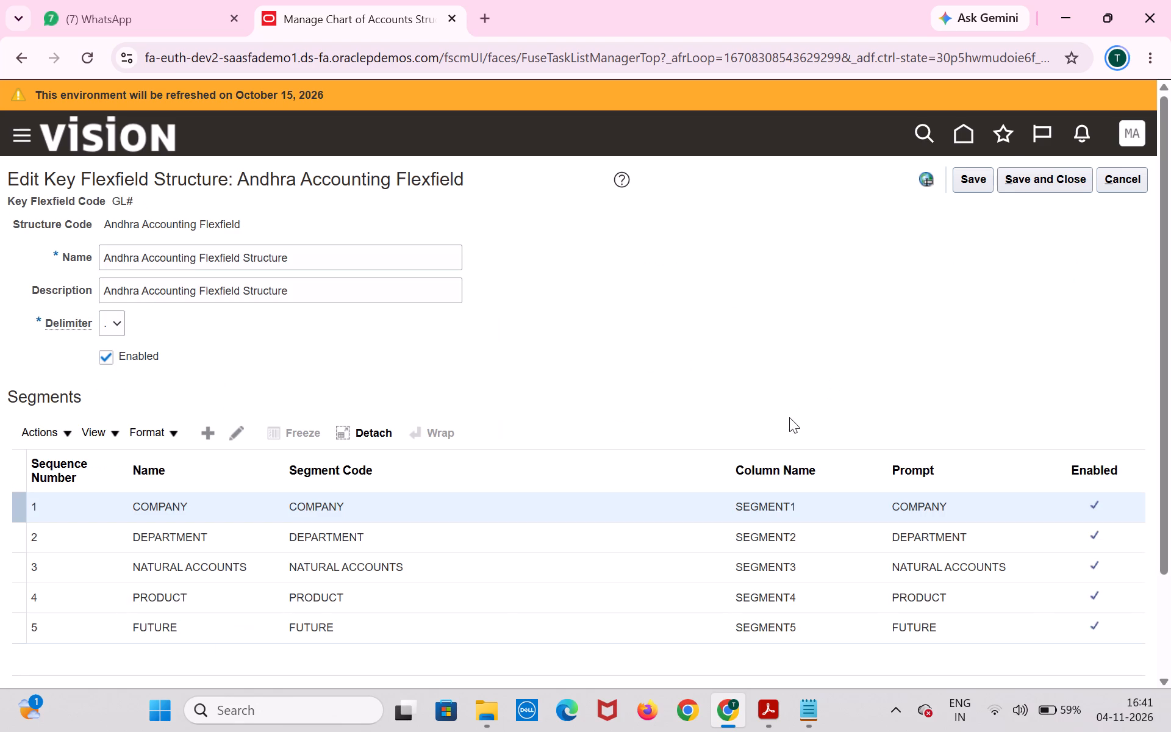
Review the settings of the DEPARTMENT segment and recheck the COMPANY segment, saving and closing each.
{"action": "left_click", "coordinate": [393, 540]}
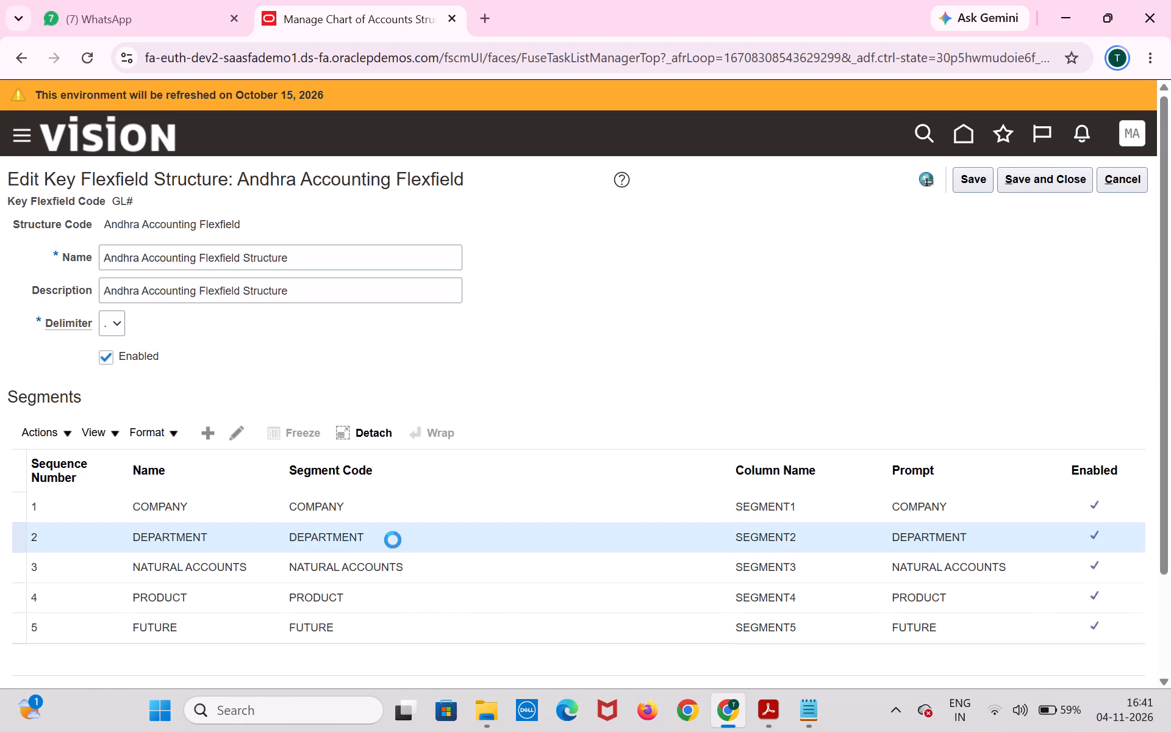
{"action": "left_click", "coordinate": [240, 439]}
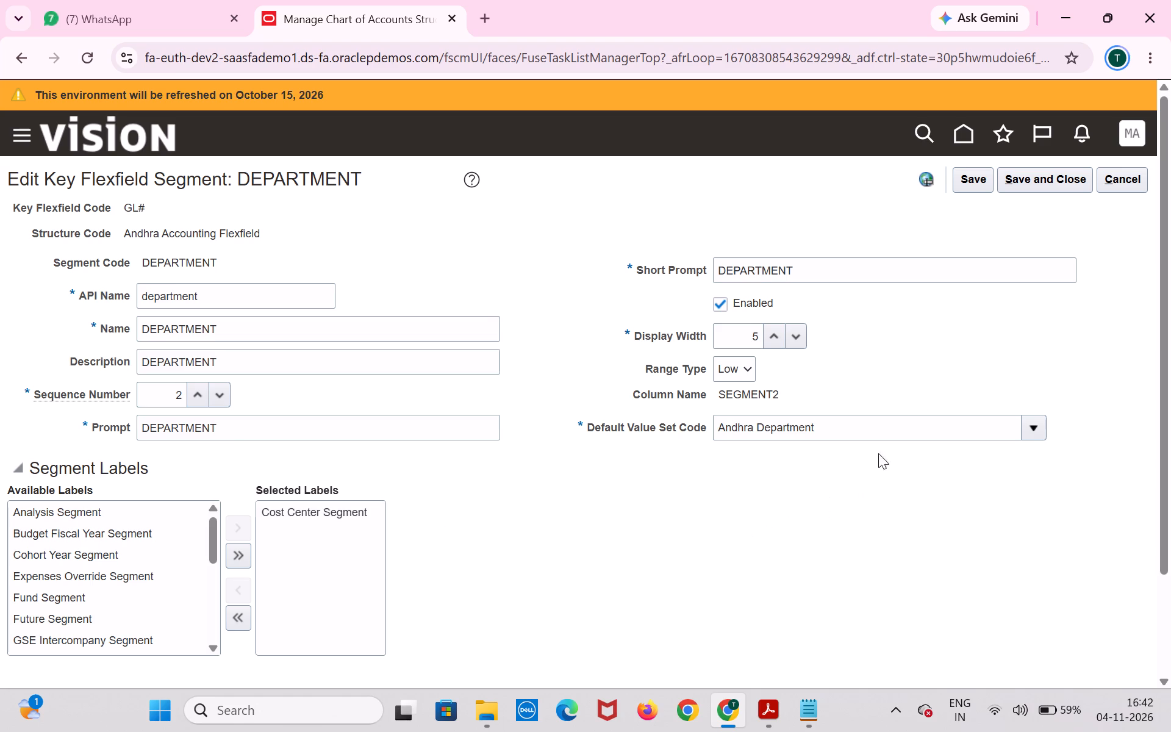
{"action": "left_click", "coordinate": [1045, 191]}
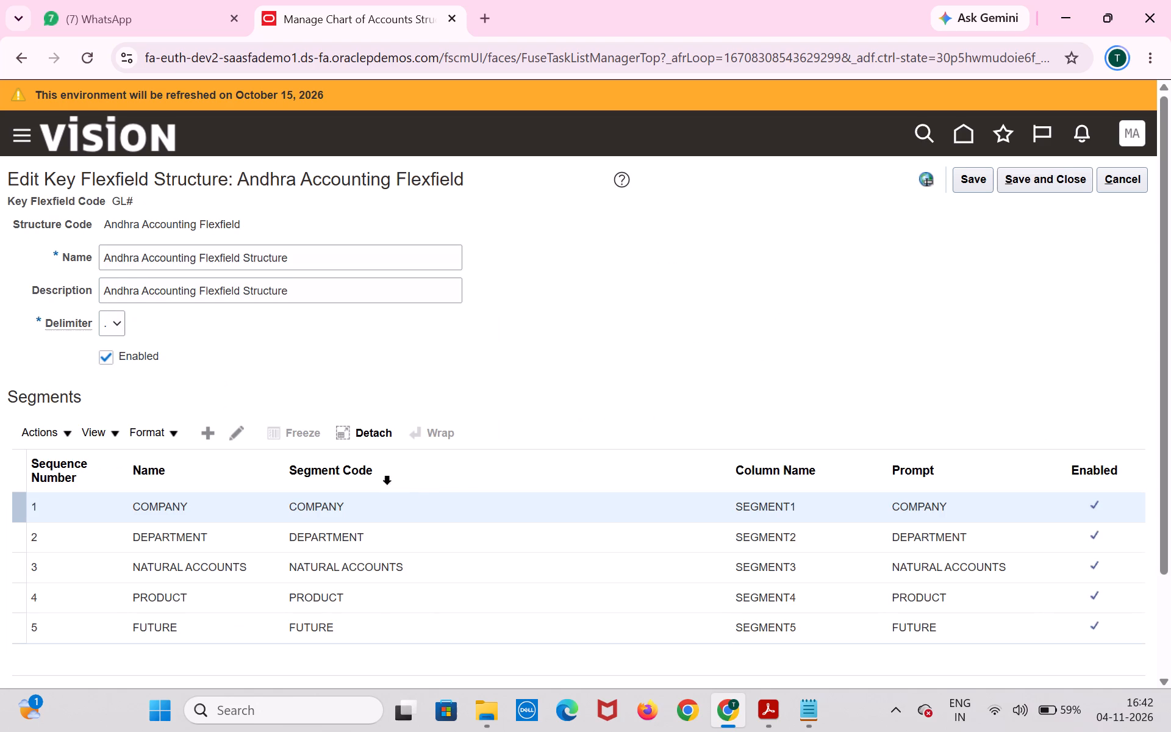
{"action": "left_click", "coordinate": [238, 434]}
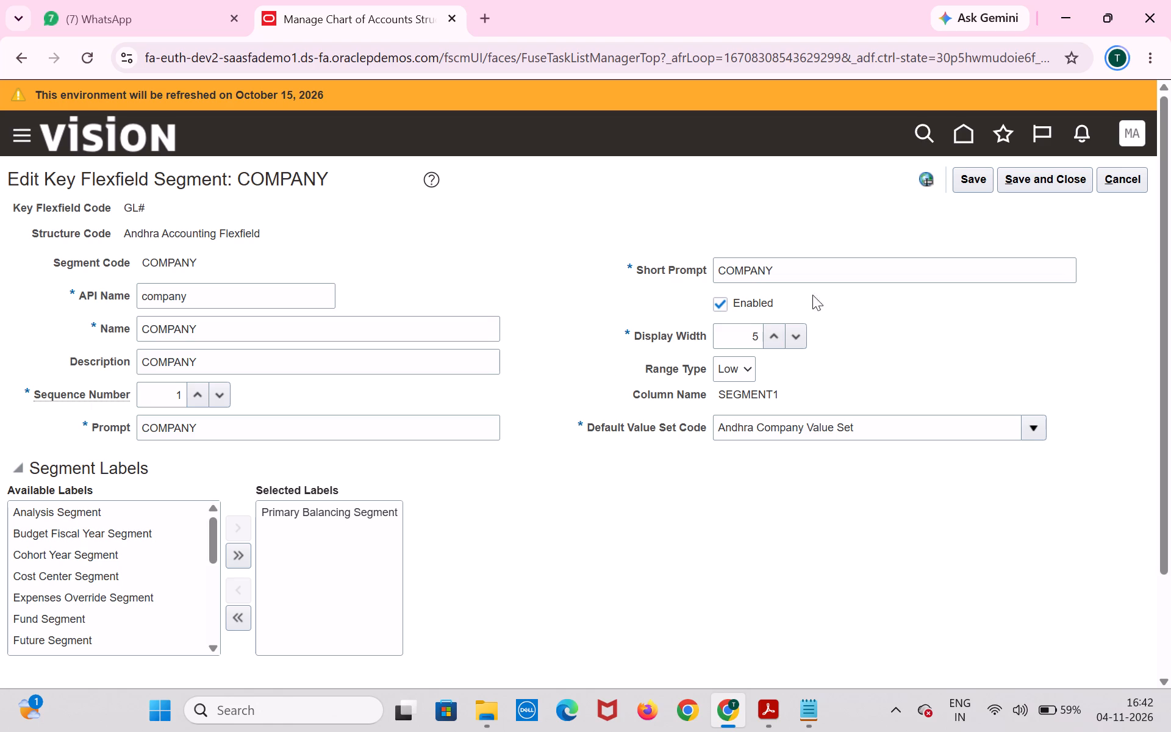
{"action": "left_click", "coordinate": [1040, 181]}
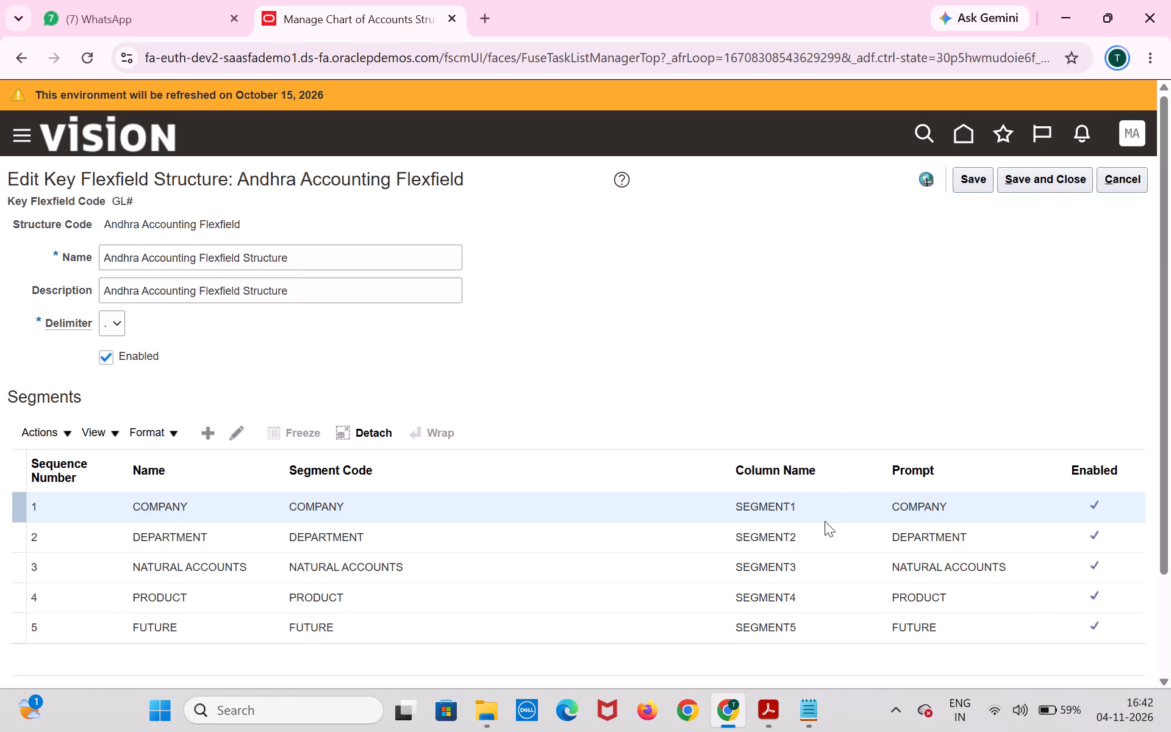
Check the DEPARTMENT segment's default value set by searching for value set code Andhra Department, and save and close the segment.
{"action": "left_click", "coordinate": [621, 536]}
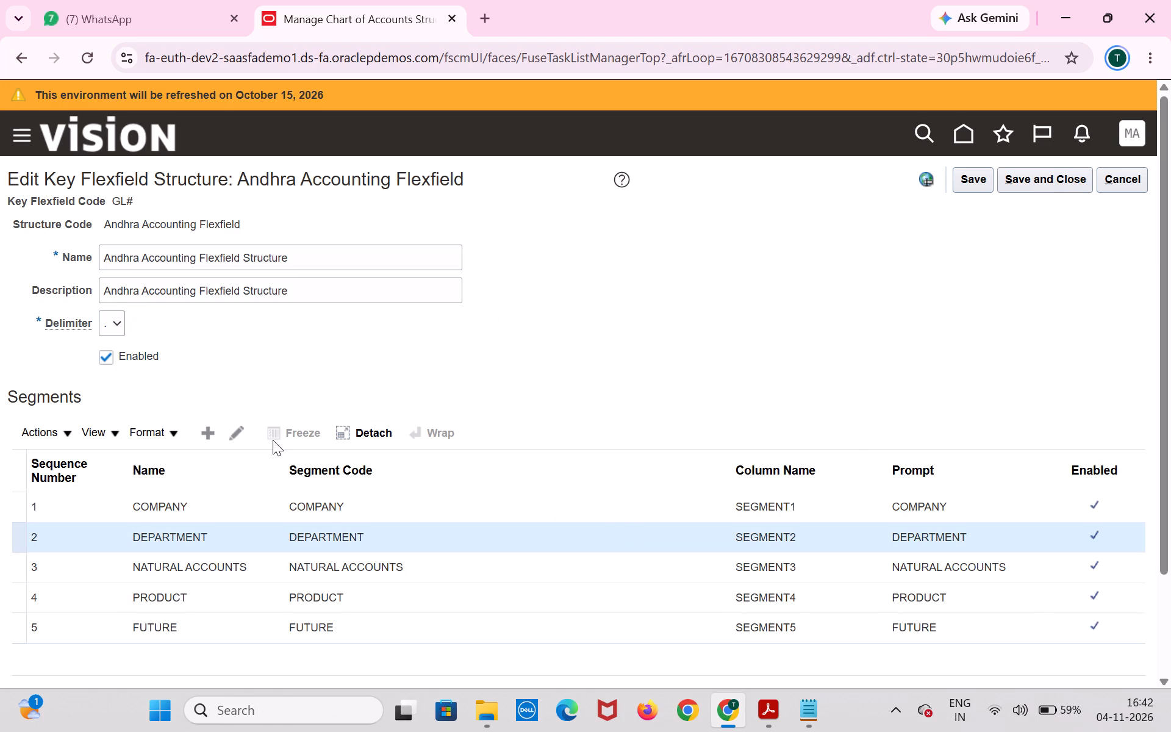
{"action": "left_click", "coordinate": [234, 439]}
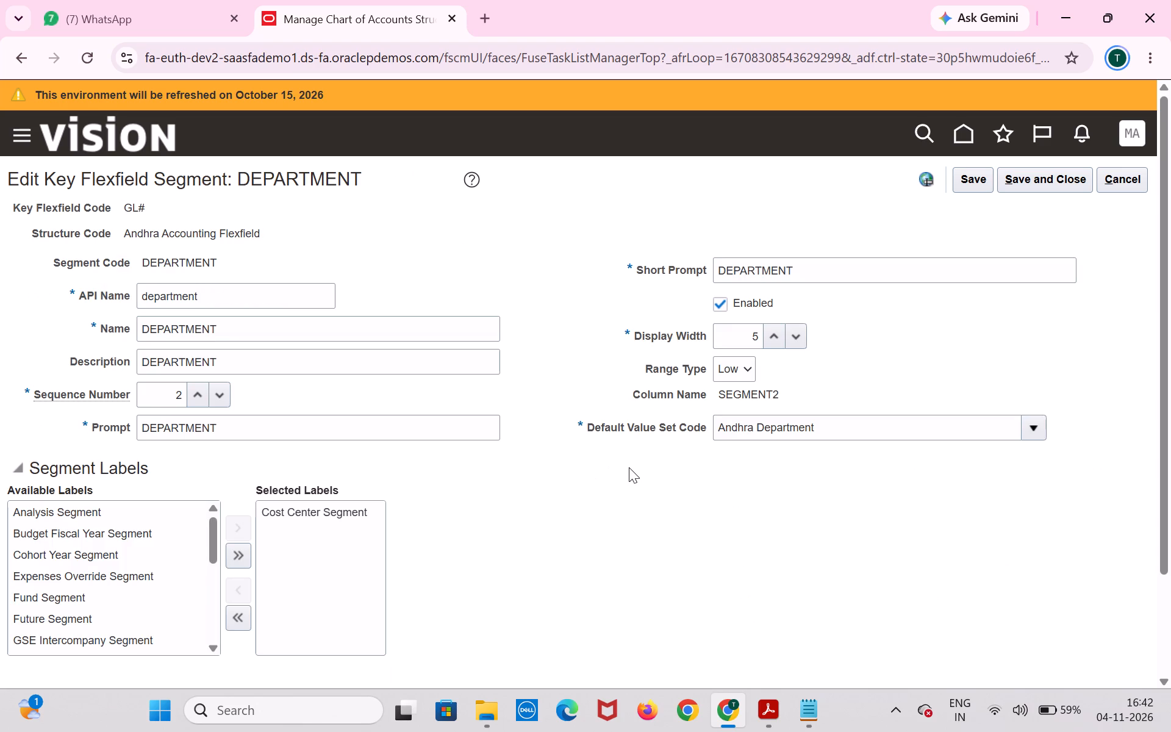
{"action": "left_click", "coordinate": [1035, 435]}
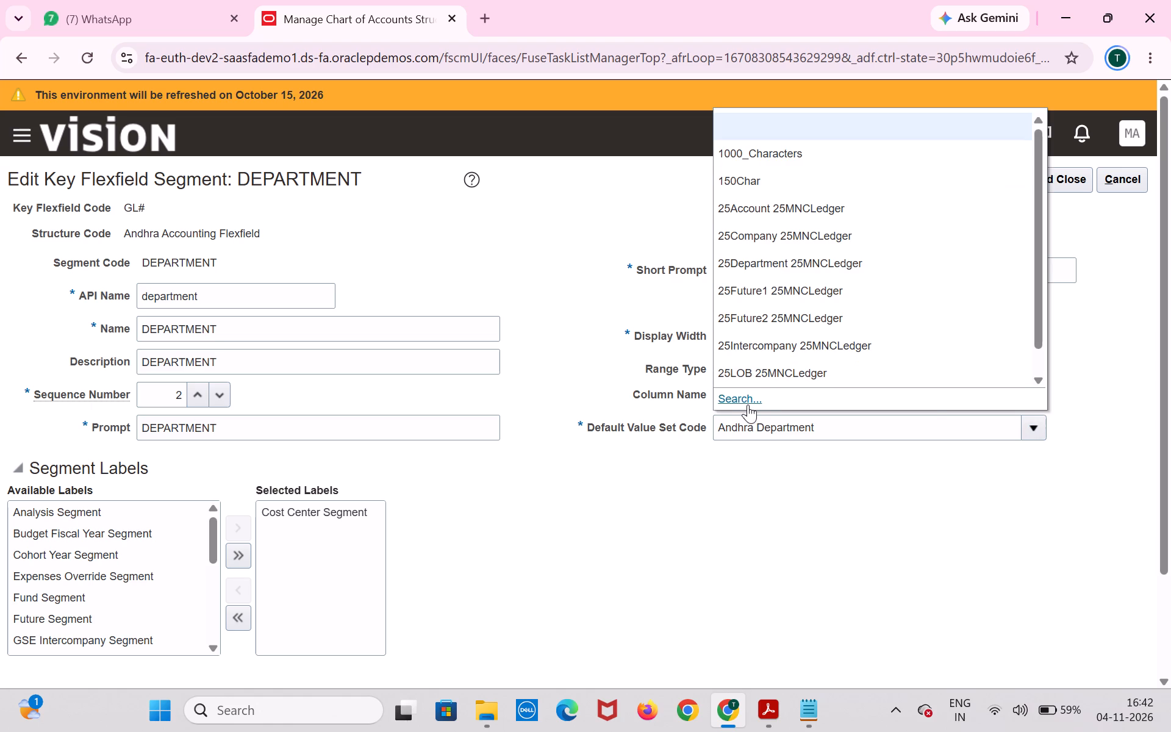
{"action": "left_click", "coordinate": [756, 394]}
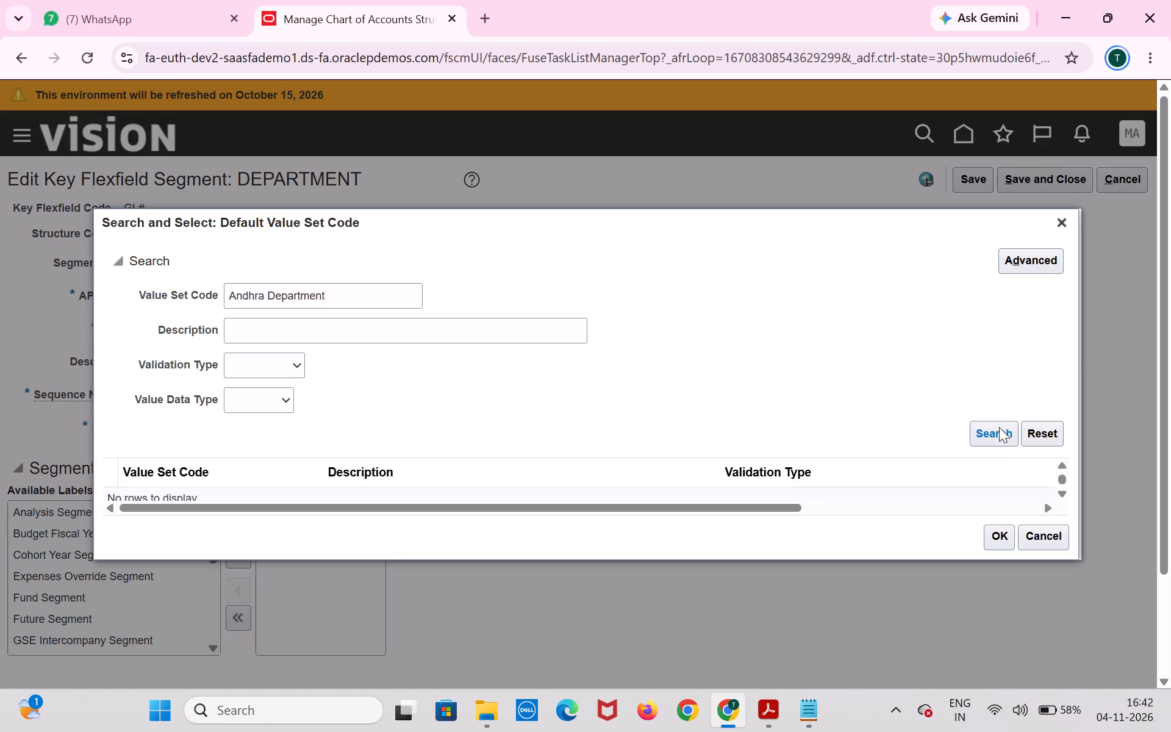
{"action": "left_click", "coordinate": [403, 282]}
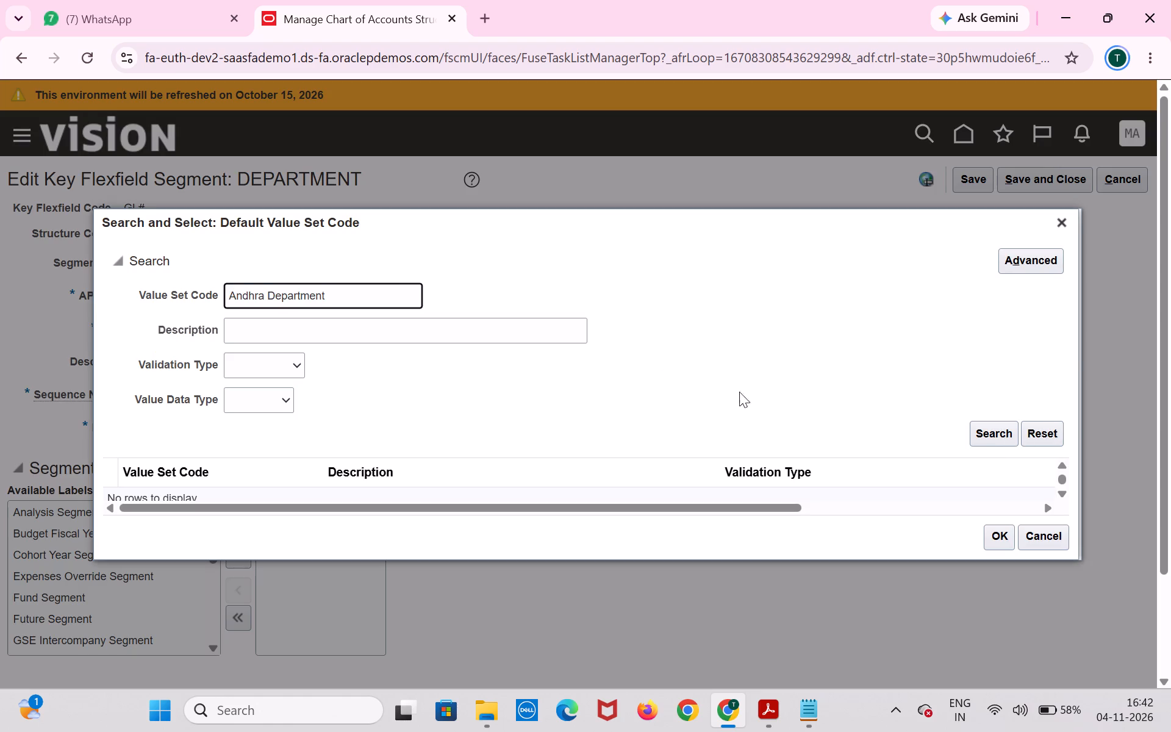
{"action": "left_click", "coordinate": [994, 435]}
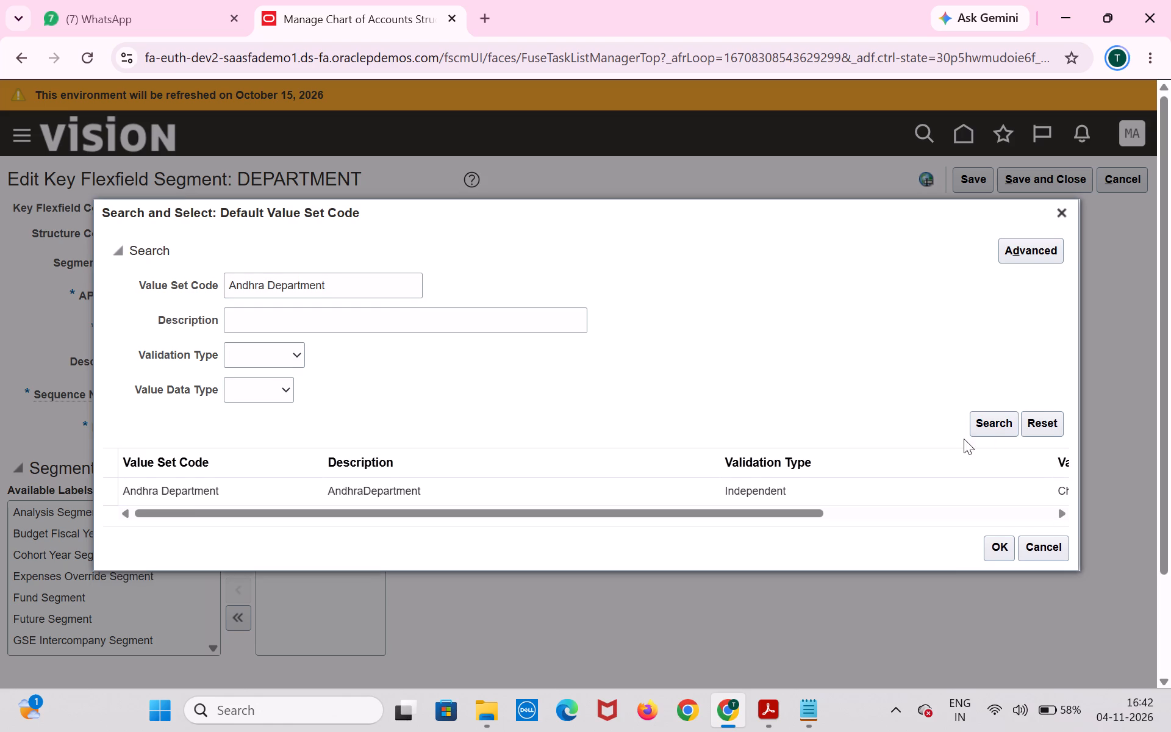
{"action": "left_click", "coordinate": [1059, 212]}
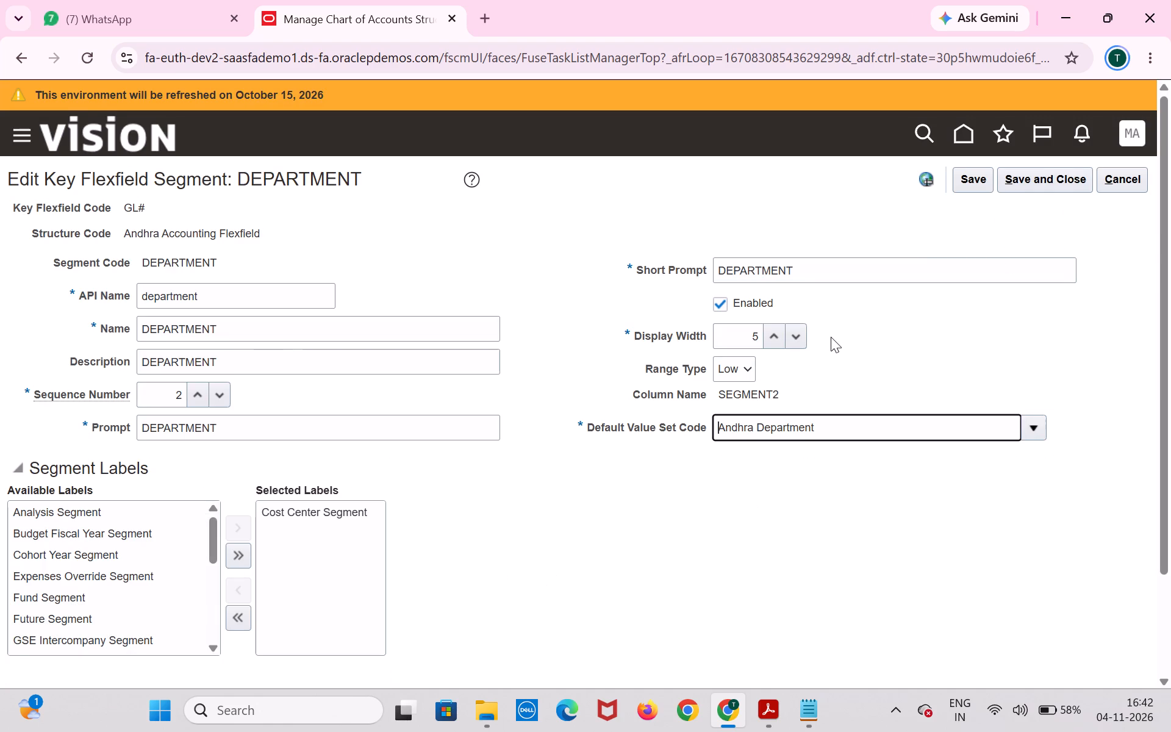
{"action": "left_click", "coordinate": [1081, 186]}
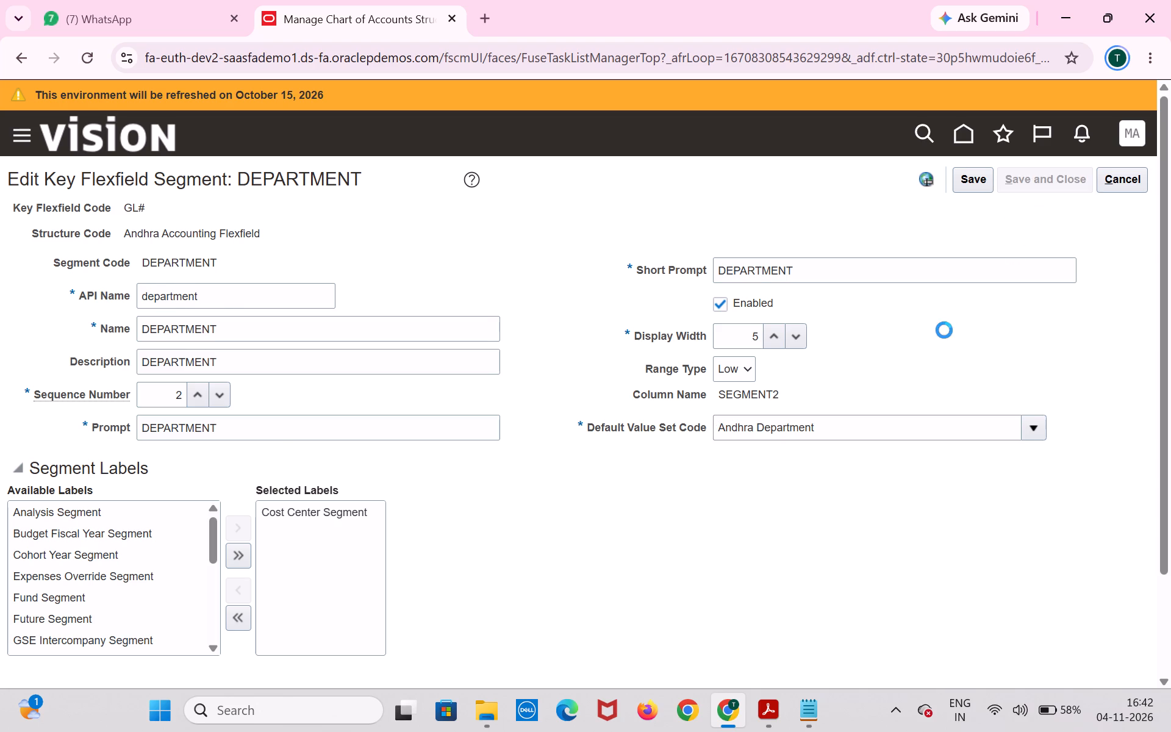
Review the settings of the NATURAL ACCOUNTS and PRODUCT segments, saving and closing each.
{"action": "left_click", "coordinate": [836, 581]}
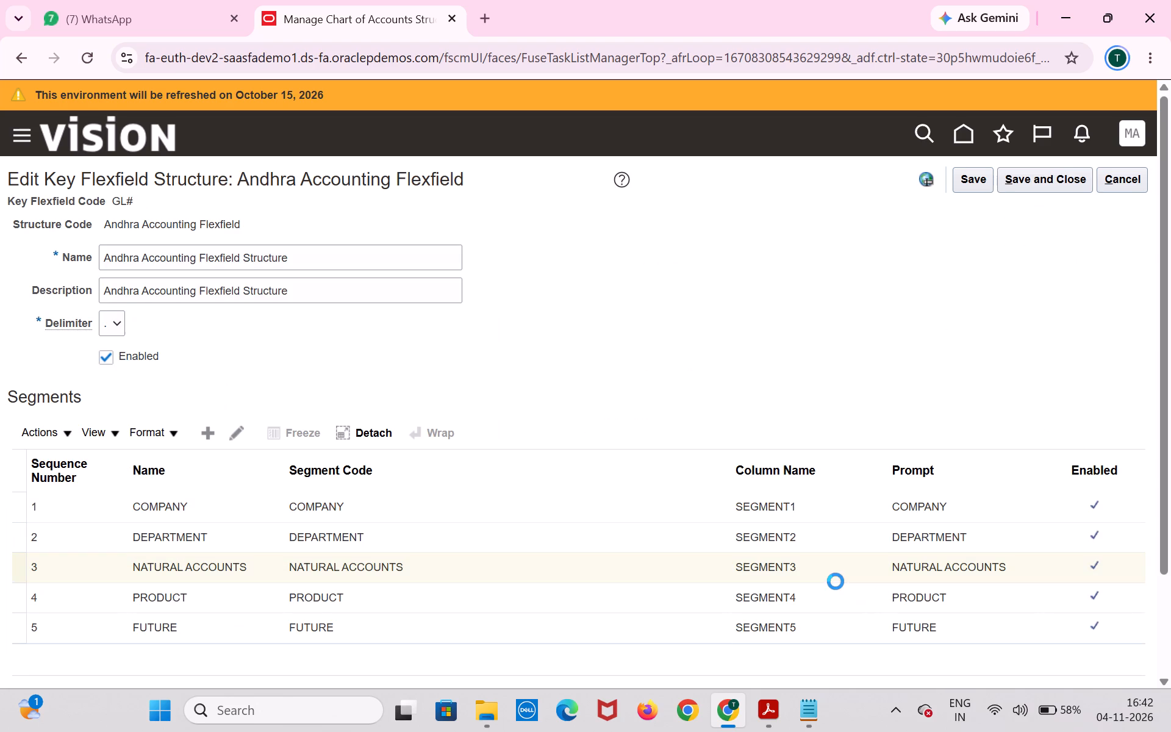
{"action": "left_click", "coordinate": [239, 430]}
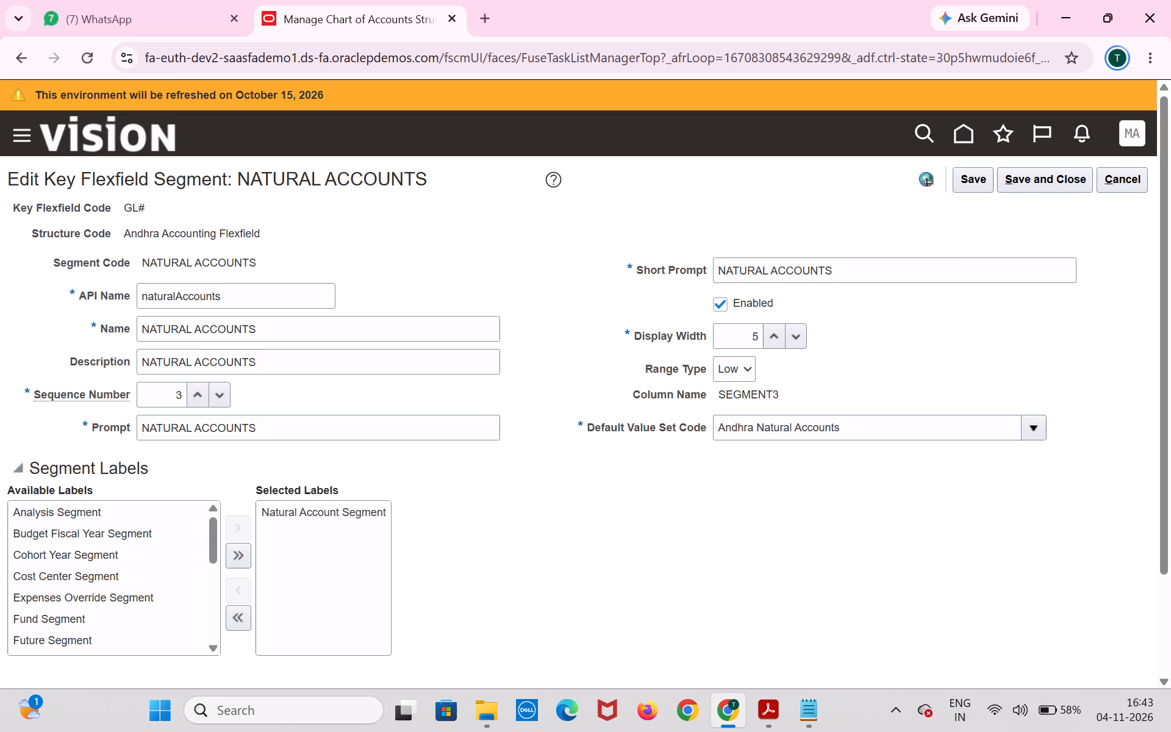
{"action": "left_click", "coordinate": [1034, 190]}
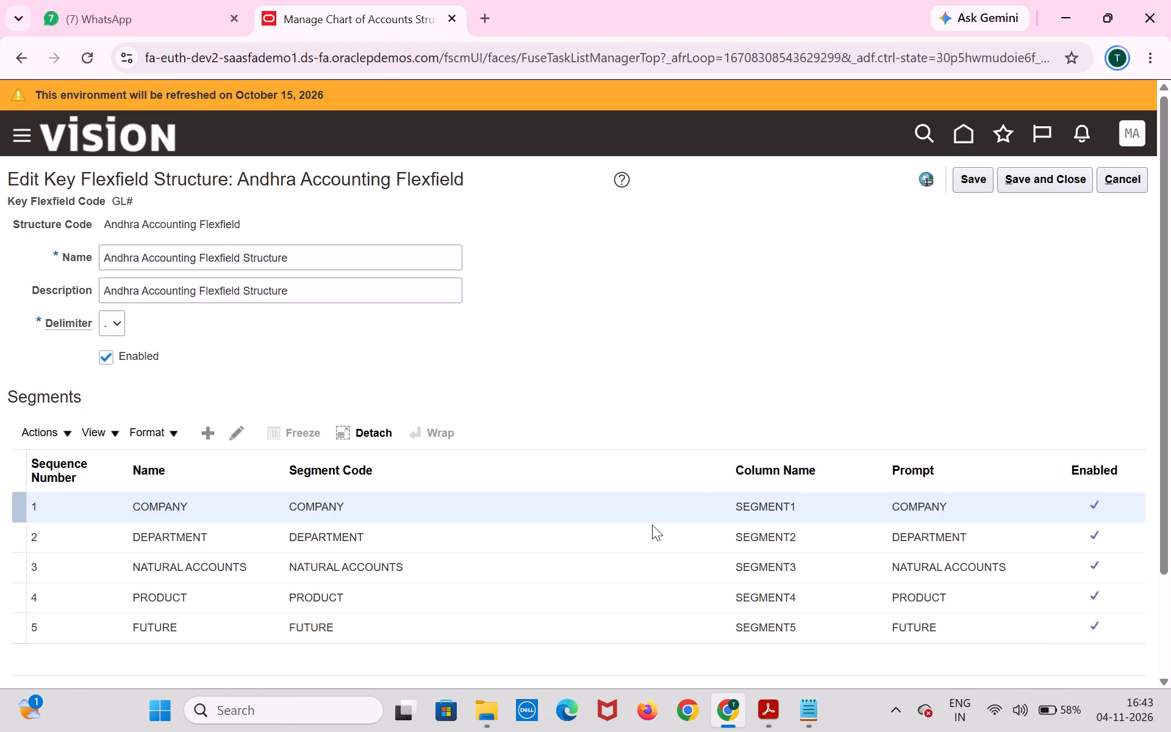
{"action": "left_click", "coordinate": [589, 595]}
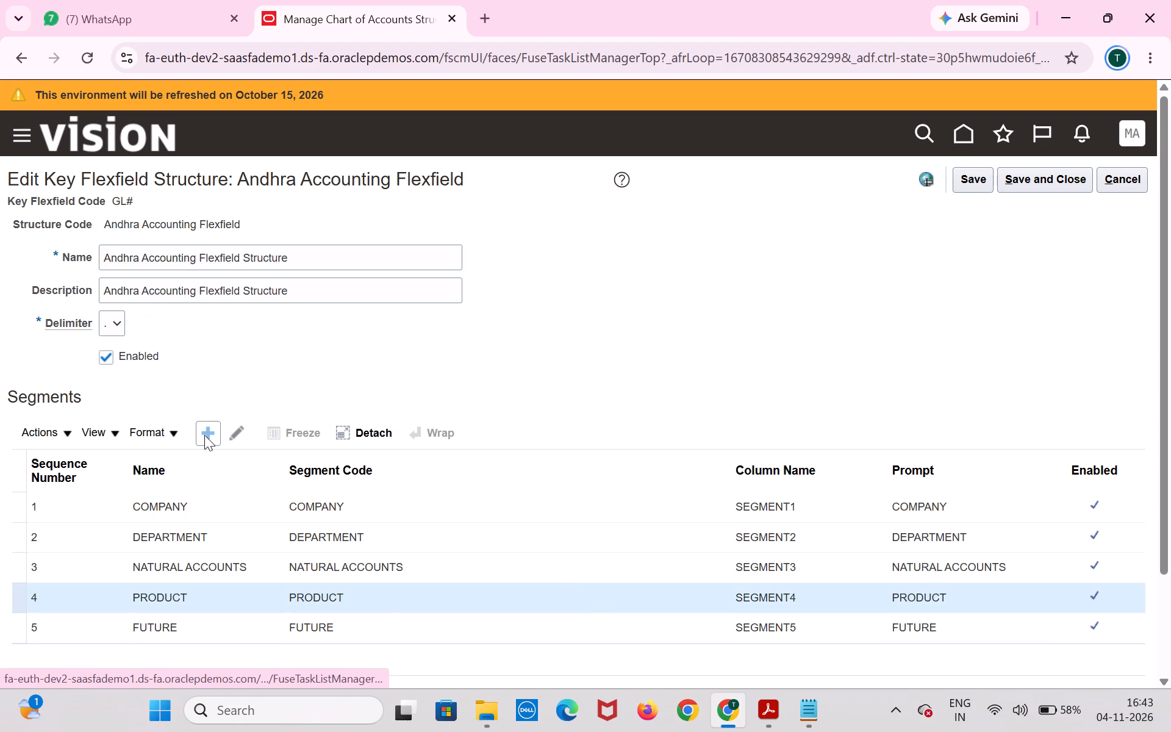
{"action": "left_click", "coordinate": [235, 429]}
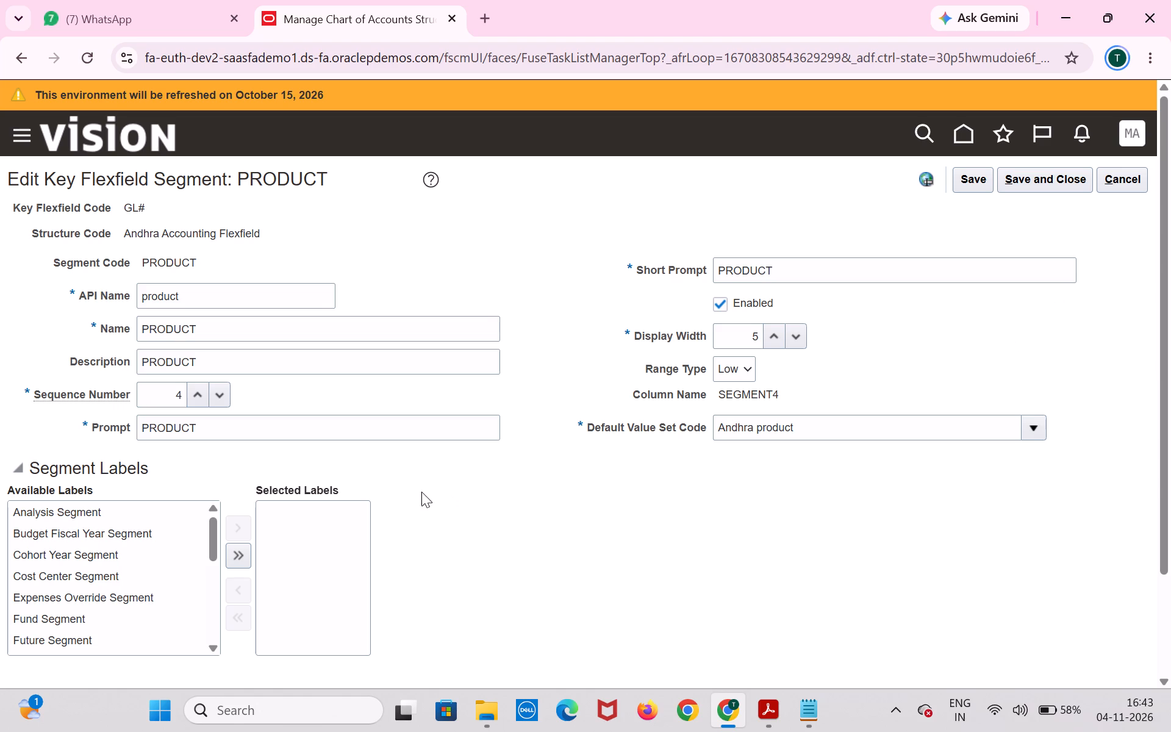
{"action": "left_click", "coordinate": [1059, 179]}
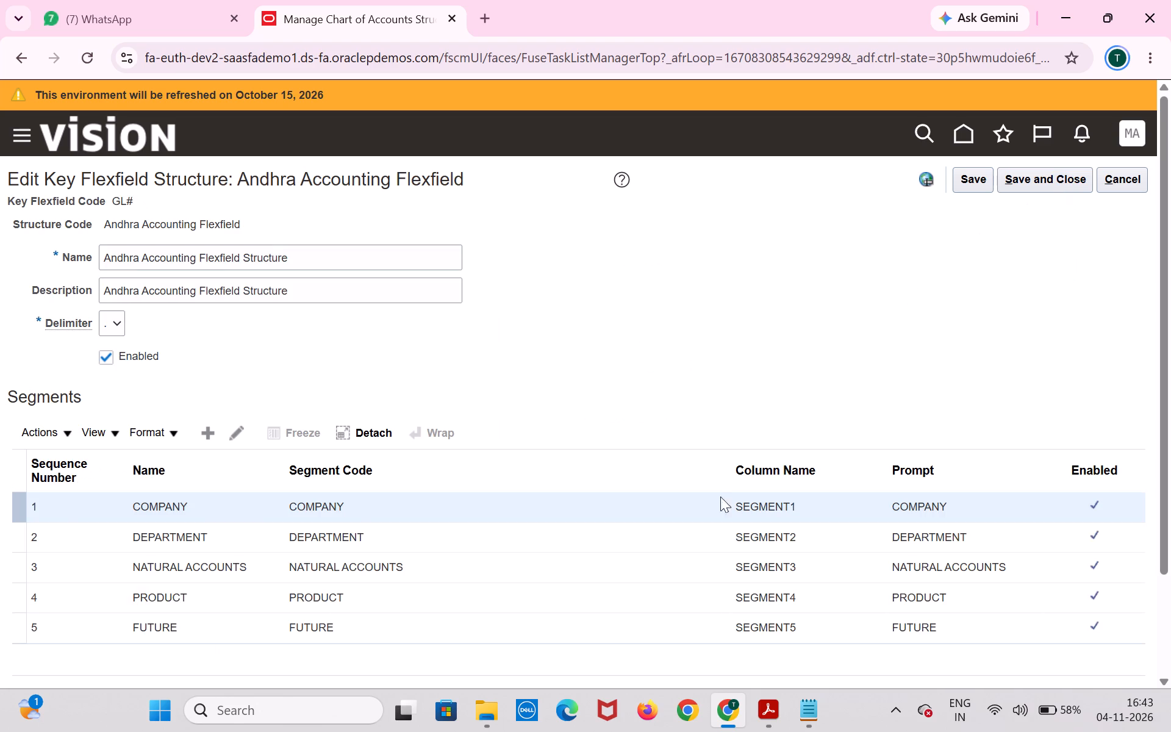
Set the FUTURE segment's display width to 5, look through its available segment labels, and save and close the segment.
{"action": "left_click", "coordinate": [599, 627]}
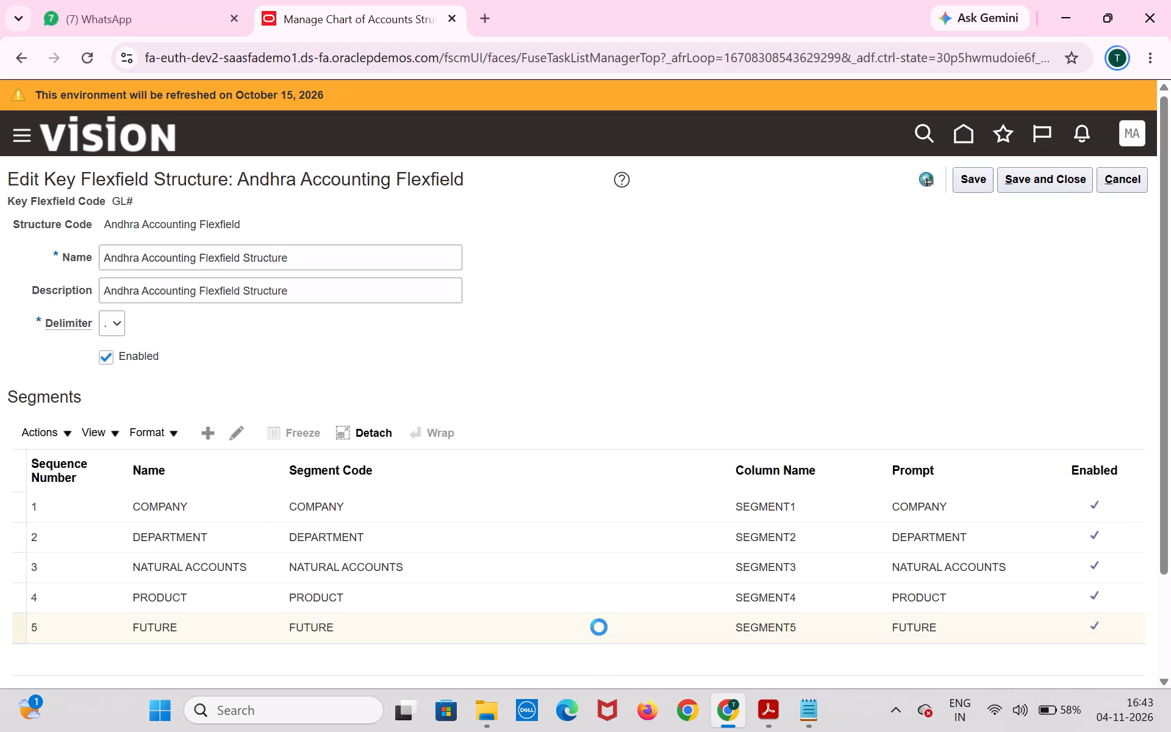
{"action": "left_click", "coordinate": [242, 433]}
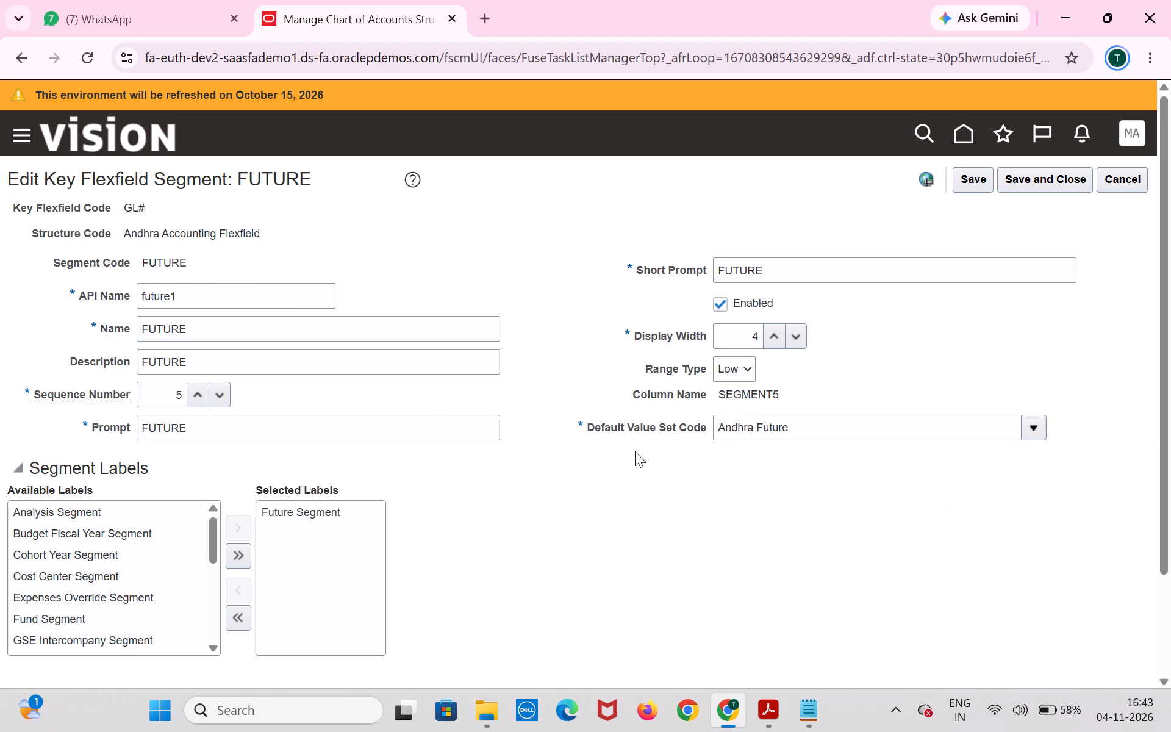
{"action": "left_click", "coordinate": [761, 334]}
{"action": "key", "text": "BackSpace"}
{"action": "key", "text": "5"}
{"action": "scroll", "coordinate": [176, 622], "scroll_direction": "down", "scroll_amount": 1}
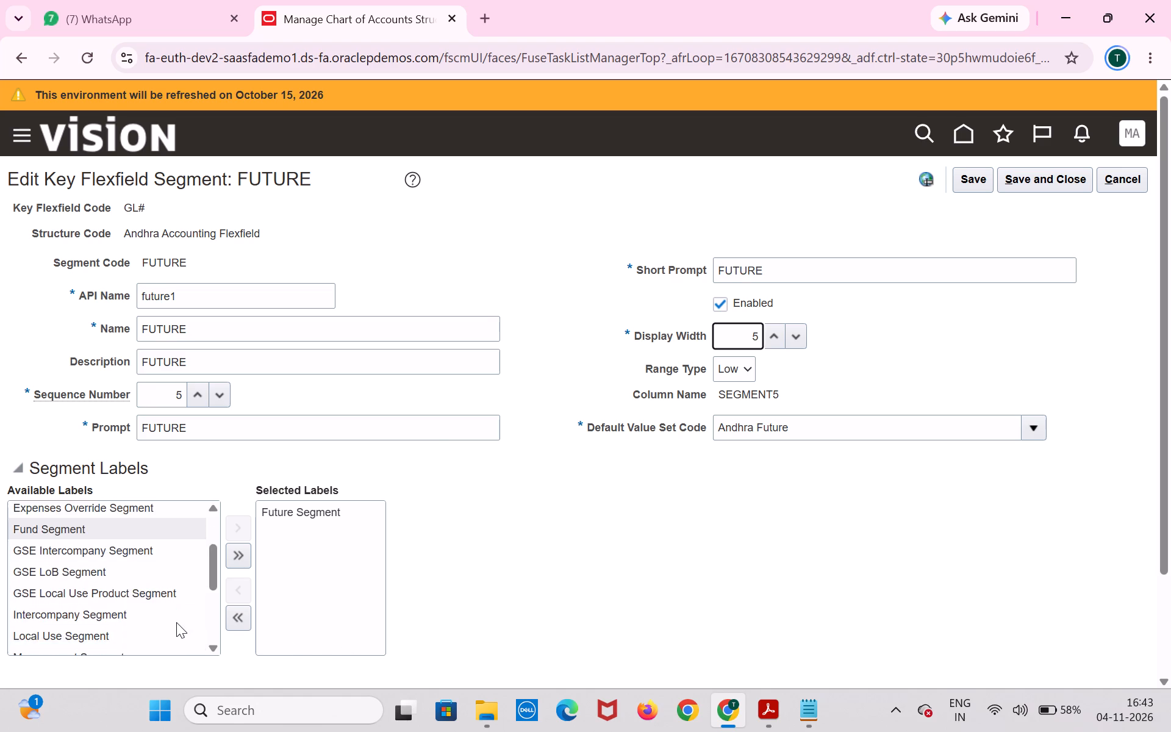
{"action": "scroll", "coordinate": [176, 622], "scroll_direction": "down", "scroll_amount": 6}
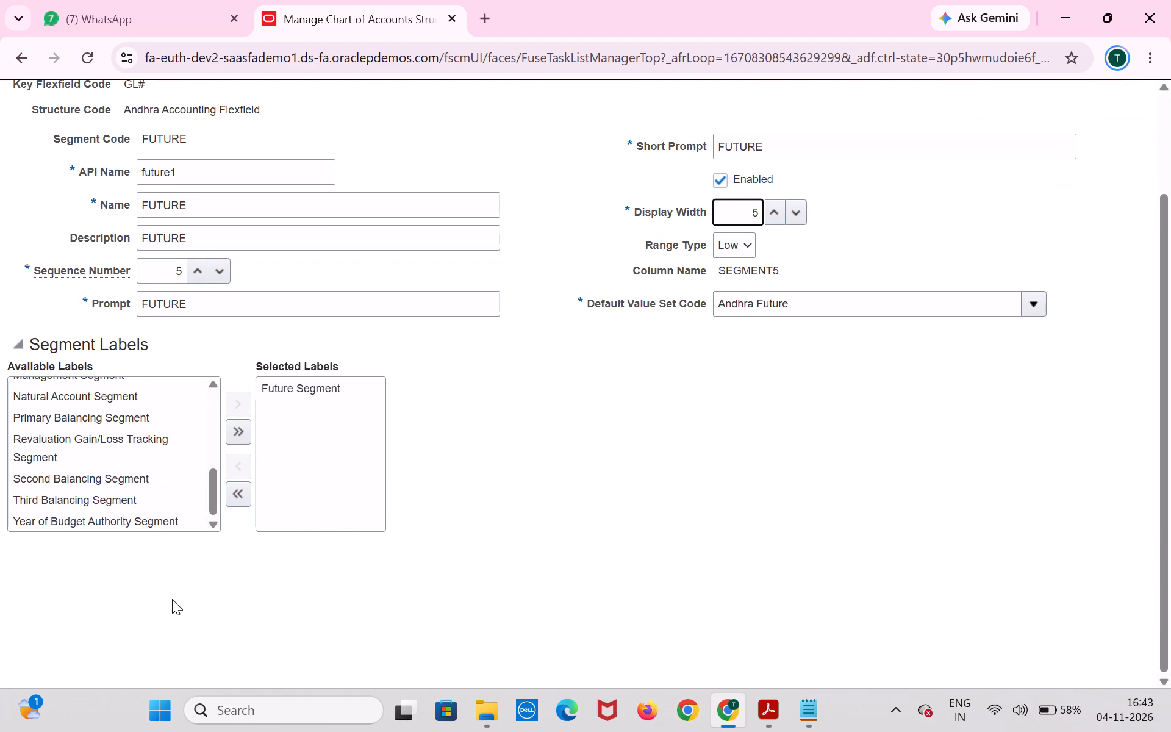
{"action": "scroll", "coordinate": [139, 505], "scroll_direction": "up", "scroll_amount": 2}
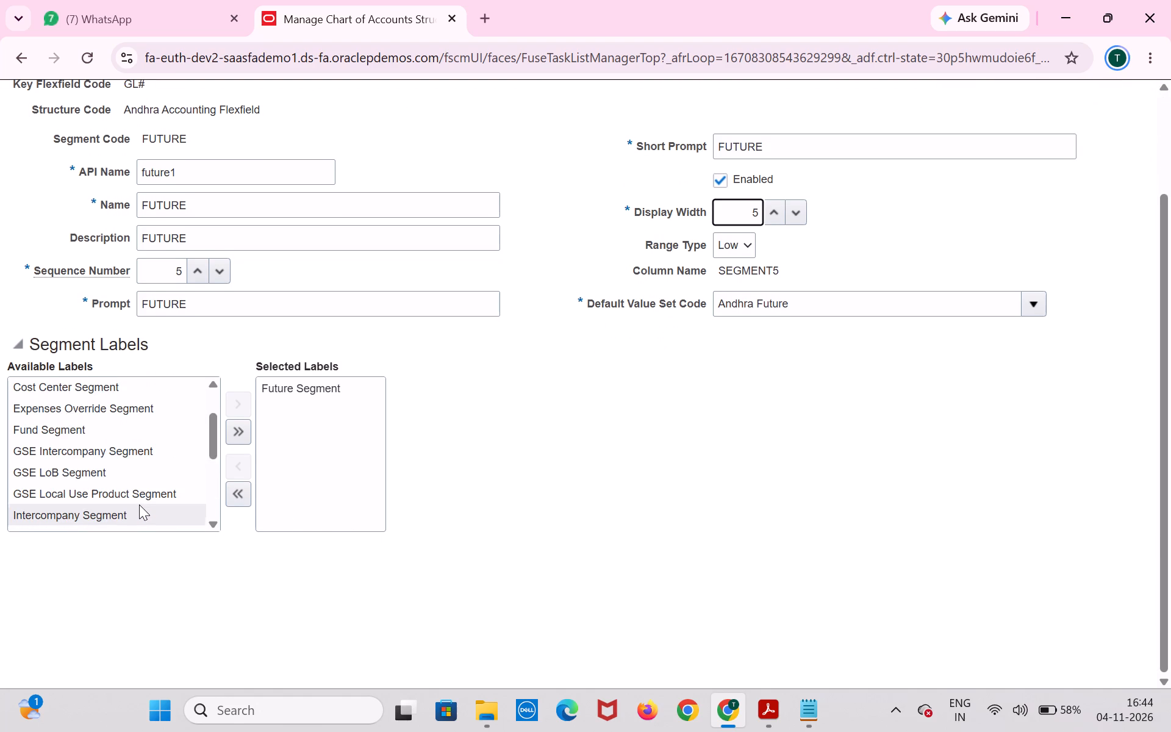
{"action": "scroll", "coordinate": [139, 503], "scroll_direction": "up", "scroll_amount": 5}
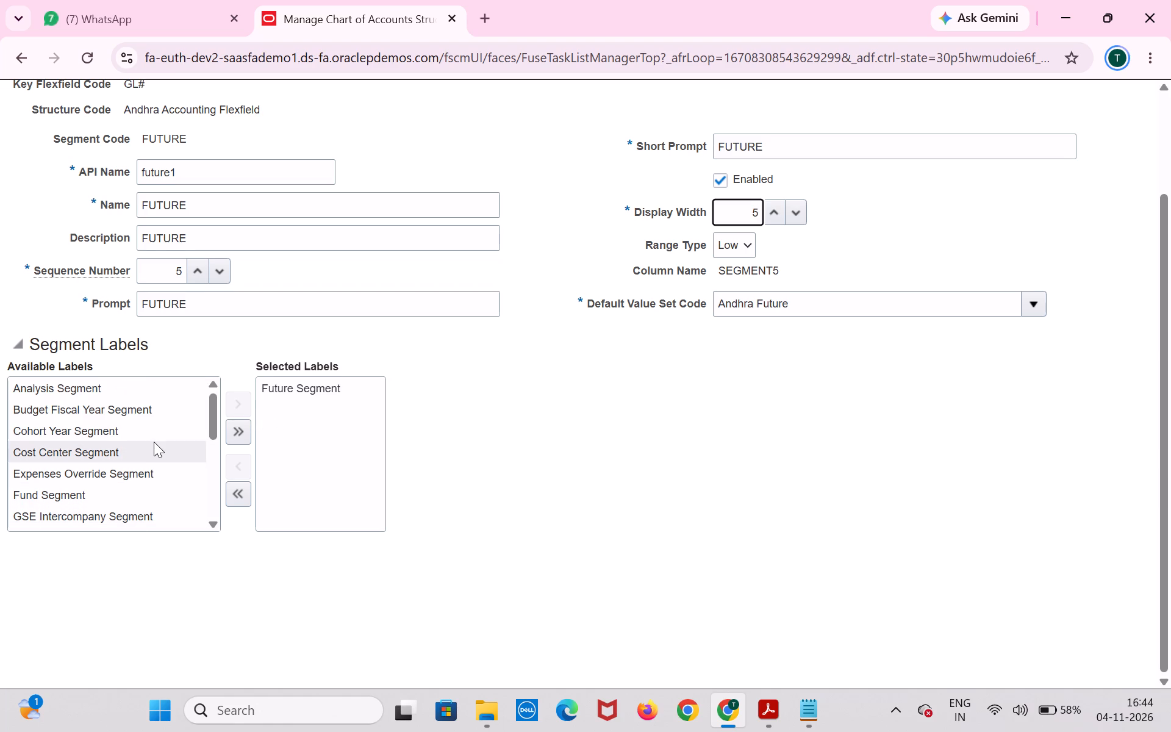
{"action": "scroll", "coordinate": [154, 442], "scroll_direction": "up", "scroll_amount": 3}
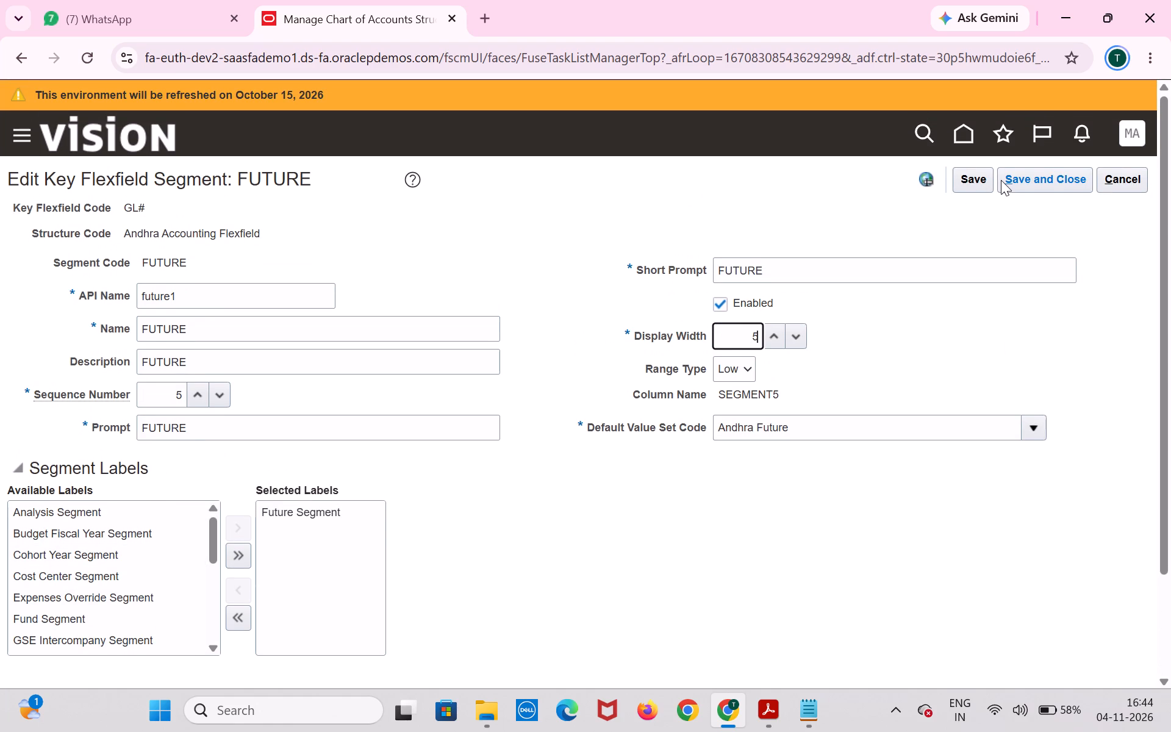
{"action": "left_click", "coordinate": [1025, 187]}
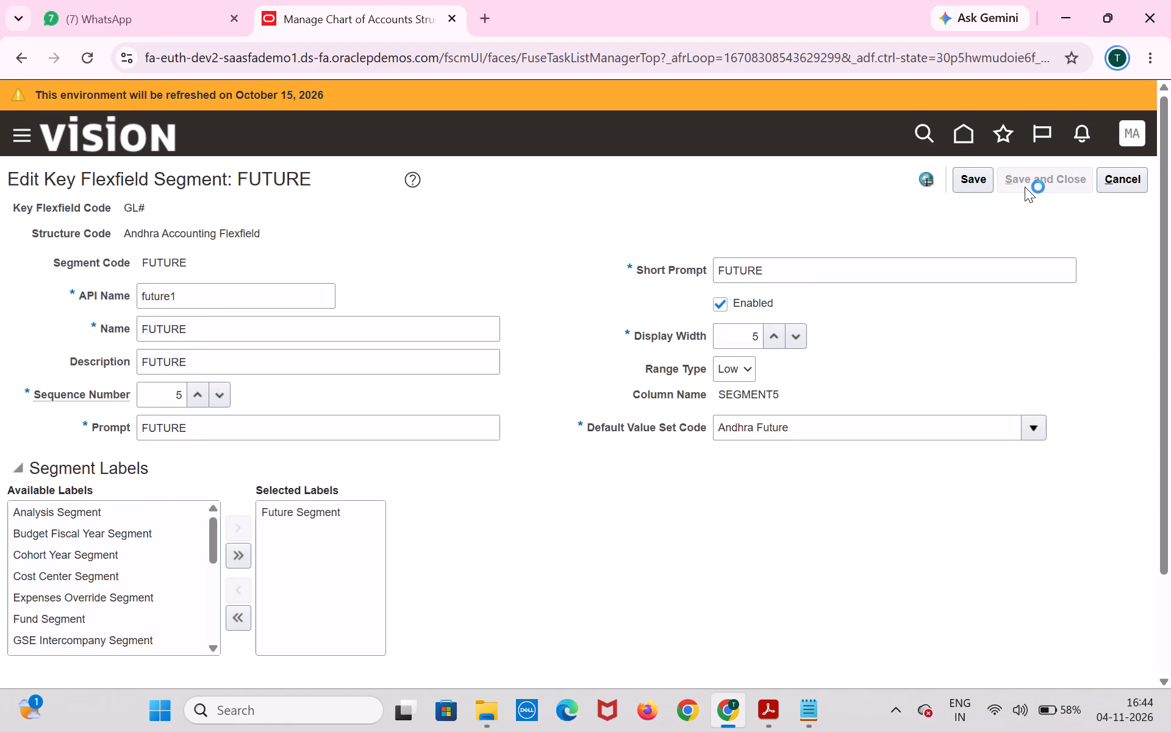
Recheck the PRODUCT segment's settings, and save and close it.
{"action": "left_click", "coordinate": [843, 596]}
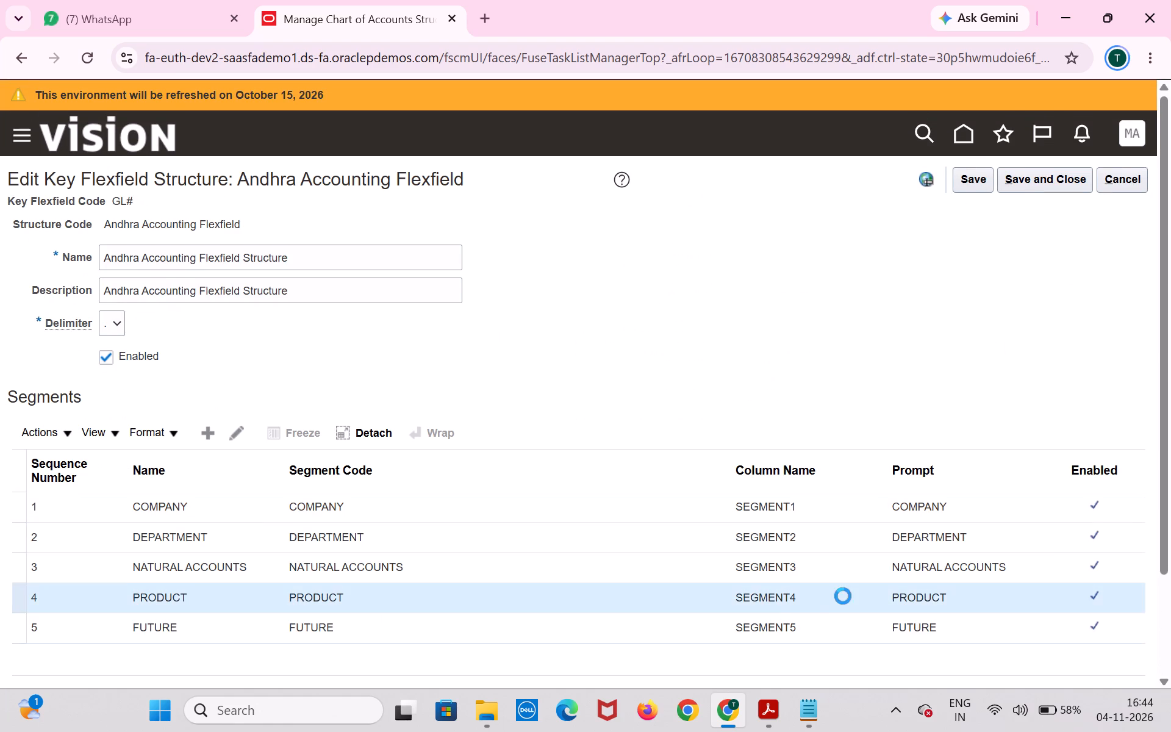
{"action": "left_click", "coordinate": [243, 432]}
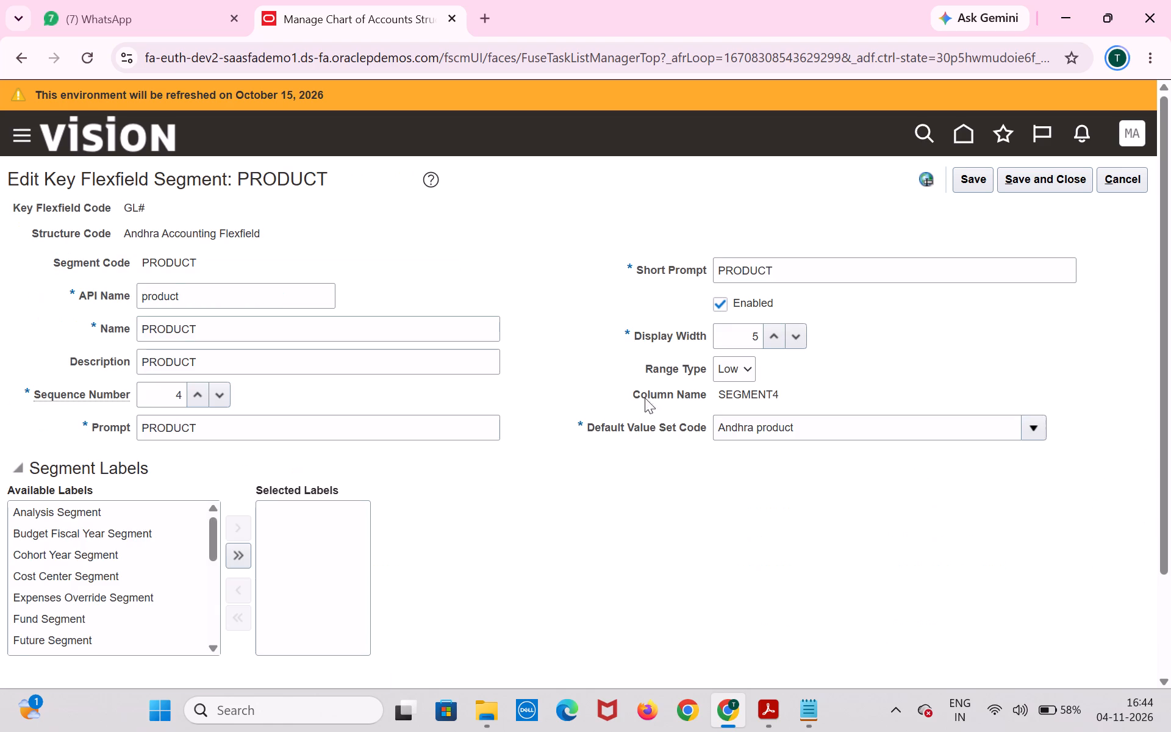
{"action": "left_click", "coordinate": [1037, 183]}
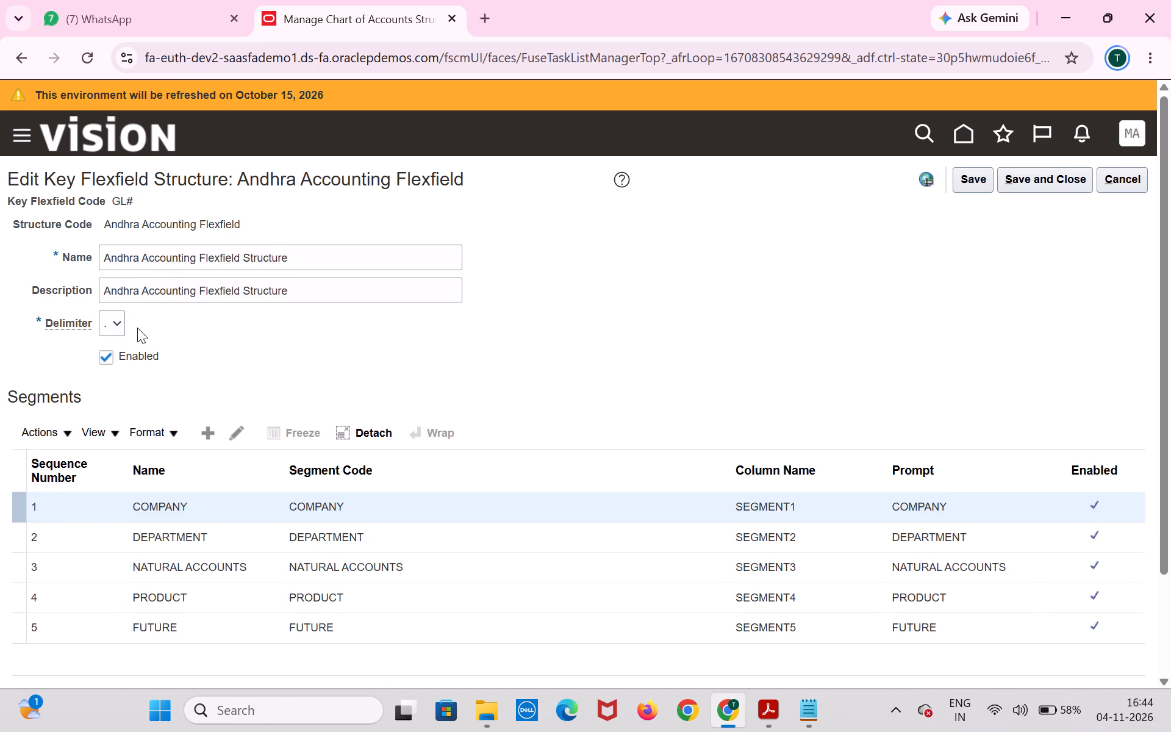
Change the Andhra Accounting Flexfield structure's delimiter to "-", save and close it, and return to the chart of accounts structures.
{"action": "left_click", "coordinate": [121, 321]}
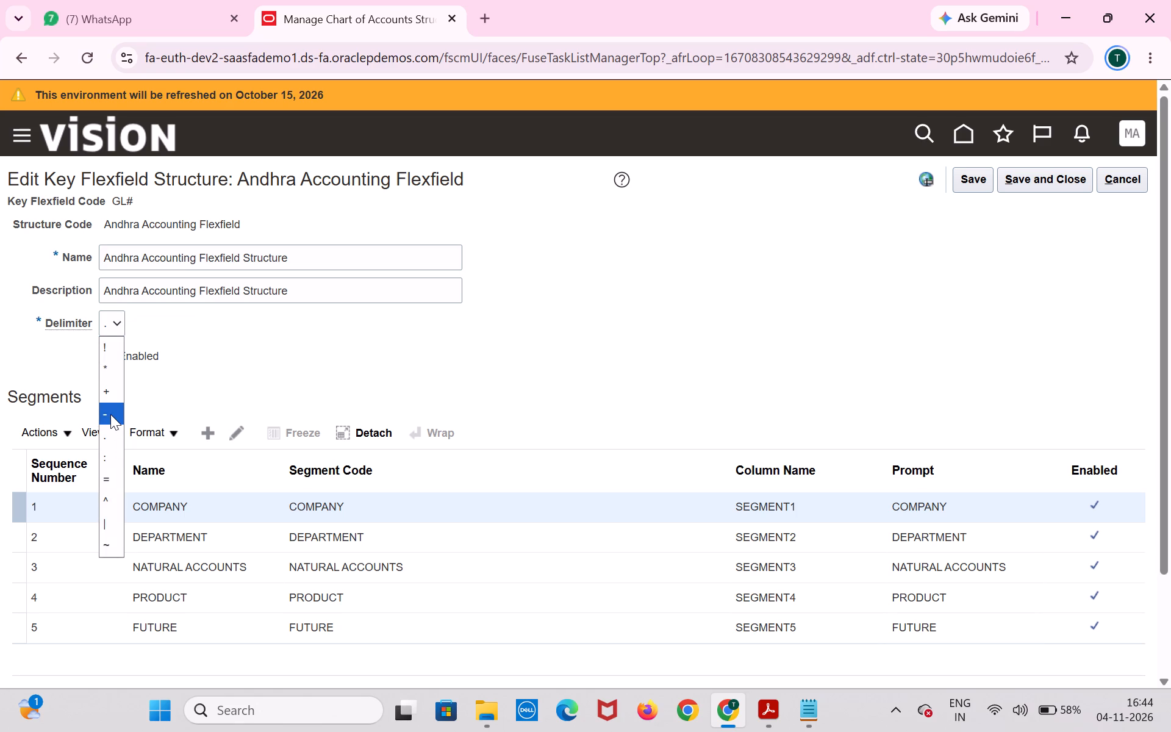
{"action": "left_click", "coordinate": [110, 414]}
{"action": "left_click", "coordinate": [1033, 181]}
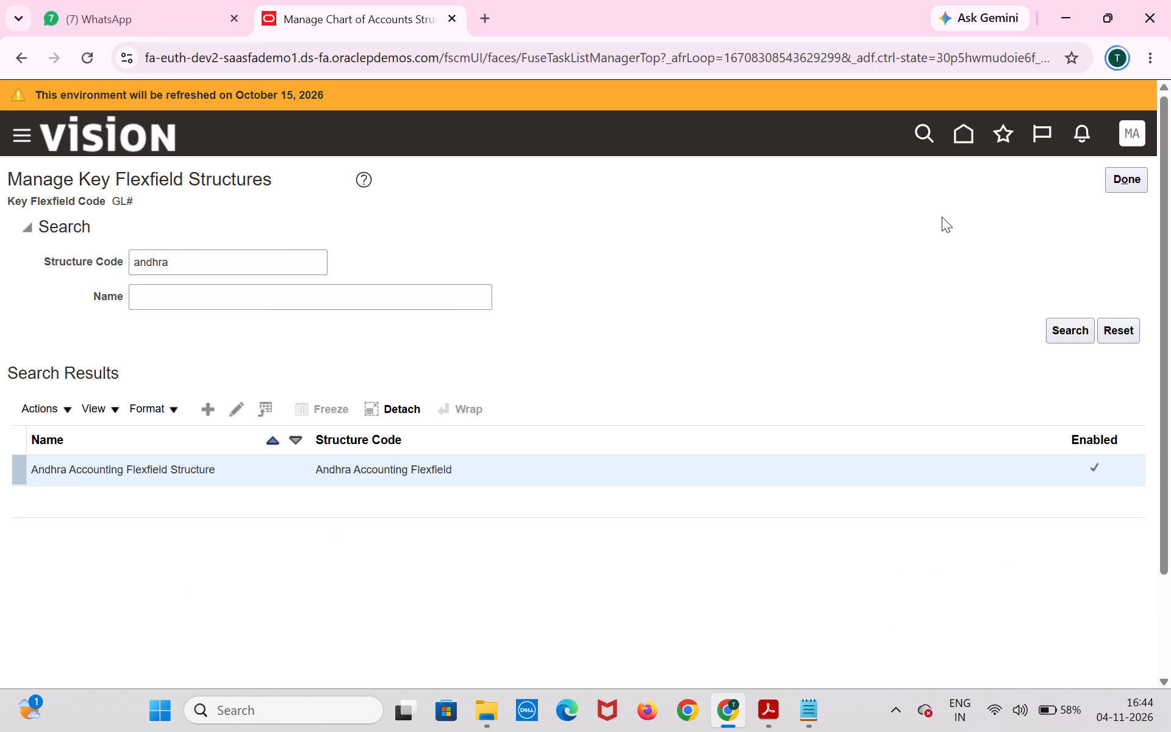
{"action": "left_click", "coordinate": [1123, 185]}
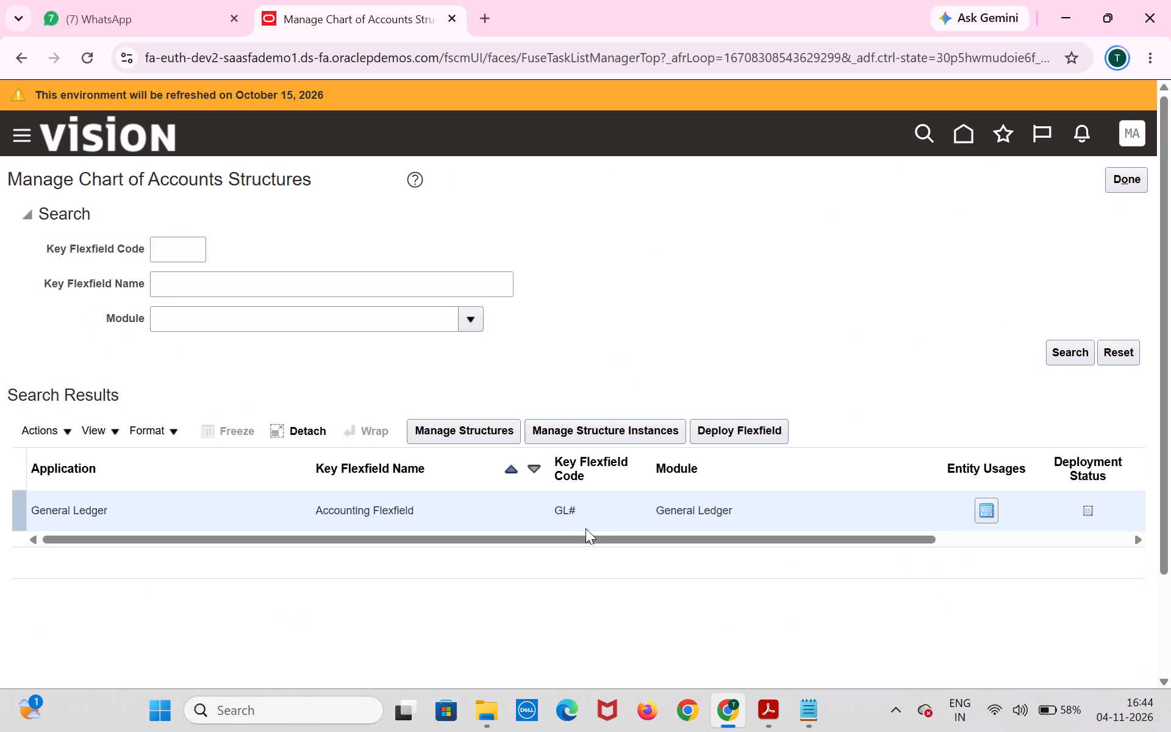
Try to deploy the GL# Accounting Flexfield and read through the flexfield metadata validation details.
{"action": "left_click", "coordinate": [757, 426]}
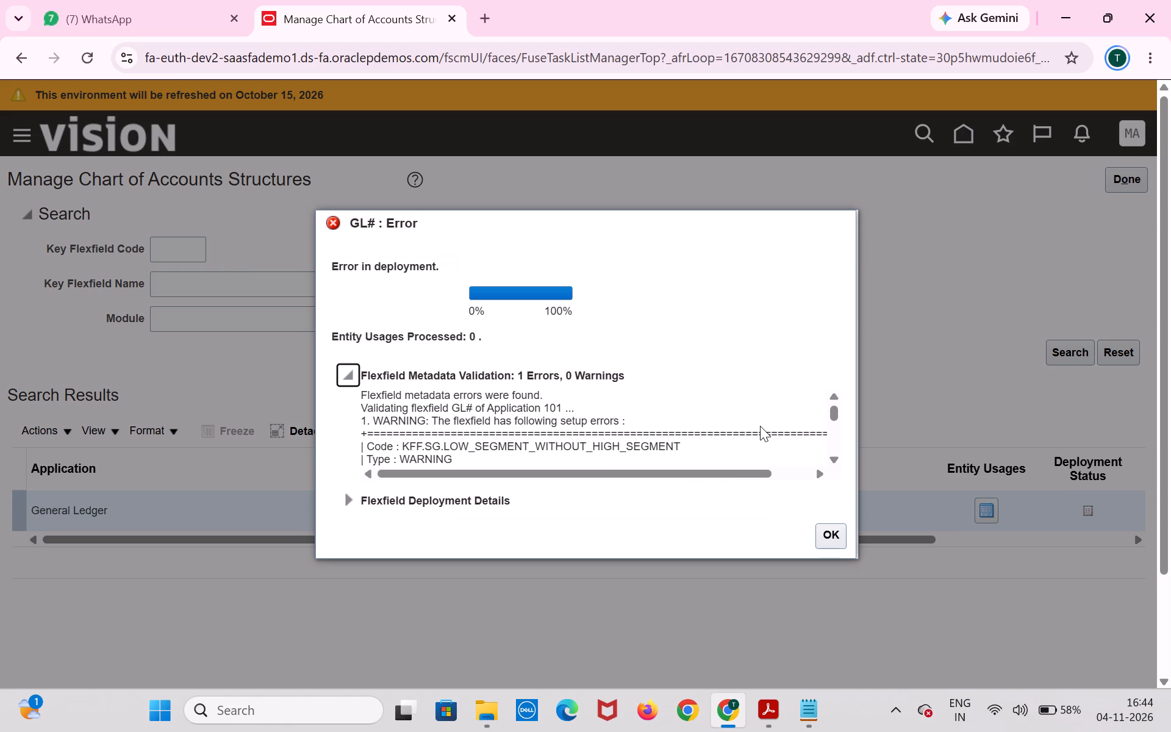
{"action": "scroll", "coordinate": [759, 426], "scroll_direction": "down", "scroll_amount": 4}
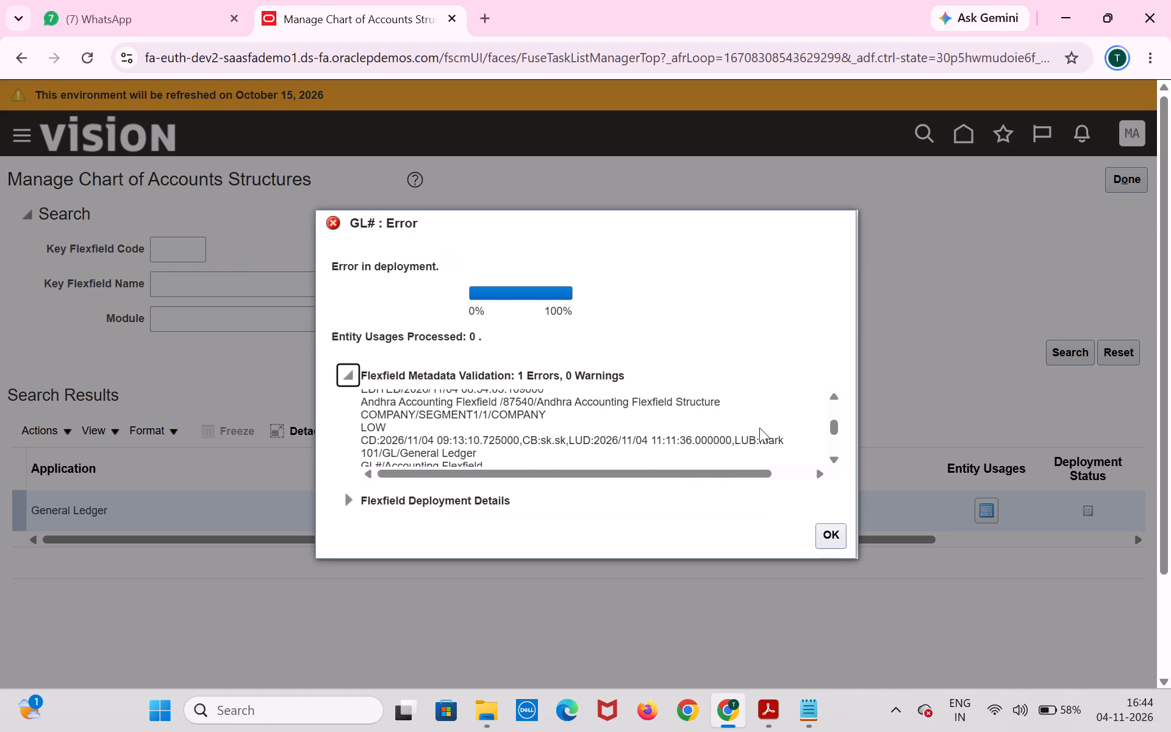
{"action": "scroll", "coordinate": [760, 427], "scroll_direction": "down", "scroll_amount": 13}
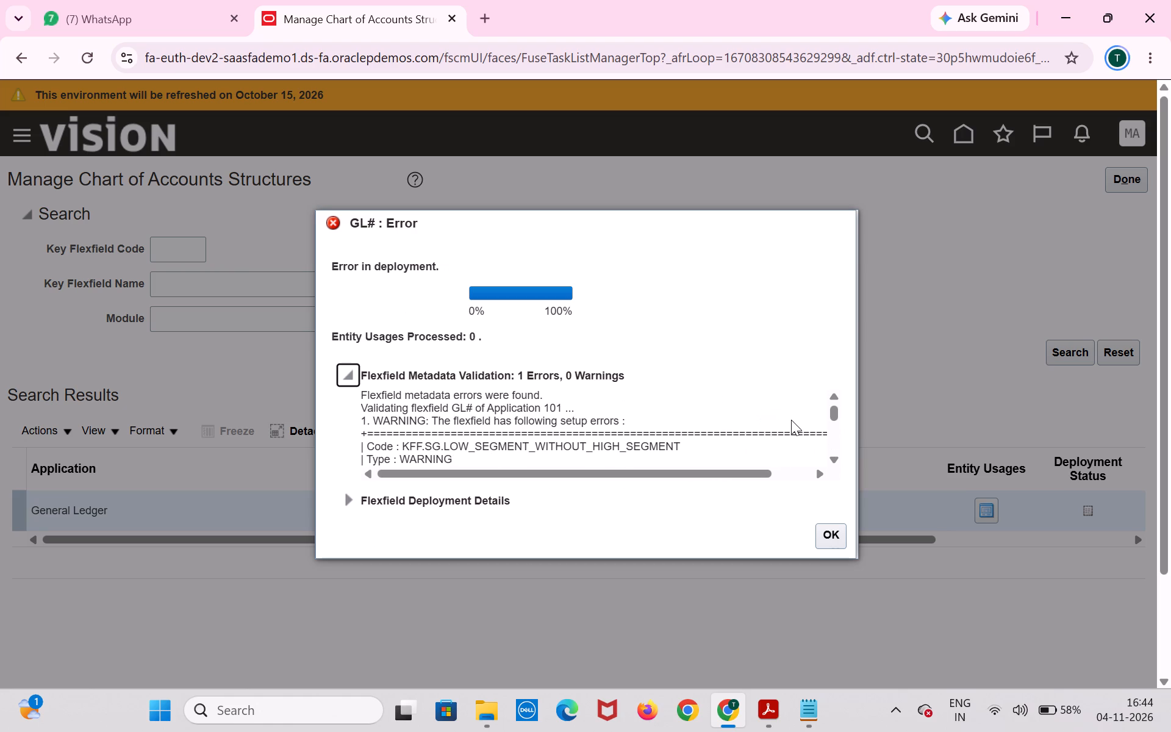
{"action": "scroll", "coordinate": [795, 420], "scroll_direction": "down", "scroll_amount": 8}
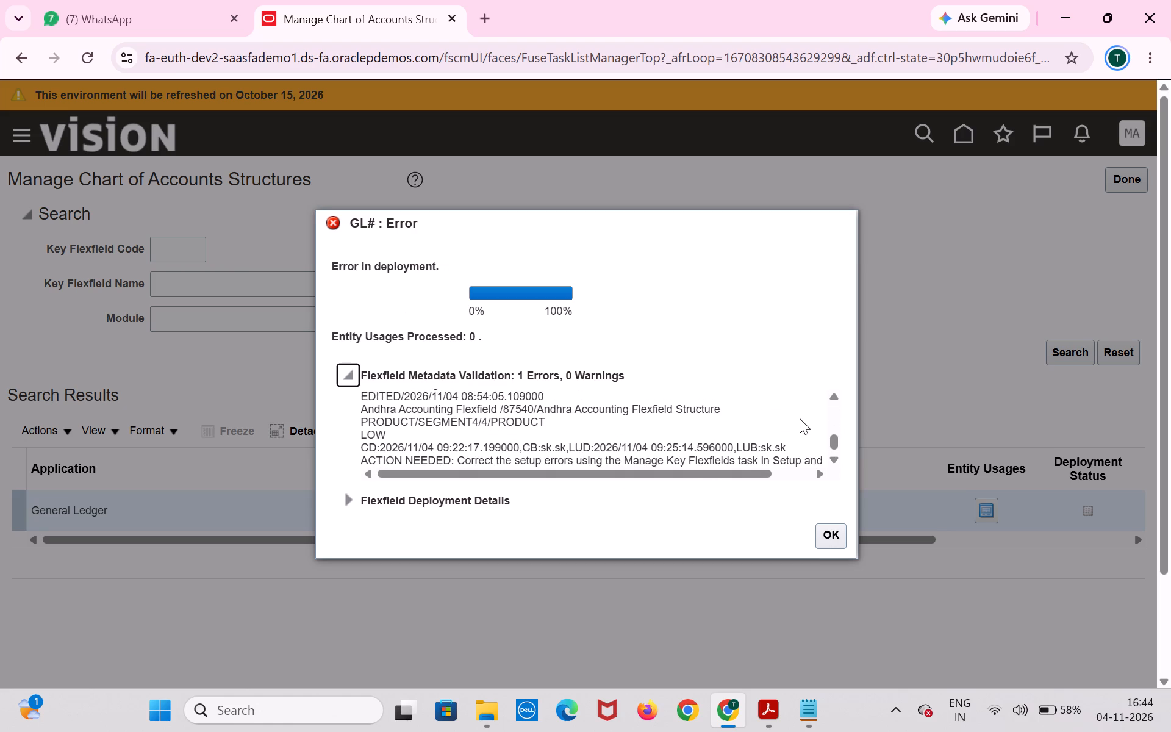
{"action": "scroll", "coordinate": [800, 418], "scroll_direction": "down", "scroll_amount": 13}
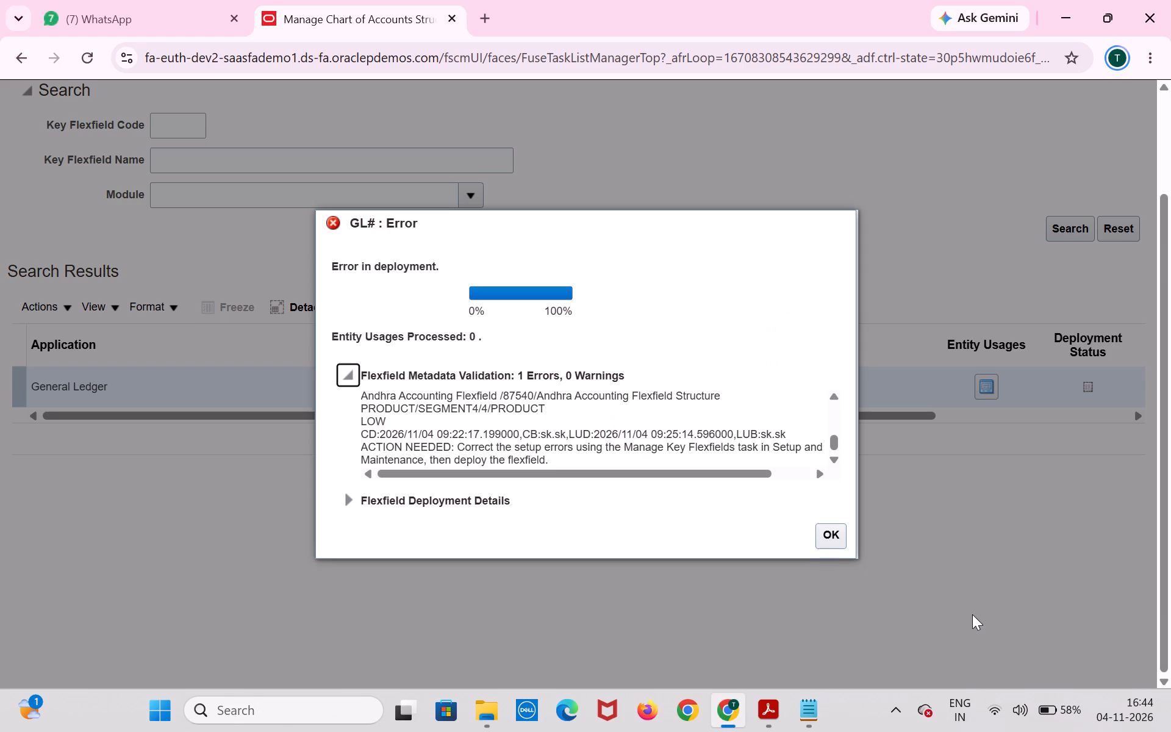
Read through the flexfield metadata validation details again, covering the rule, the affected segments and the action needed.
{"action": "scroll", "coordinate": [549, 443], "scroll_direction": "up", "scroll_amount": 4}
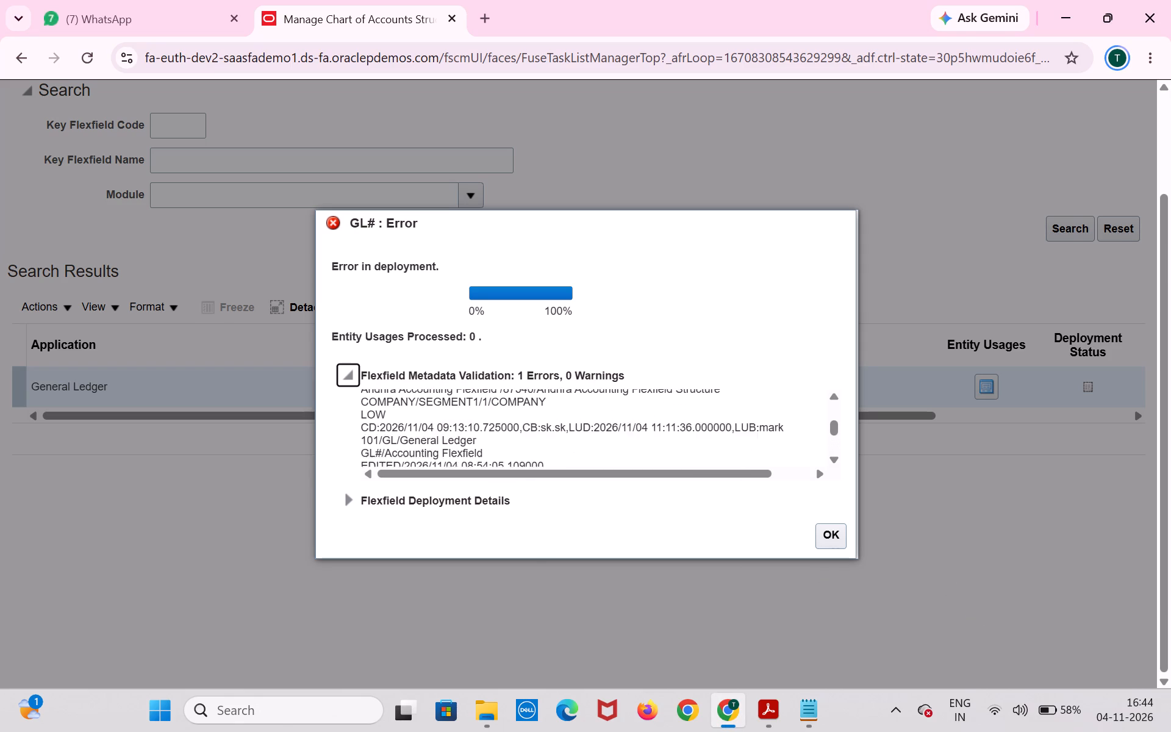
{"action": "scroll", "coordinate": [549, 443], "scroll_direction": "up", "scroll_amount": 13}
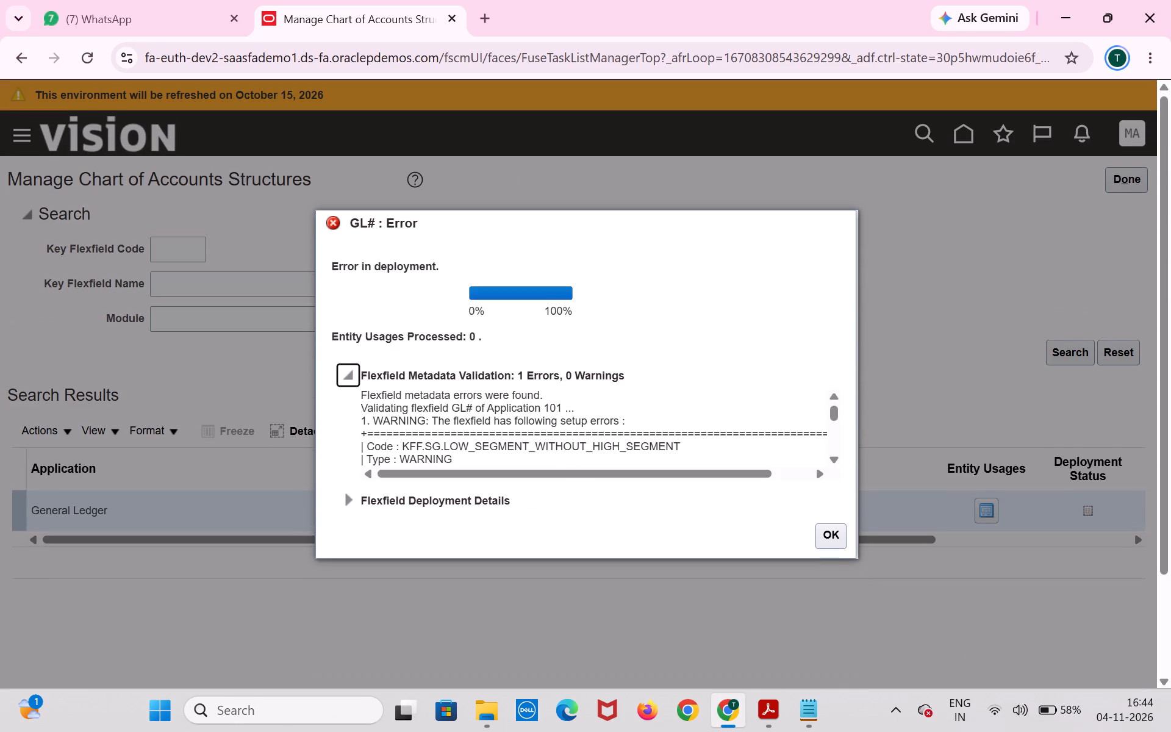
{"action": "scroll", "coordinate": [568, 439], "scroll_direction": "down", "scroll_amount": 15}
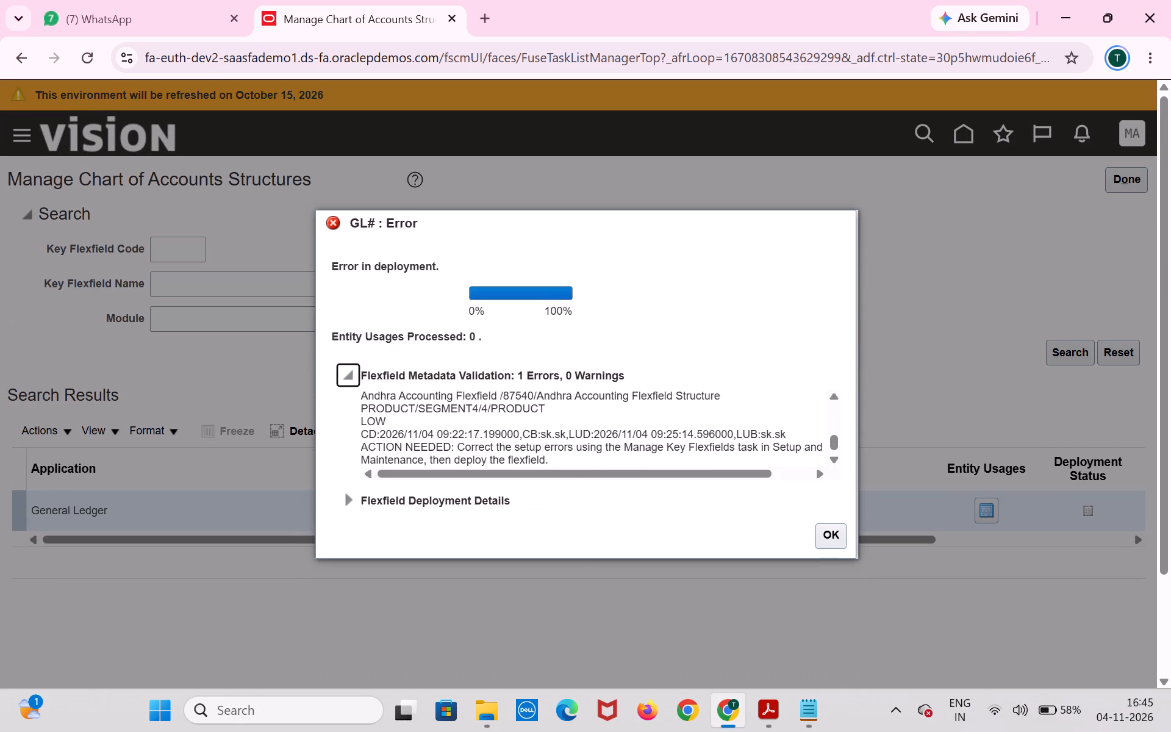
{"action": "scroll", "coordinate": [568, 439], "scroll_direction": "down", "scroll_amount": 10}
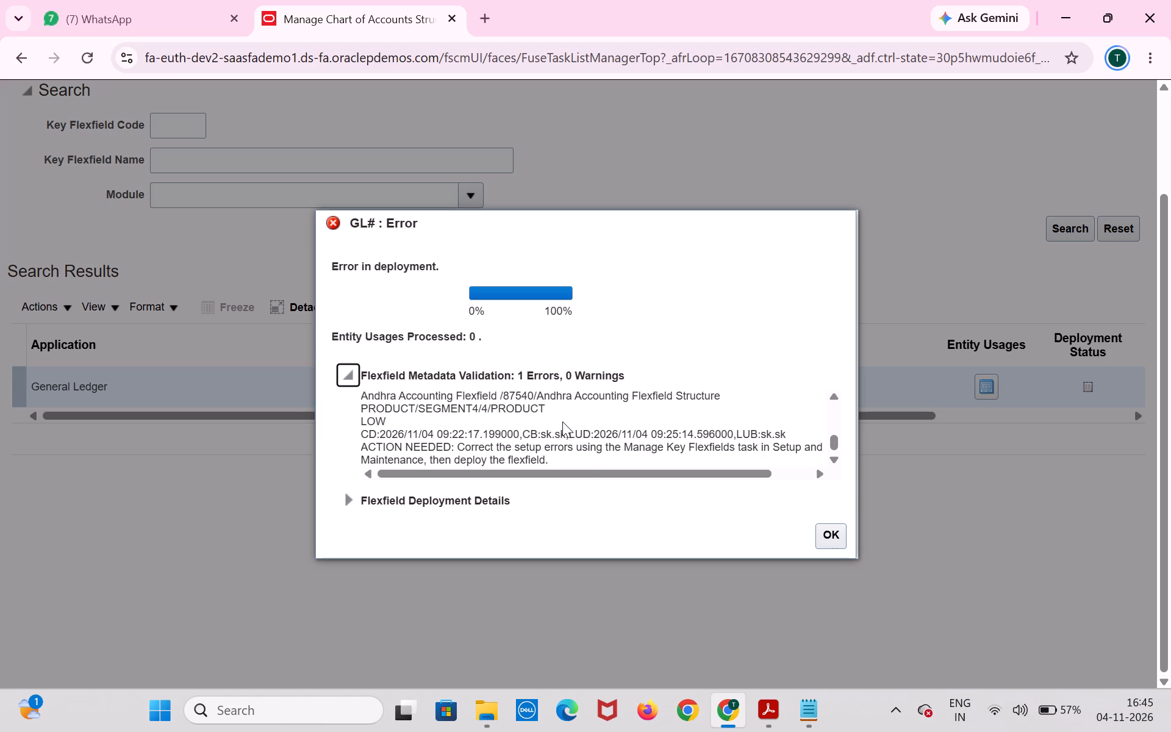
{"action": "scroll", "coordinate": [562, 422], "scroll_direction": "up", "scroll_amount": 1}
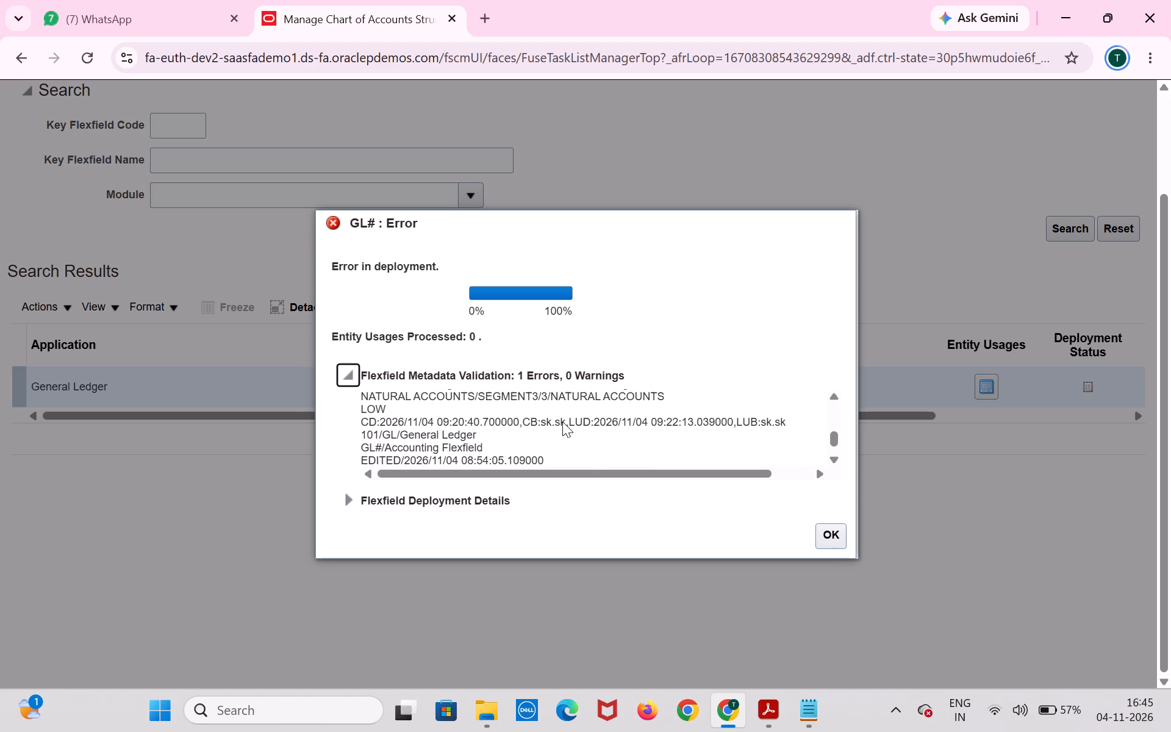
{"action": "scroll", "coordinate": [562, 422], "scroll_direction": "down", "scroll_amount": 2}
{"action": "scroll", "coordinate": [562, 422], "scroll_direction": "up", "scroll_amount": 1}
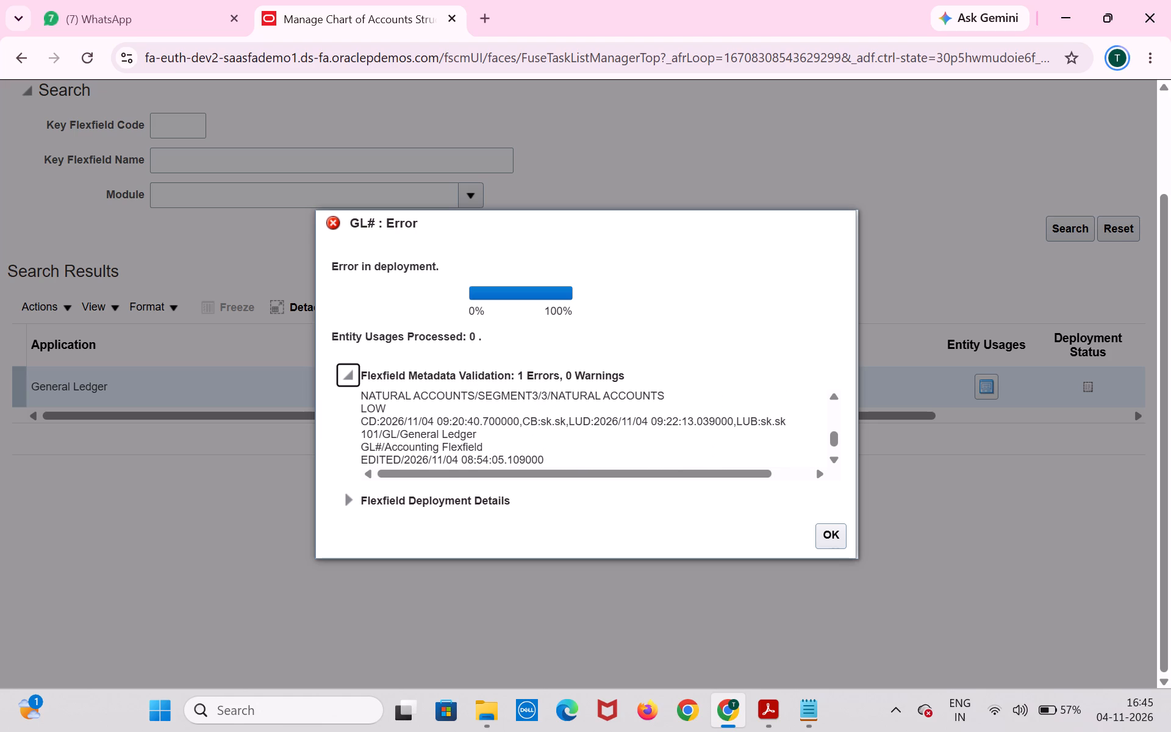
{"action": "scroll", "coordinate": [563, 418], "scroll_direction": "down", "scroll_amount": 5}
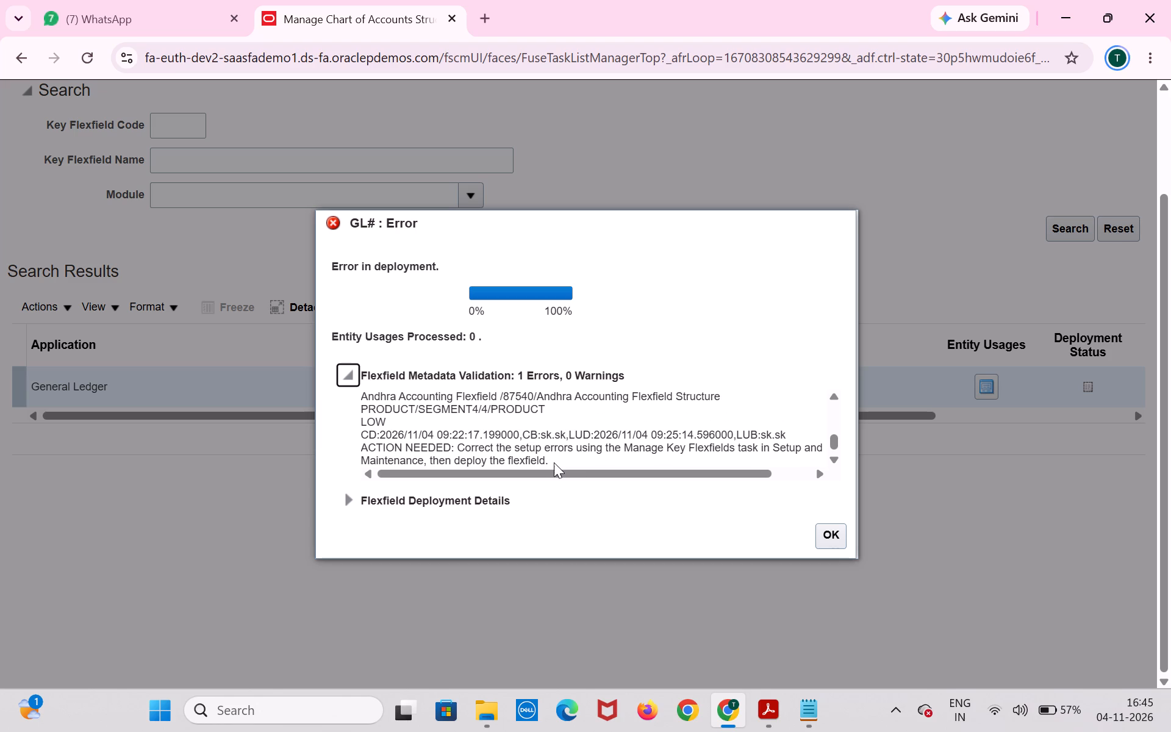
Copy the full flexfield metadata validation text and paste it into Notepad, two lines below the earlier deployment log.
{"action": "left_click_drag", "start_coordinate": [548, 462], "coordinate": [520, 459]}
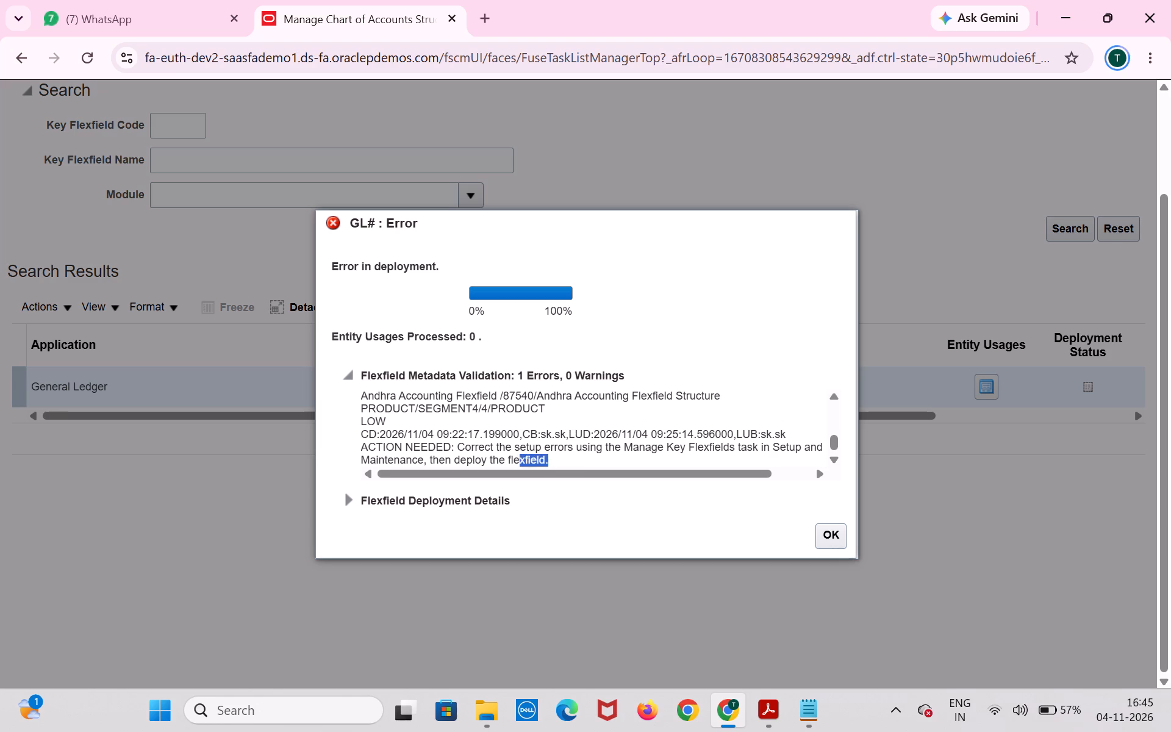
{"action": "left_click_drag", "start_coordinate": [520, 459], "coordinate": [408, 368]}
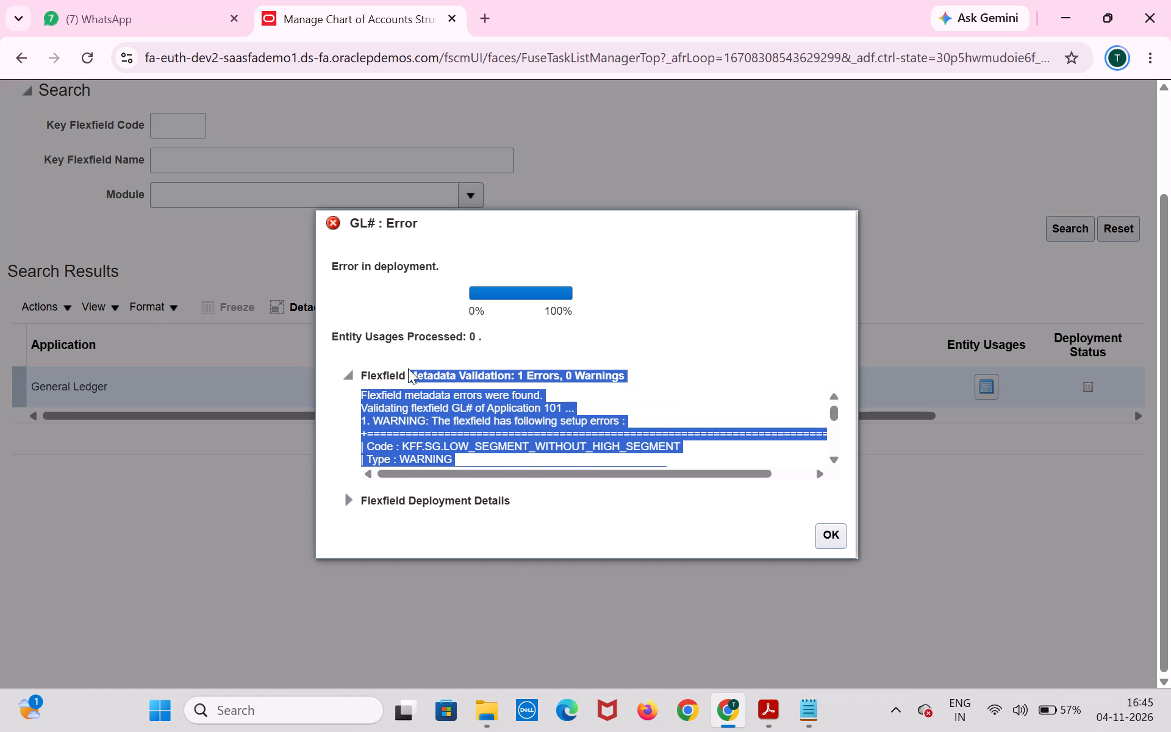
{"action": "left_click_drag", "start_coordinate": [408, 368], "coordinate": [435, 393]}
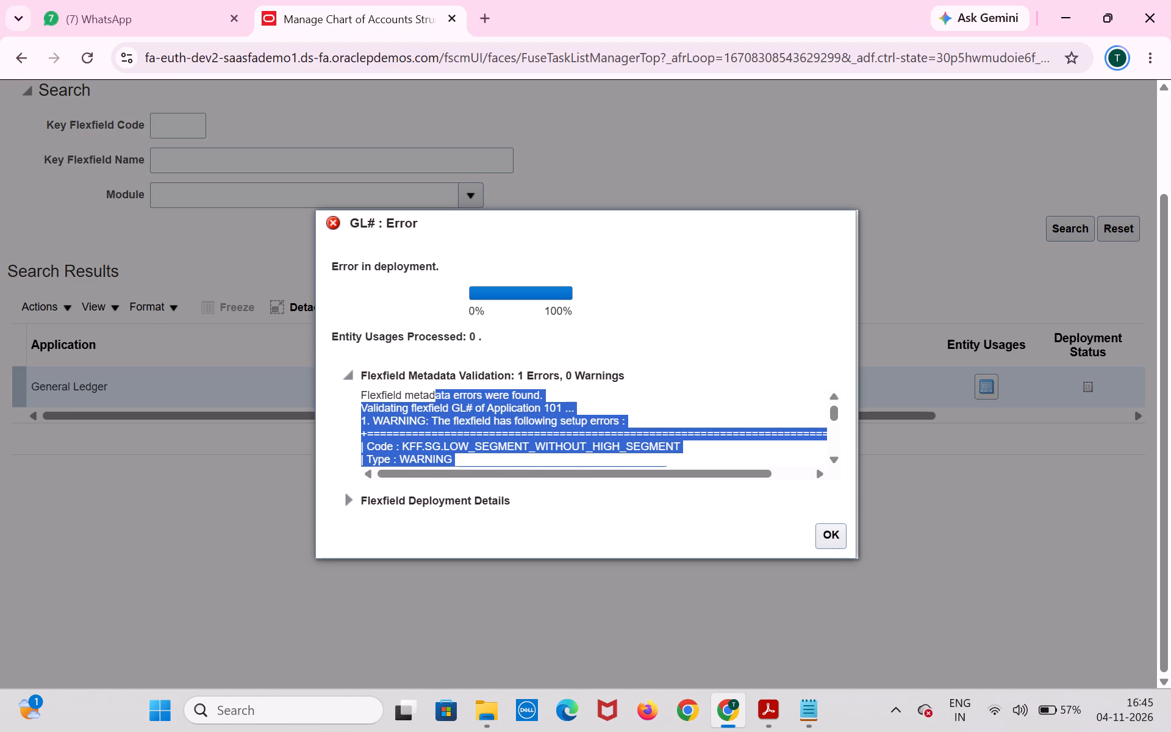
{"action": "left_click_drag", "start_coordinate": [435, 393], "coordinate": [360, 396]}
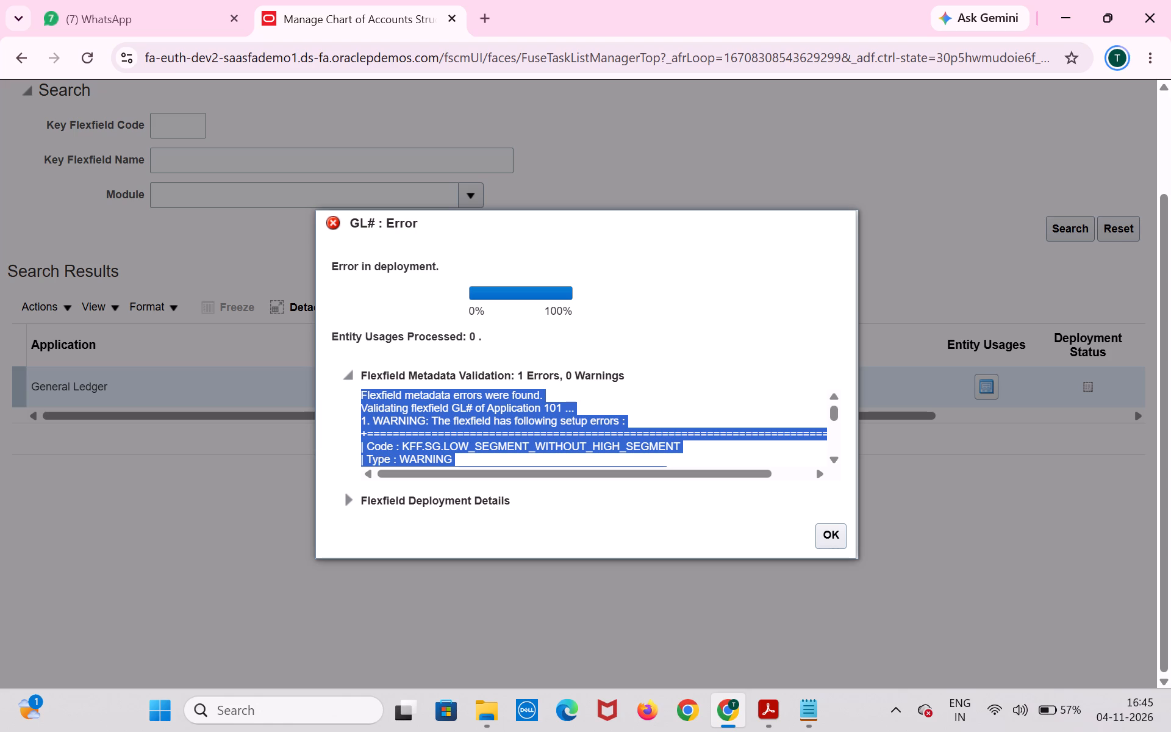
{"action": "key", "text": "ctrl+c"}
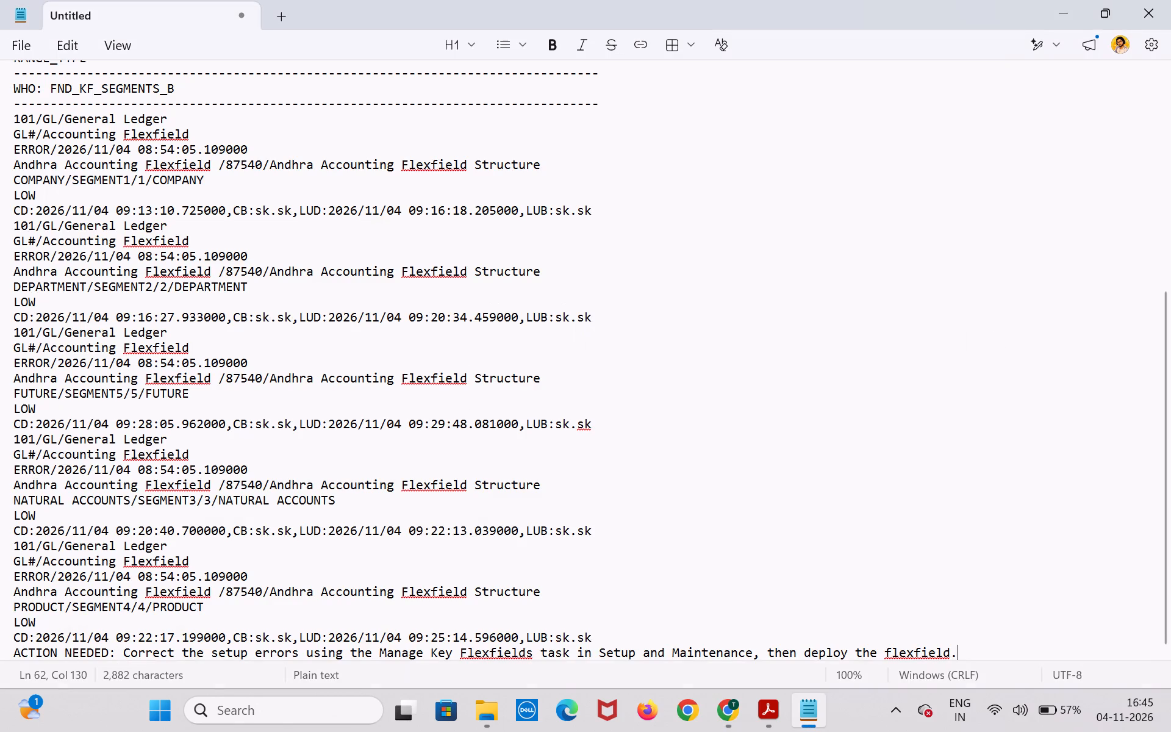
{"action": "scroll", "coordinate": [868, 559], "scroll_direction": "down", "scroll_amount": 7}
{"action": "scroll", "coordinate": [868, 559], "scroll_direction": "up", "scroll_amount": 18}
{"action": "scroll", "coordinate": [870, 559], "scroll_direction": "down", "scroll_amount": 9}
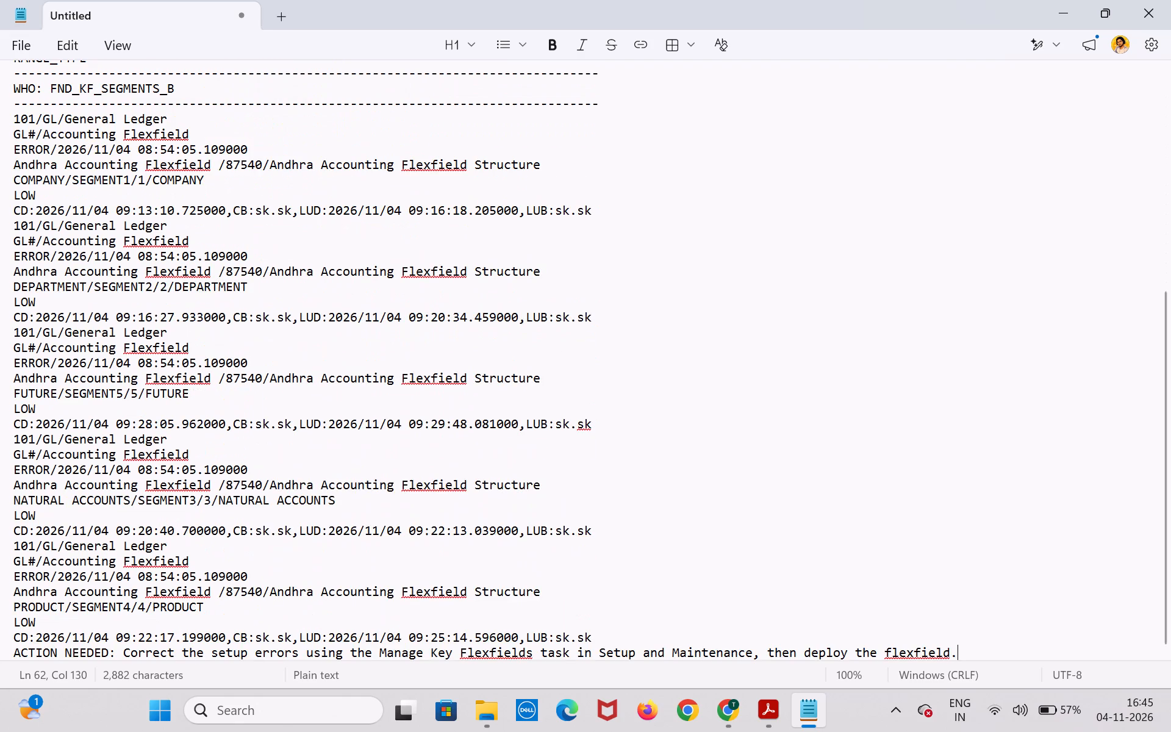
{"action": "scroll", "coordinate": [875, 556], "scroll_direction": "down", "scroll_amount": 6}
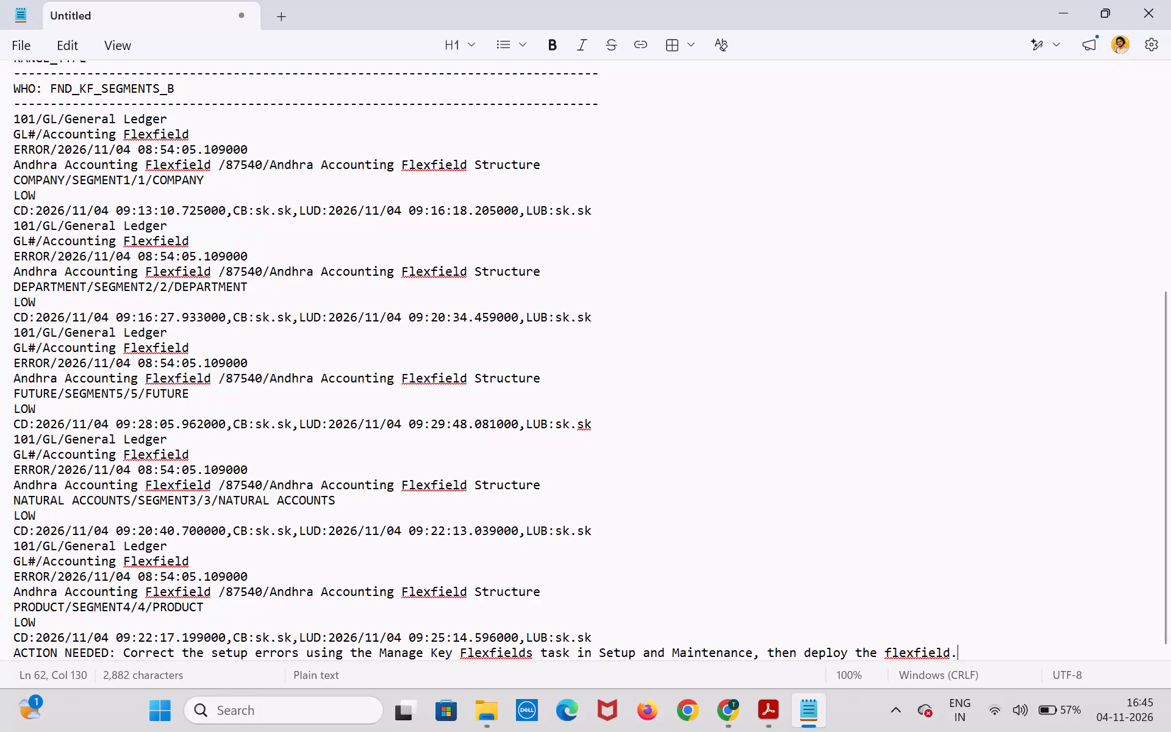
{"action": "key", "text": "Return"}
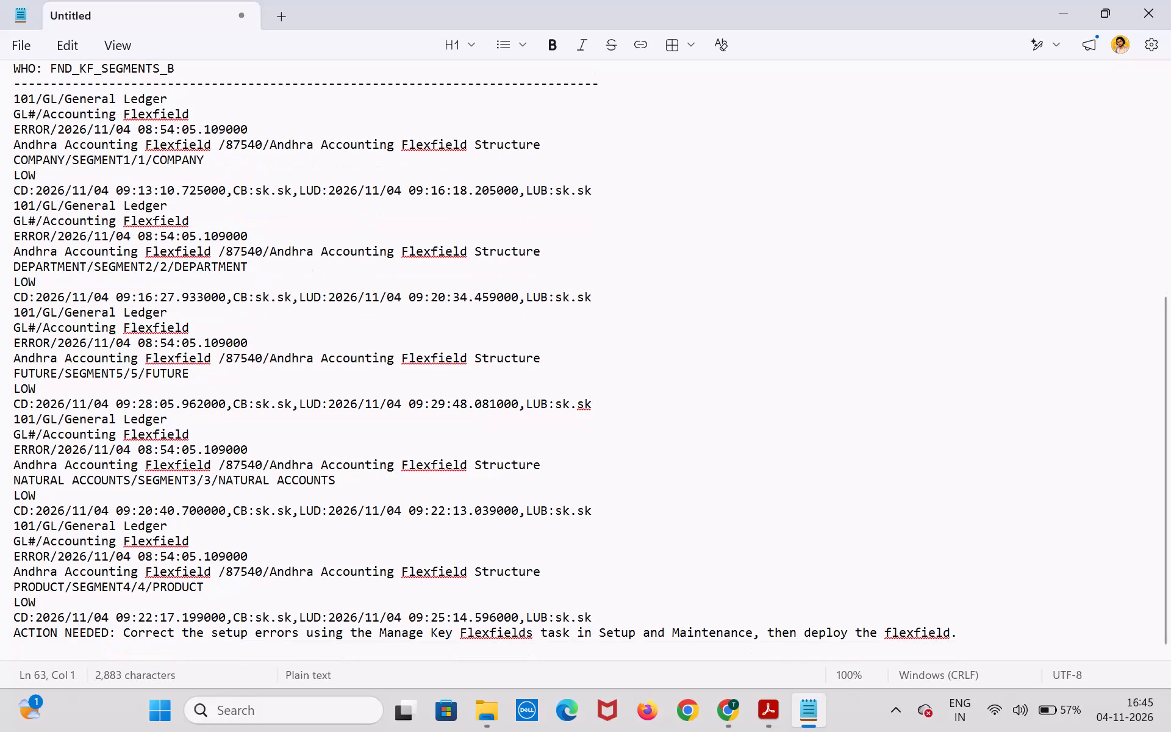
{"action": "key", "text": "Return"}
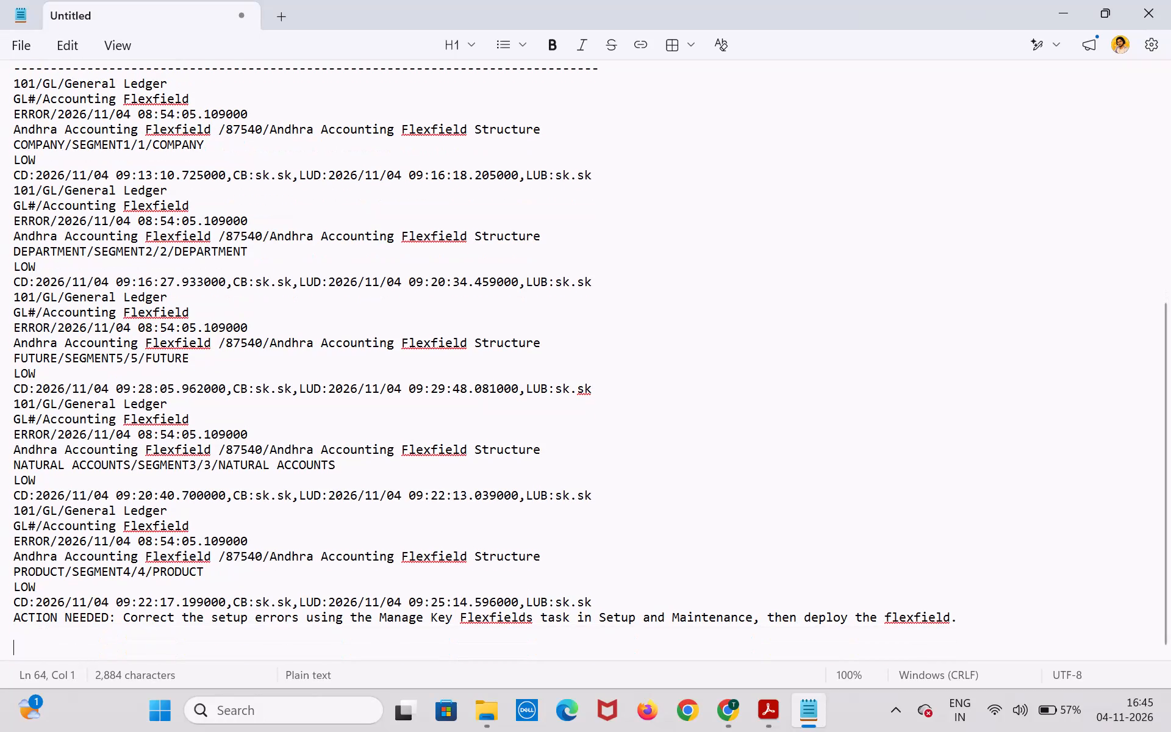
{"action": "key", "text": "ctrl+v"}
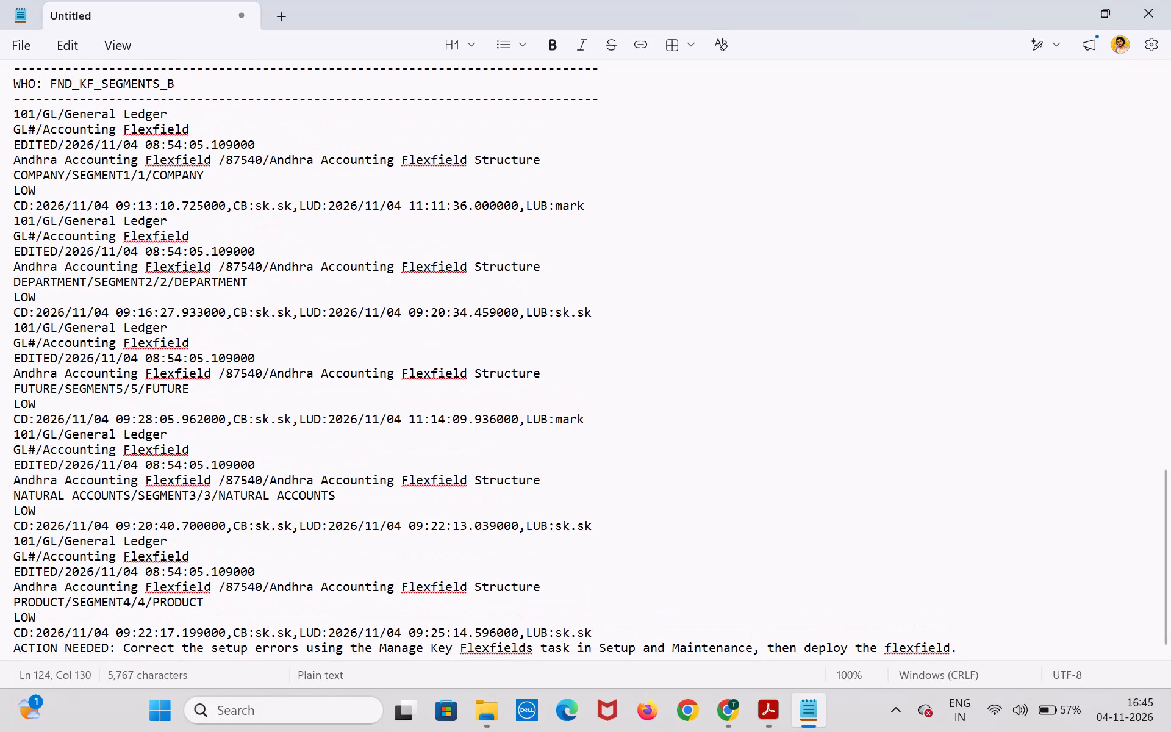
Compare the earlier and newly pasted validation logs in Notepad, checking the rule and the entry for each segment.
{"action": "scroll", "coordinate": [929, 528], "scroll_direction": "up", "scroll_amount": 11}
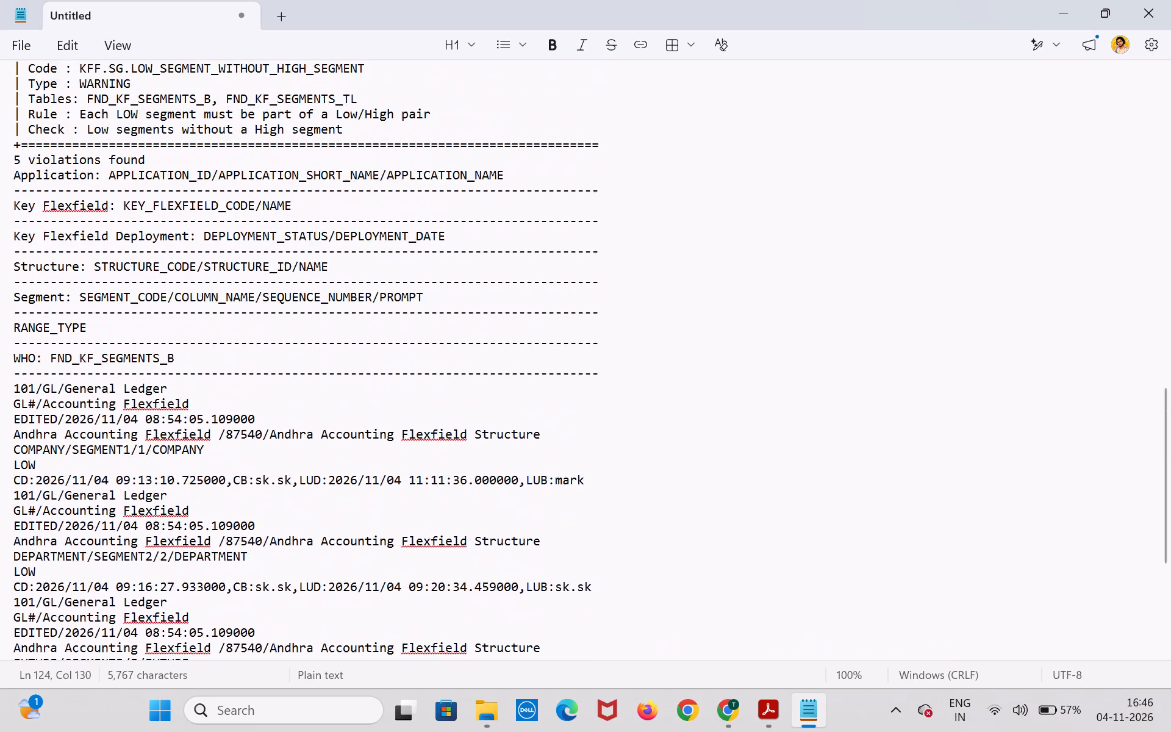
{"action": "scroll", "coordinate": [929, 528], "scroll_direction": "up", "scroll_amount": 14}
{"action": "scroll", "coordinate": [929, 528], "scroll_direction": "up", "scroll_amount": 16}
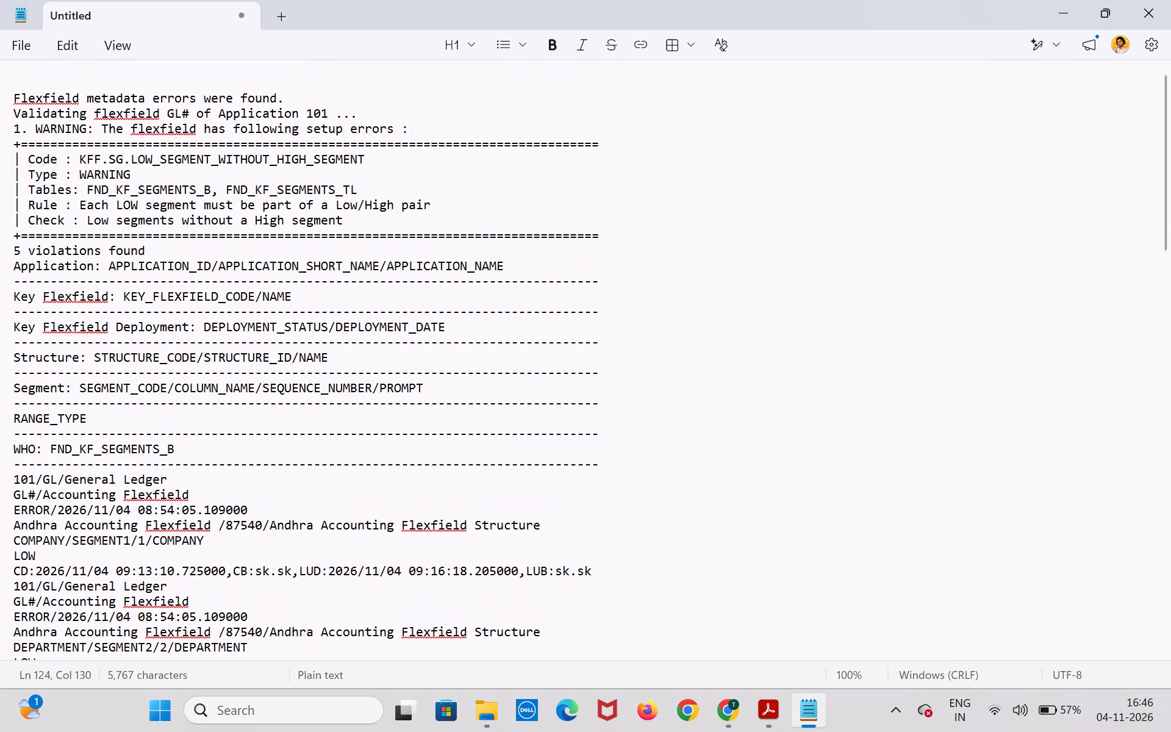
{"action": "scroll", "coordinate": [929, 528], "scroll_direction": "down", "scroll_amount": 17}
{"action": "scroll", "coordinate": [929, 528], "scroll_direction": "down", "scroll_amount": 16}
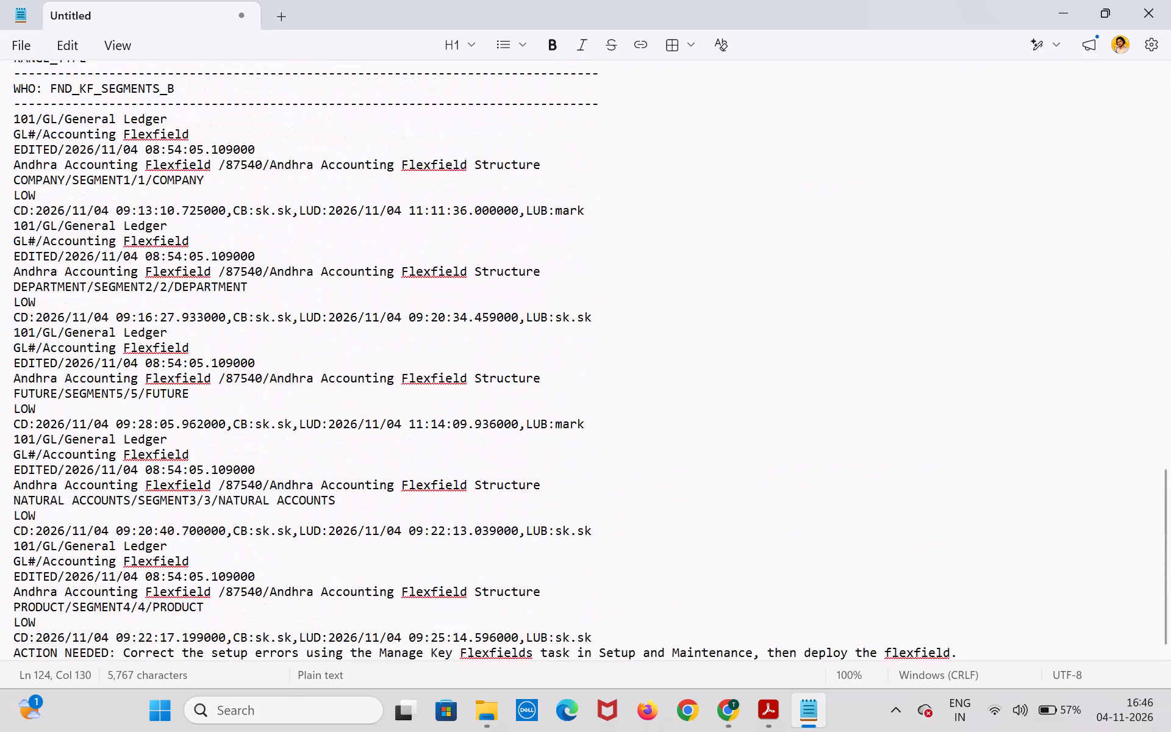
{"action": "scroll", "coordinate": [929, 528], "scroll_direction": "down", "scroll_amount": 10}
{"action": "scroll", "coordinate": [929, 528], "scroll_direction": "up", "scroll_amount": 19}
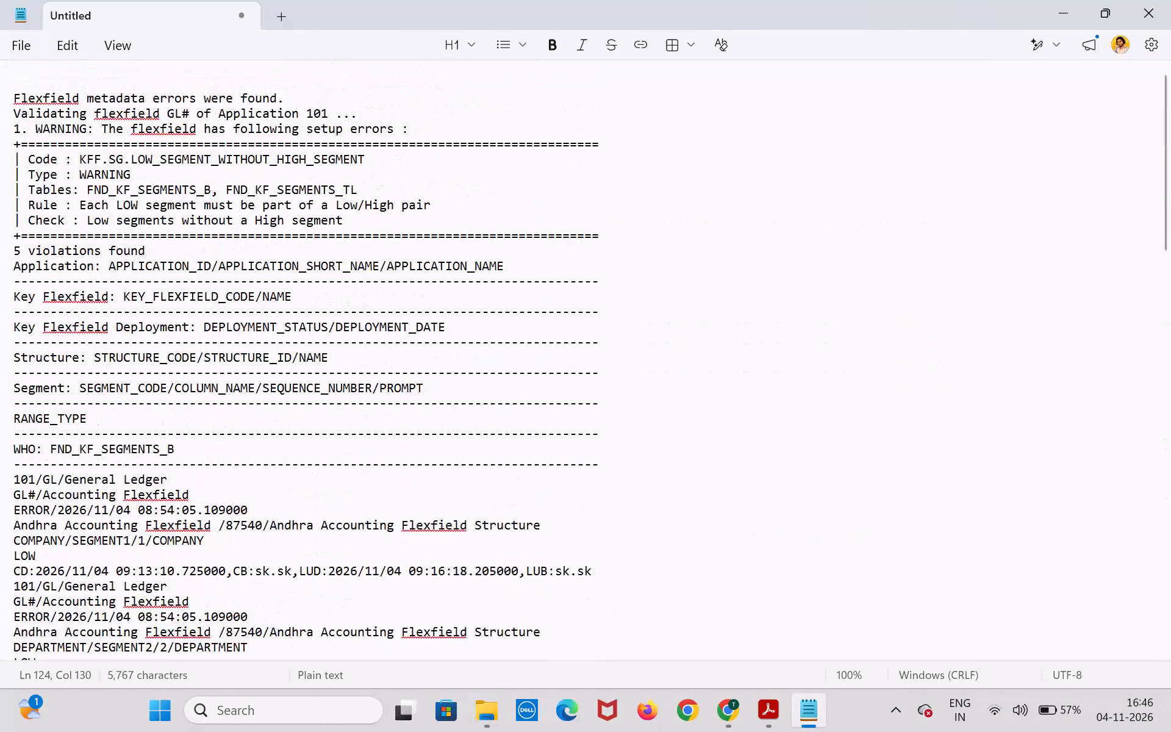
{"action": "scroll", "coordinate": [929, 528], "scroll_direction": "down", "scroll_amount": 18}
{"action": "scroll", "coordinate": [929, 528], "scroll_direction": "down", "scroll_amount": 15}
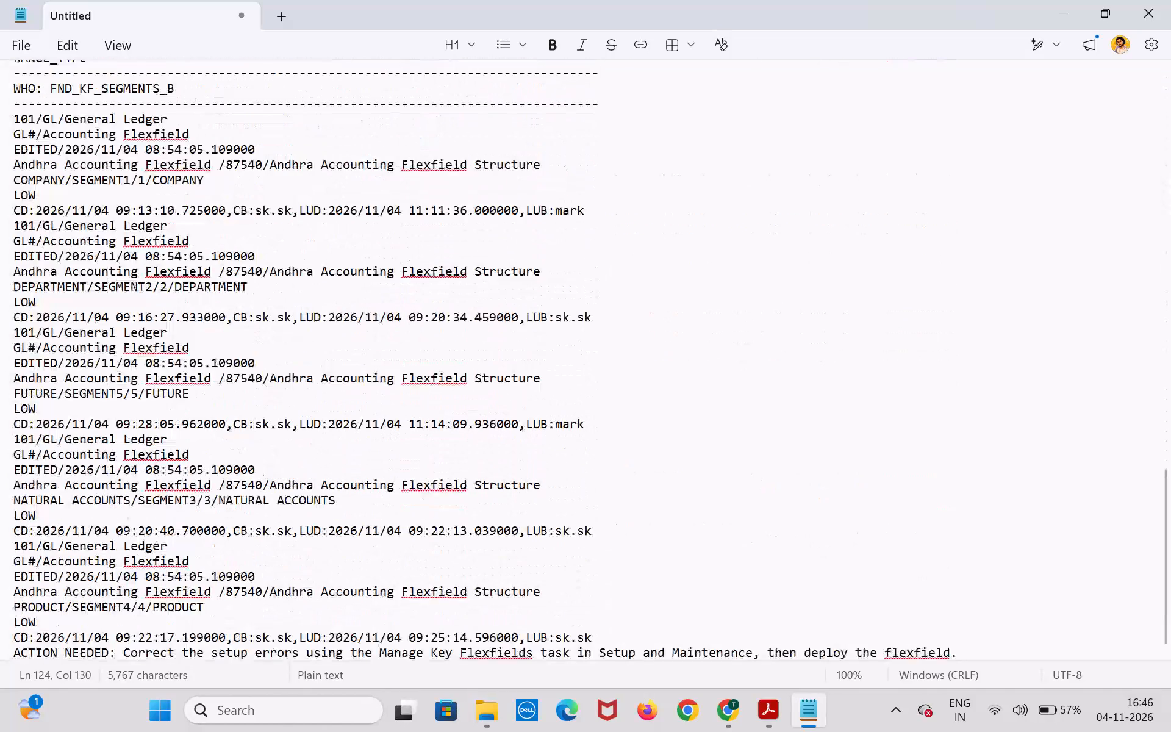
{"action": "scroll", "coordinate": [930, 528], "scroll_direction": "down", "scroll_amount": 3}
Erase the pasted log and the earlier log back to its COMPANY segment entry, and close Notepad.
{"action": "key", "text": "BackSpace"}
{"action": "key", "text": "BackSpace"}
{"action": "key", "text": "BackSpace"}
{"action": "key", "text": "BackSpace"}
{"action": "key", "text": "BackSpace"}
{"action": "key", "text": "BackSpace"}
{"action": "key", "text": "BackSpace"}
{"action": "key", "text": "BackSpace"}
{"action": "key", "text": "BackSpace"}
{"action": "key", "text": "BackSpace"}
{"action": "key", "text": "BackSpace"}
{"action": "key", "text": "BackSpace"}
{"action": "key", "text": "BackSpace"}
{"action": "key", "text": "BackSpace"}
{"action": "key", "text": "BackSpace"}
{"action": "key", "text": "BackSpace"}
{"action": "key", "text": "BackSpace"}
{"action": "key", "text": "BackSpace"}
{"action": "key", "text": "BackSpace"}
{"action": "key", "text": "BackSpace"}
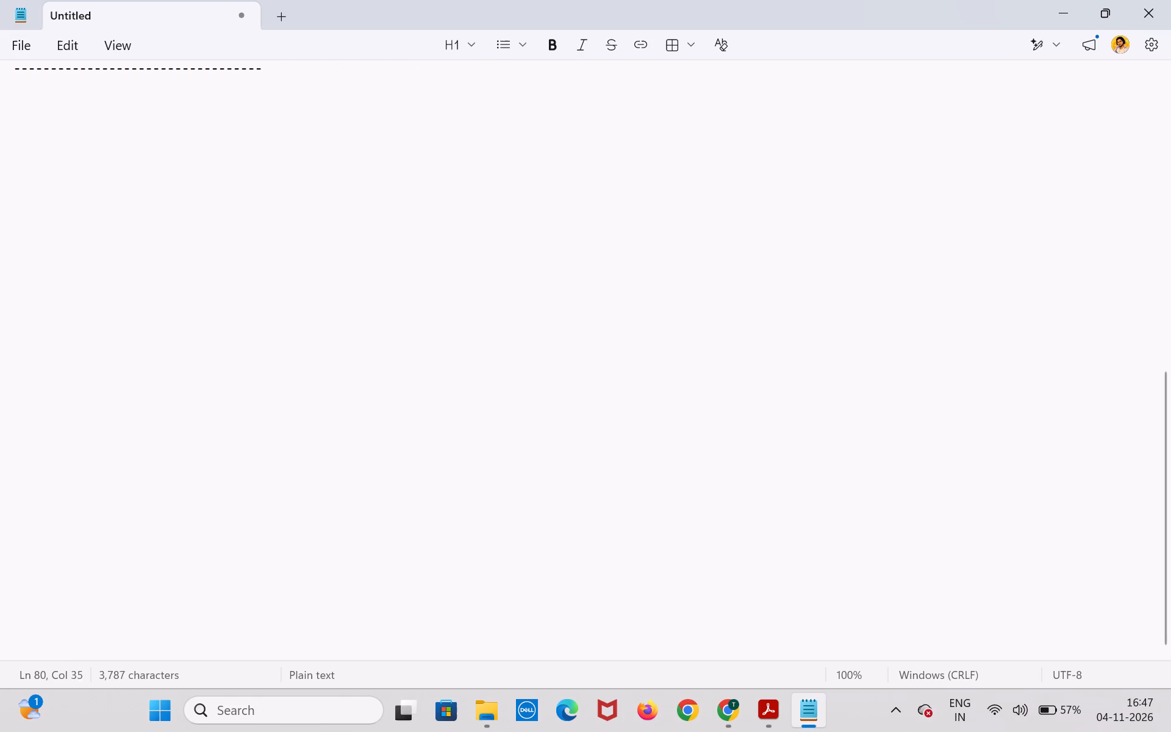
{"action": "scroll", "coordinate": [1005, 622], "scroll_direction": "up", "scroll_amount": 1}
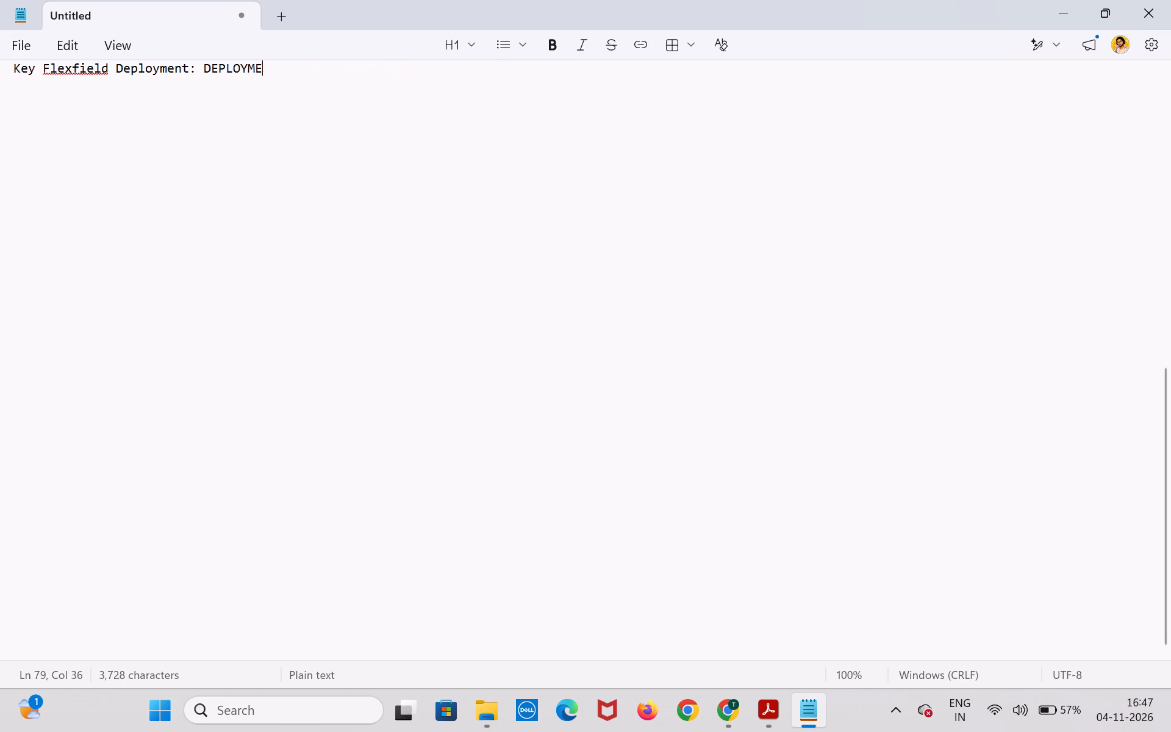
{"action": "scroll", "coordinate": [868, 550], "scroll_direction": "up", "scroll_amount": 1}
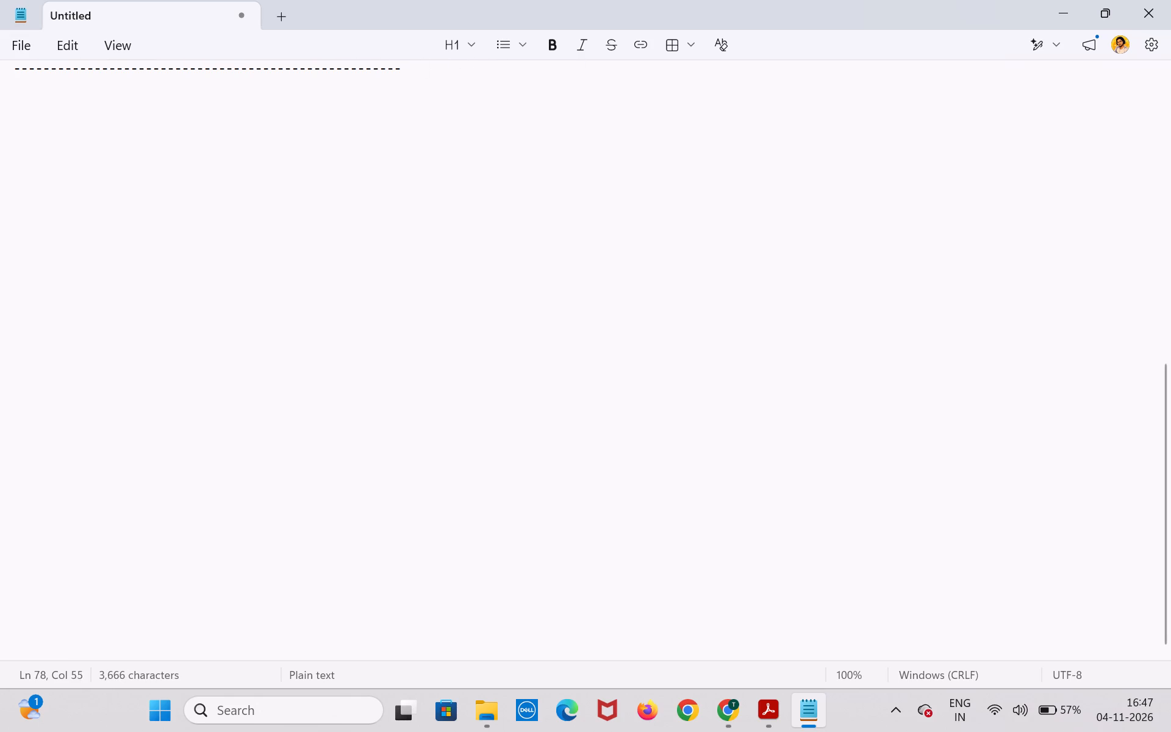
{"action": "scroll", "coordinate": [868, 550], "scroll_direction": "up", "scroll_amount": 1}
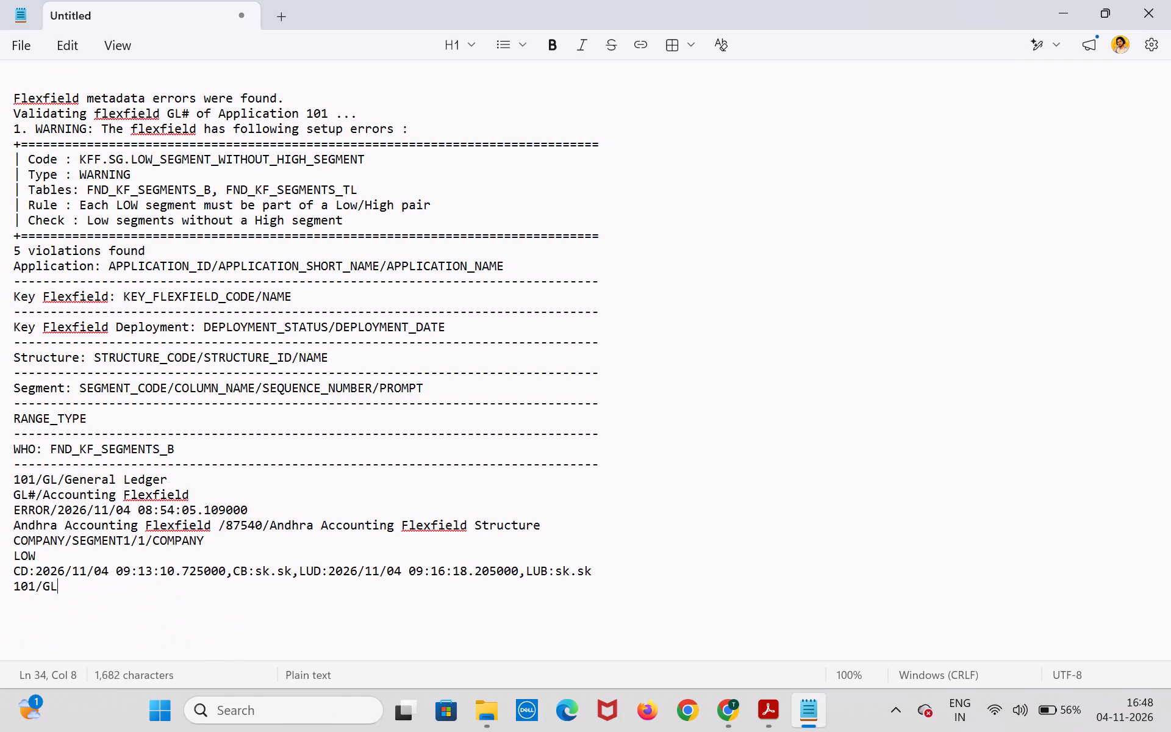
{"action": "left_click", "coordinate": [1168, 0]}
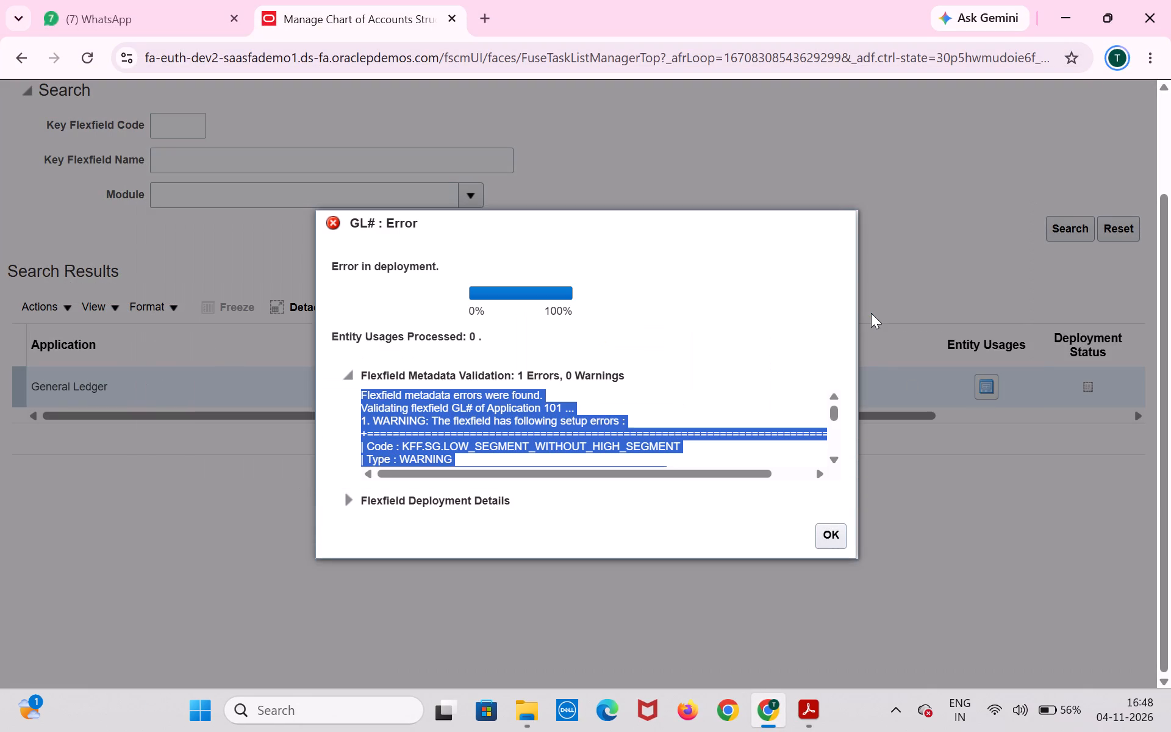
Reread the validation details in the GL# deployment error through to the action needed, and dismiss the error.
{"action": "left_click", "coordinate": [711, 397]}
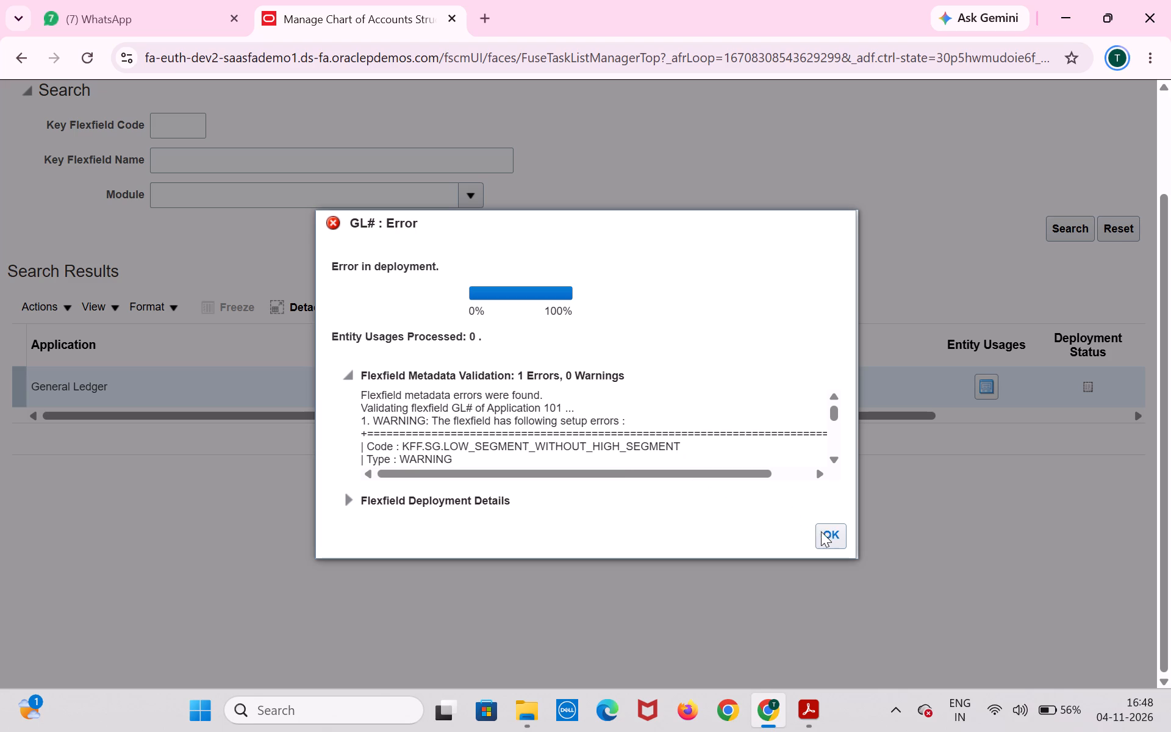
{"action": "scroll", "coordinate": [620, 437], "scroll_direction": "down", "scroll_amount": 1}
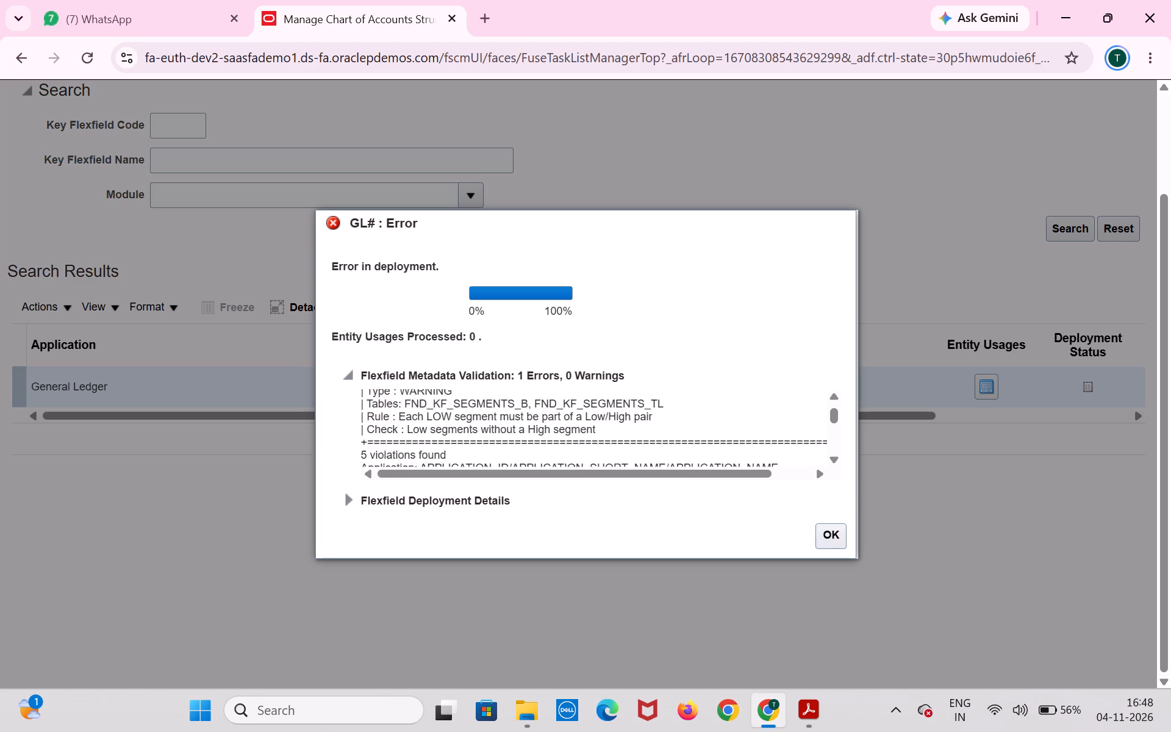
{"action": "scroll", "coordinate": [620, 437], "scroll_direction": "down", "scroll_amount": 13}
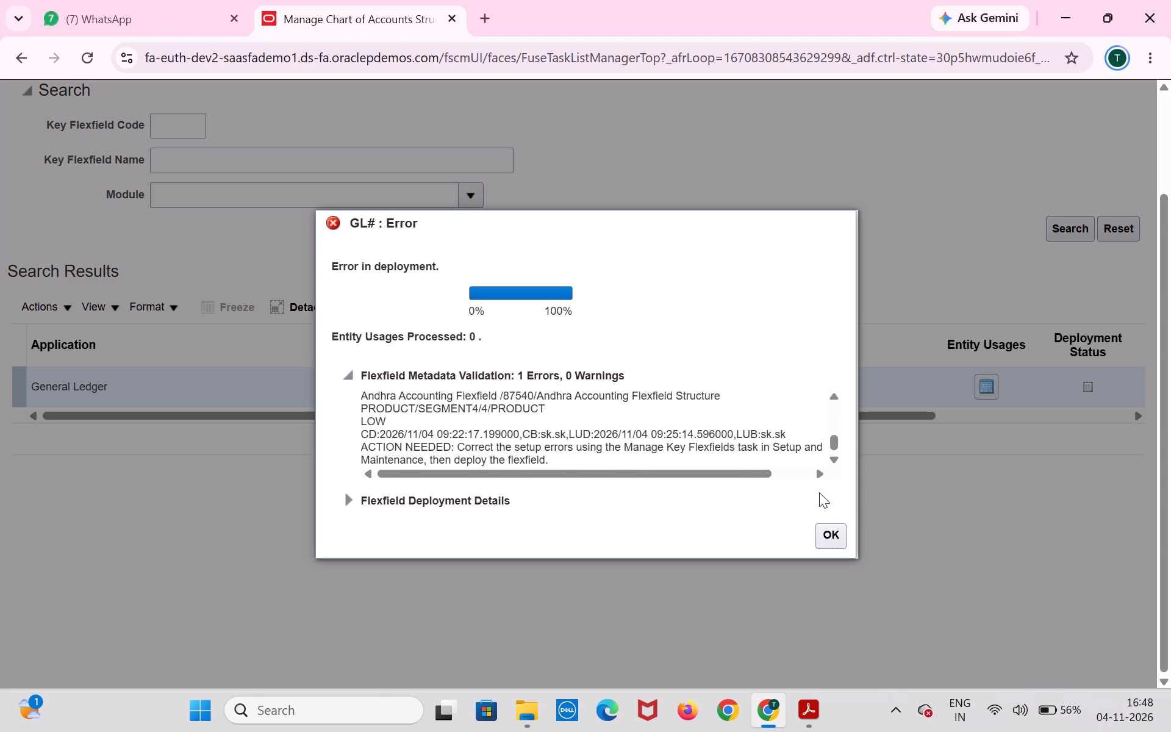
{"action": "left_click", "coordinate": [831, 526]}
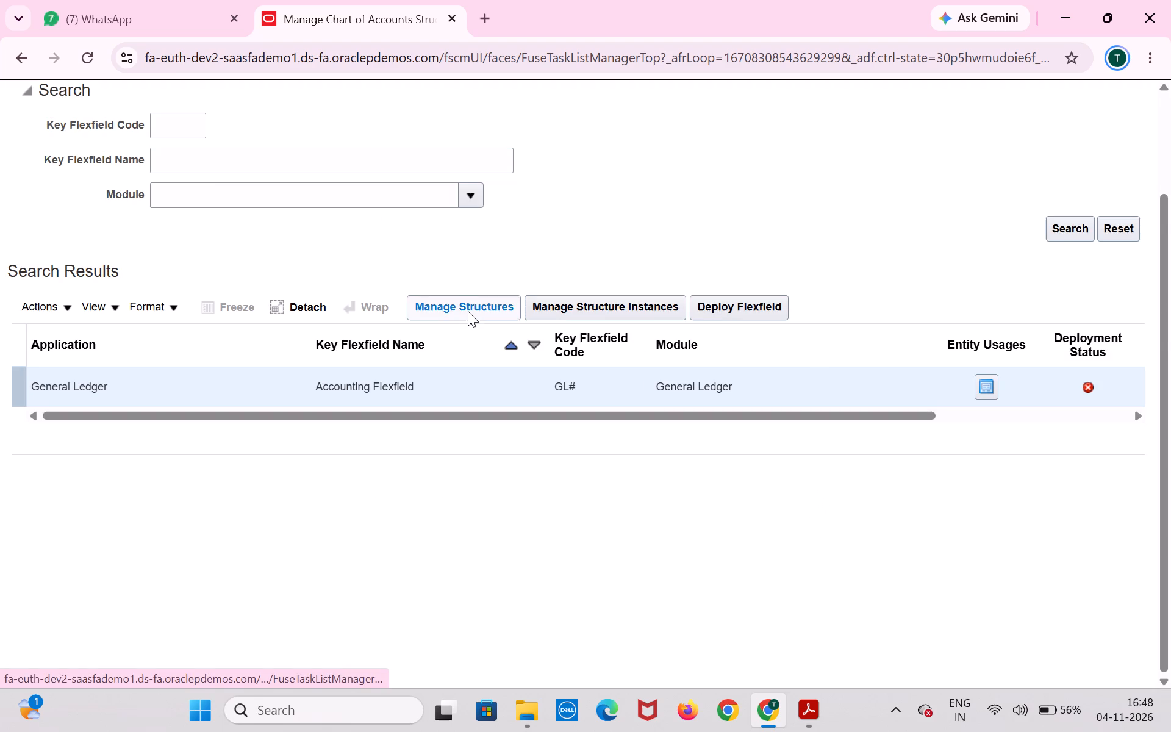
Search the GL# key flexfield structures for the name Andhra and open the Andhra Accounting Flexfield structure for editing.
{"action": "left_click", "coordinate": [468, 311]}
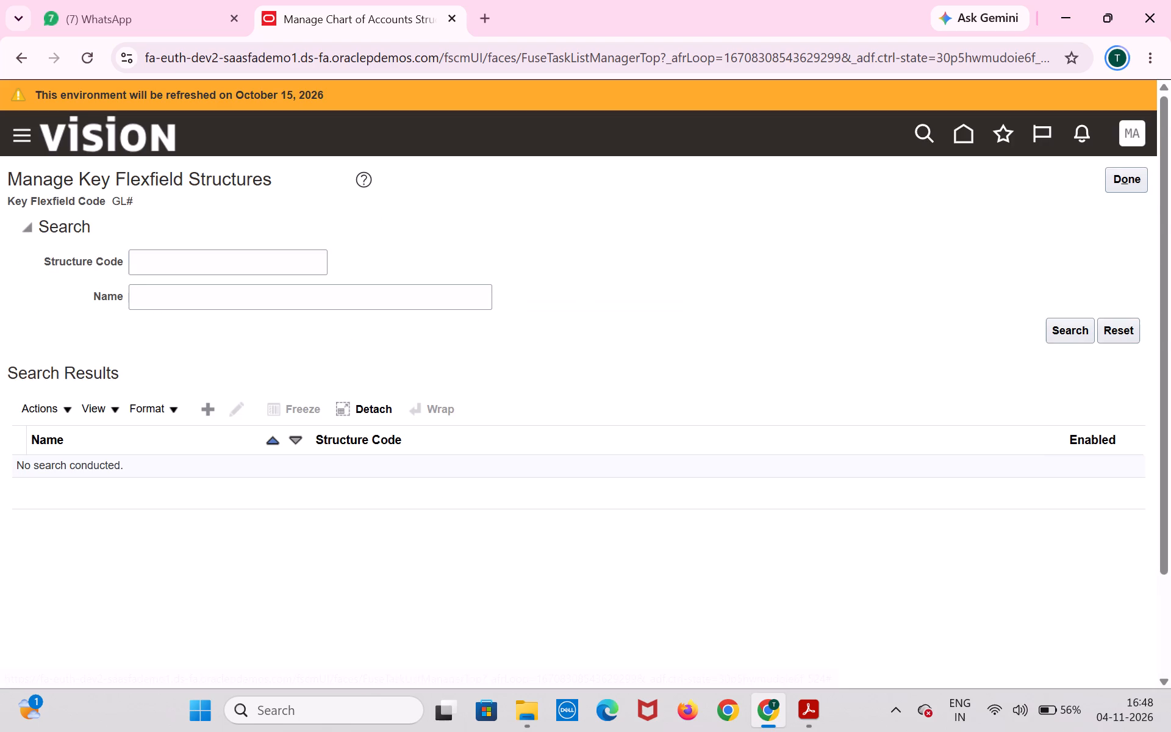
{"action": "left_click", "coordinate": [451, 295]}
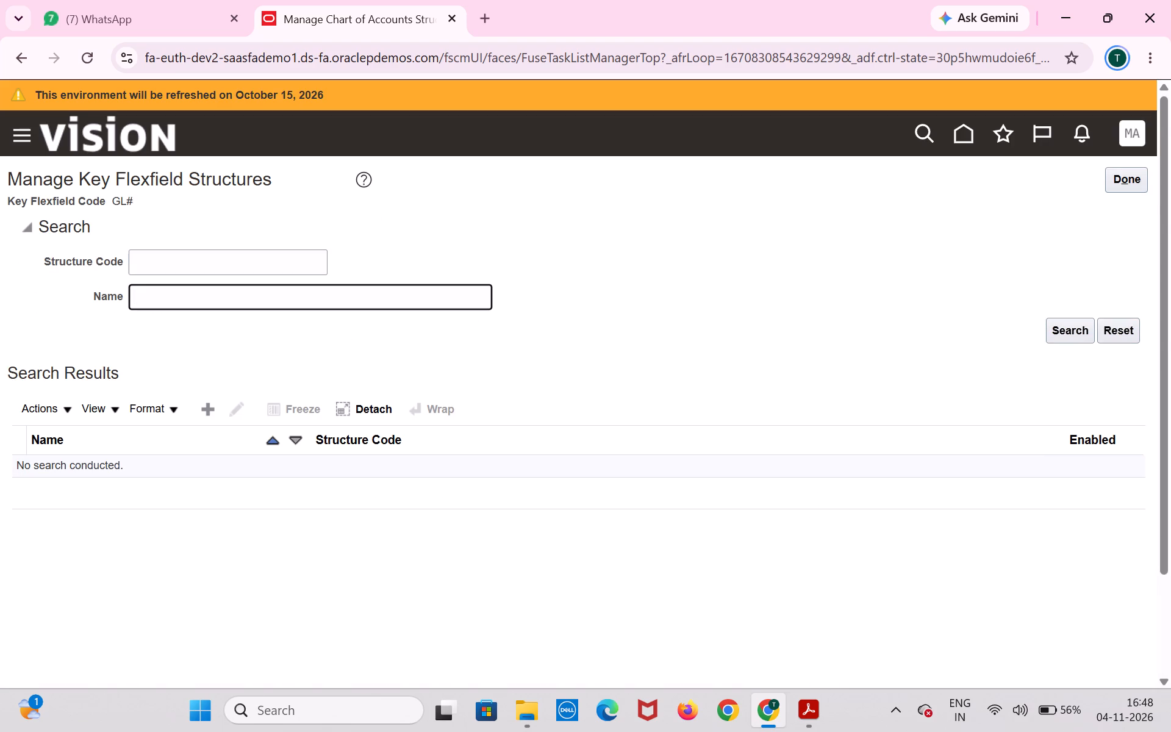
{"action": "type", "text": "AD"}
{"action": "key", "text": "BackSpace"}
{"action": "type", "text": "ndhra"}
{"action": "key", "text": "Return"}
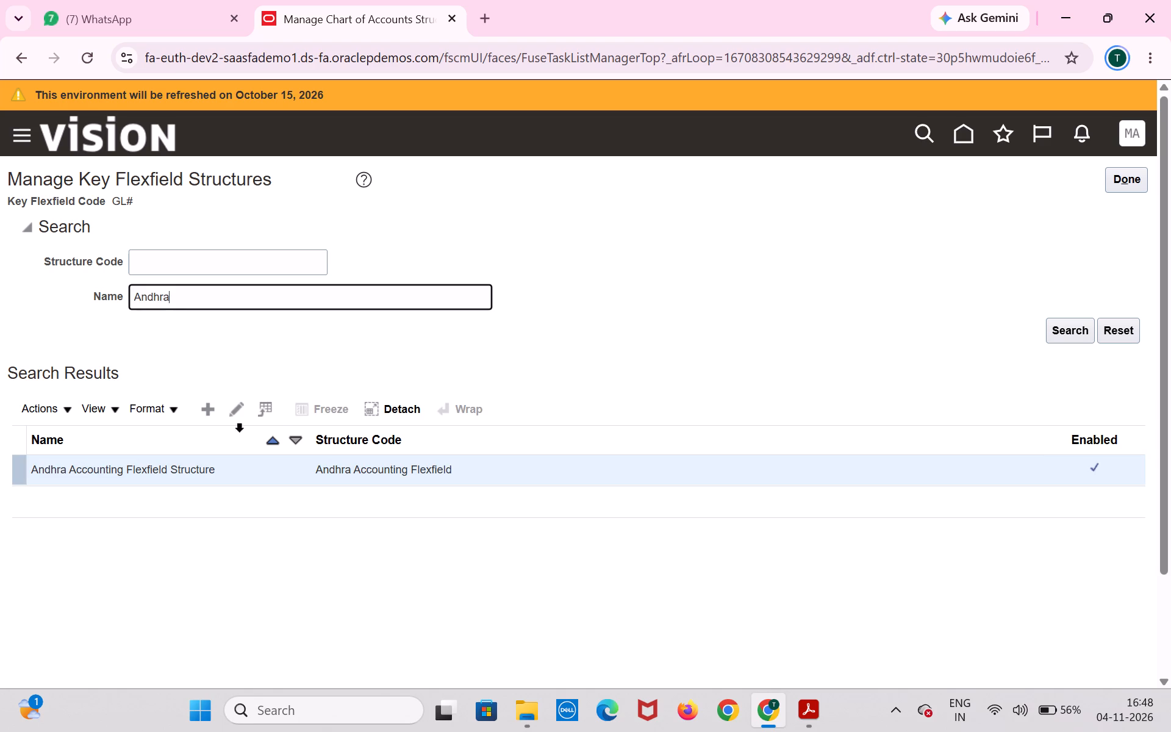
{"action": "left_click", "coordinate": [236, 407]}
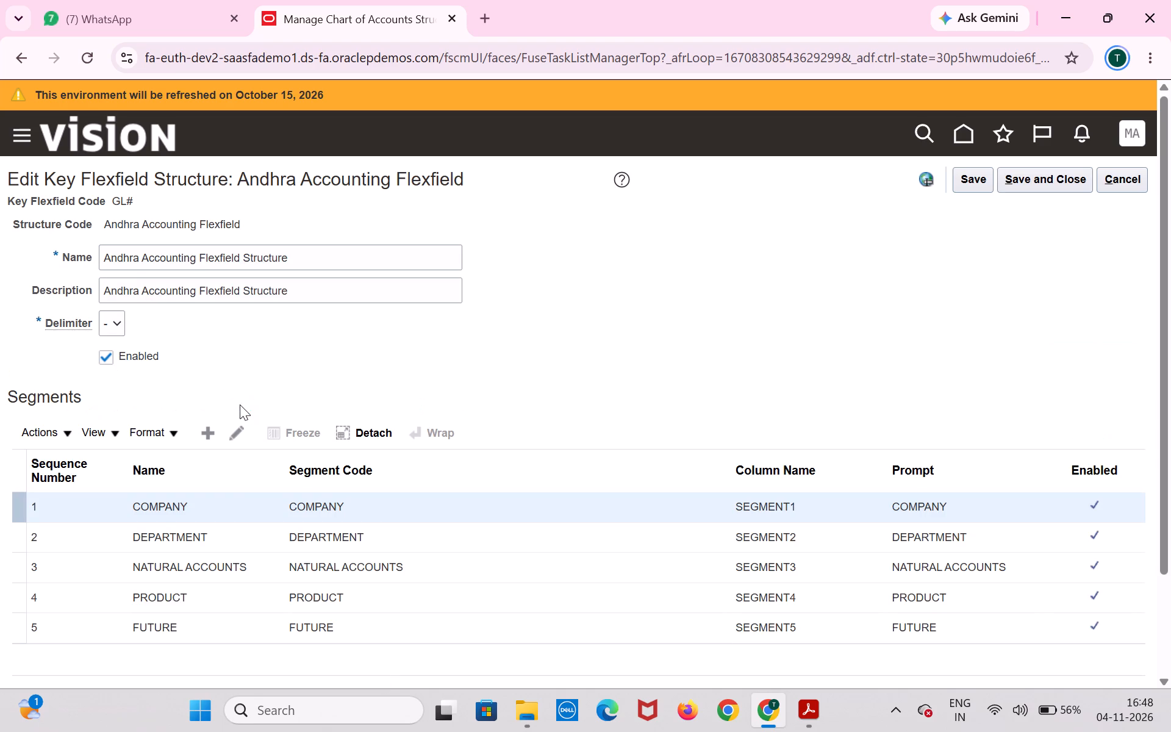
Open the PRODUCT segment's details to check its setup, and save and close it without edits.
{"action": "left_click", "coordinate": [510, 591]}
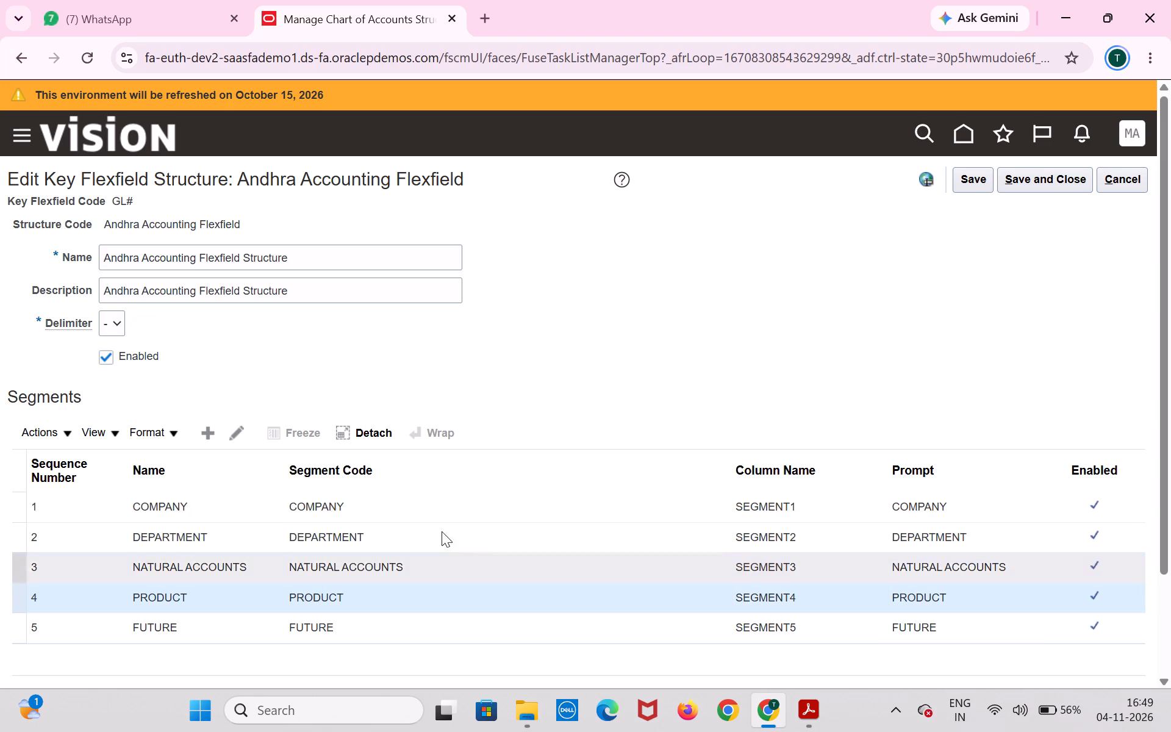
{"action": "left_click", "coordinate": [229, 441]}
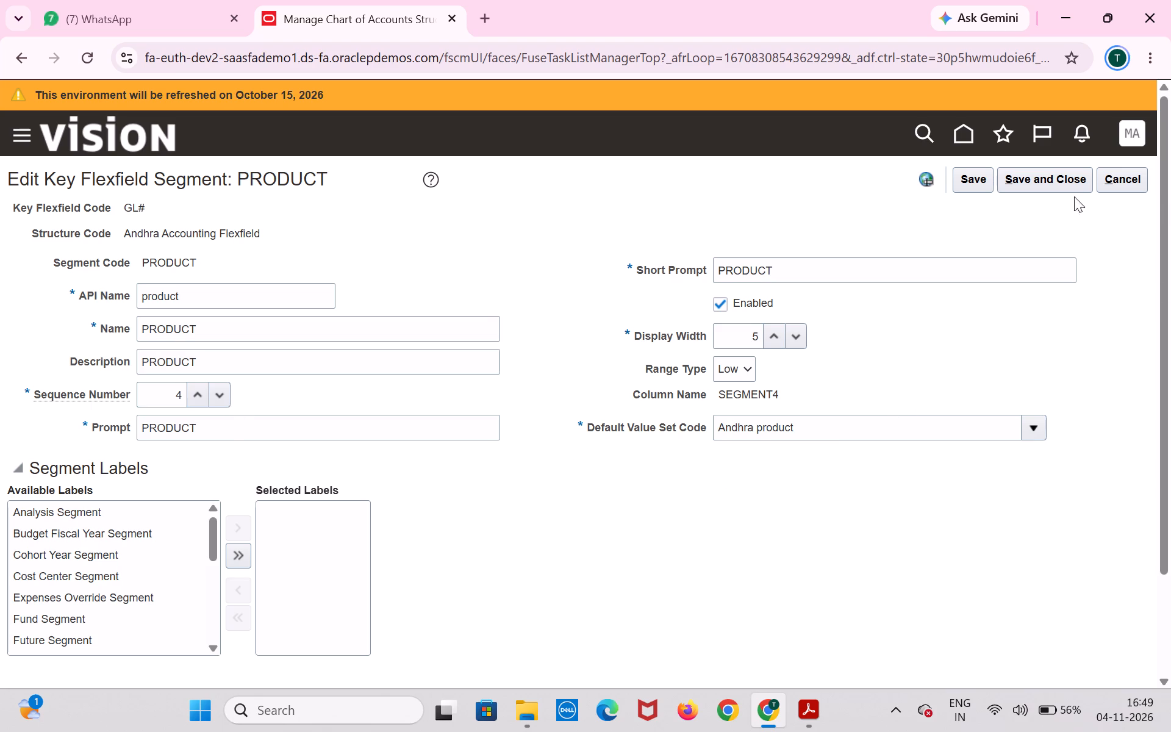
{"action": "left_click", "coordinate": [1067, 183]}
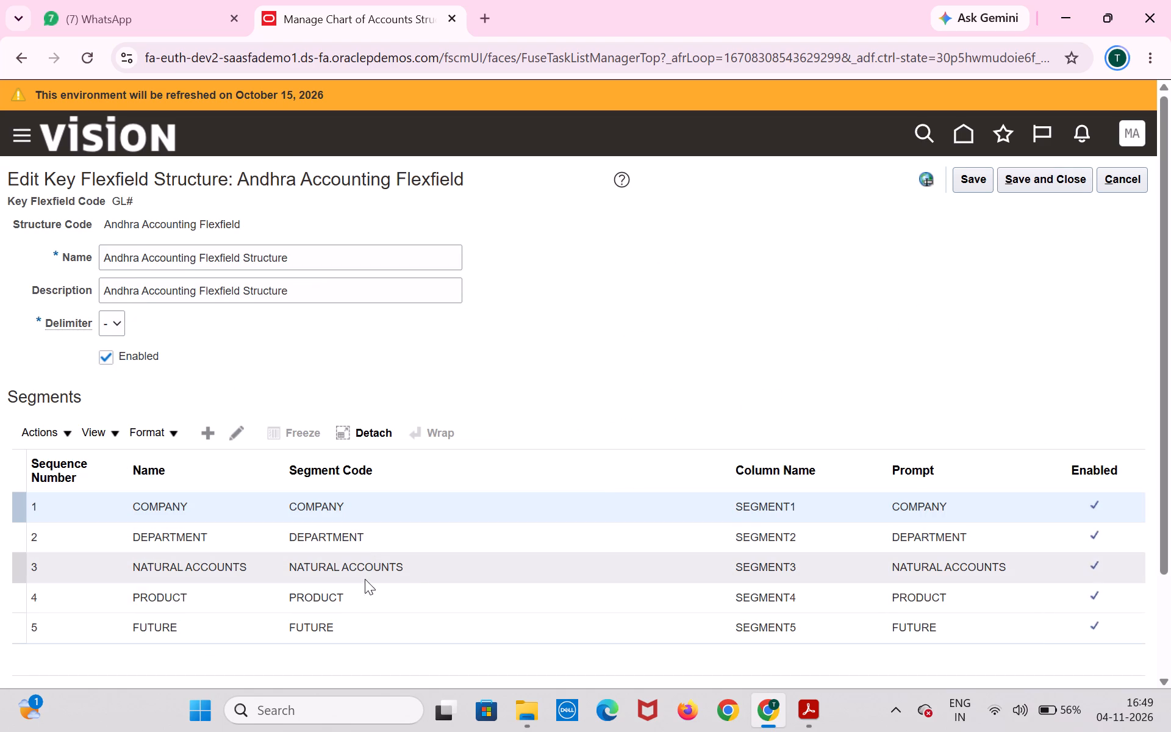
Look over the segment list in a detached view, and check the FUTURE segment's details, leaving them without edits.
{"action": "left_click", "coordinate": [380, 625]}
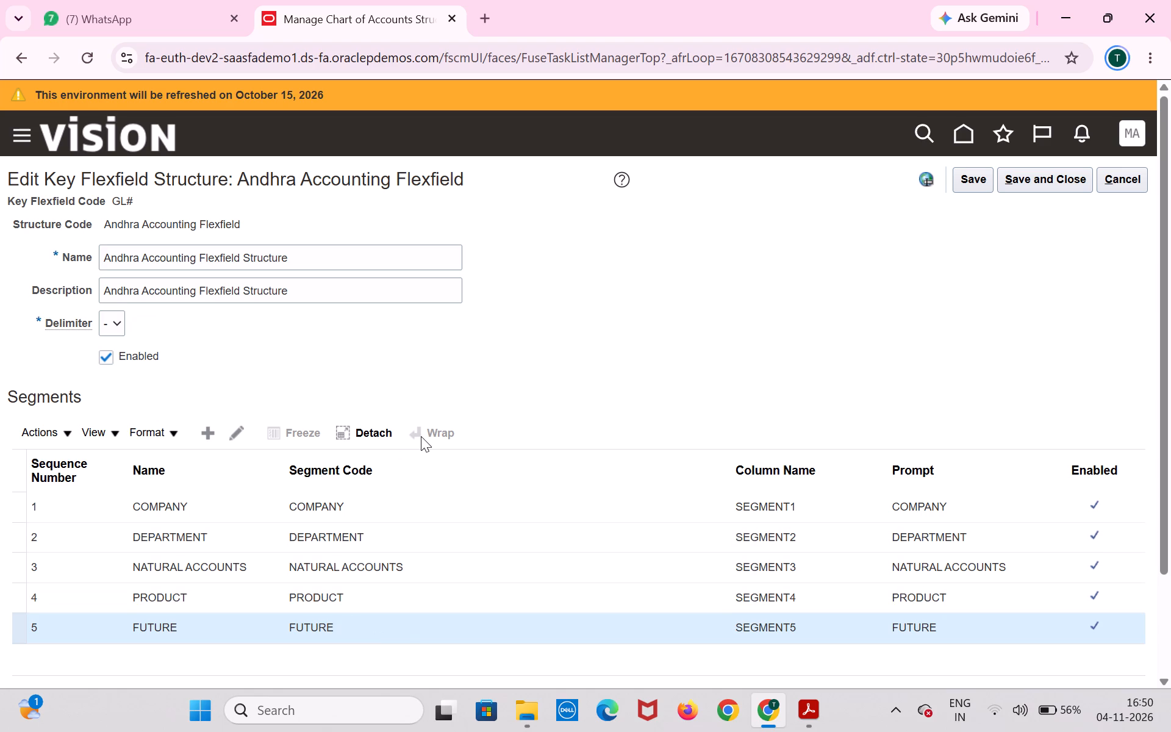
{"action": "left_click", "coordinate": [370, 434]}
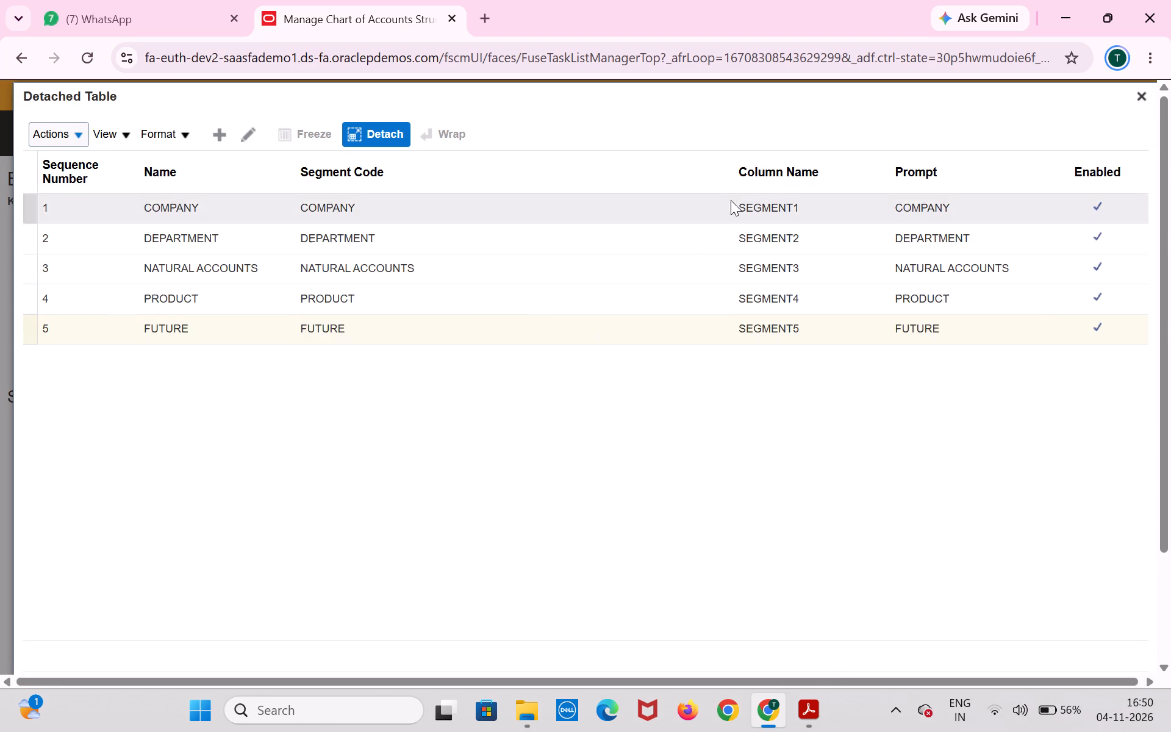
{"action": "left_click", "coordinate": [1138, 91]}
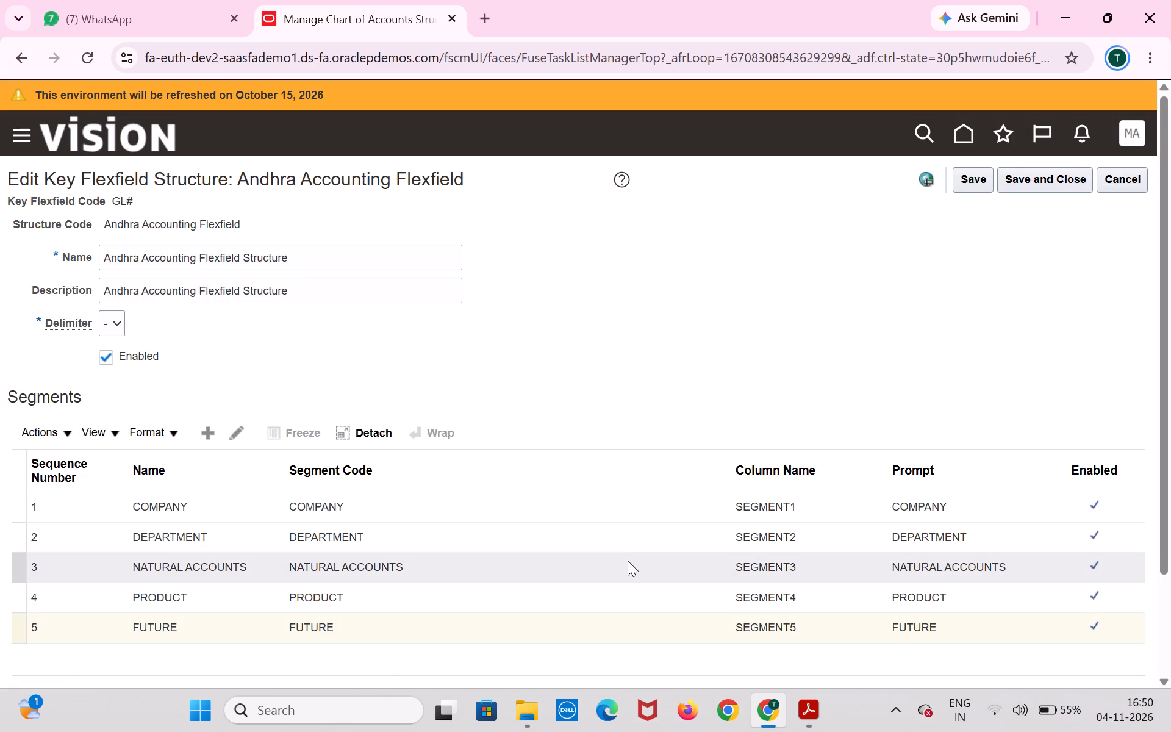
{"action": "left_click", "coordinate": [508, 625]}
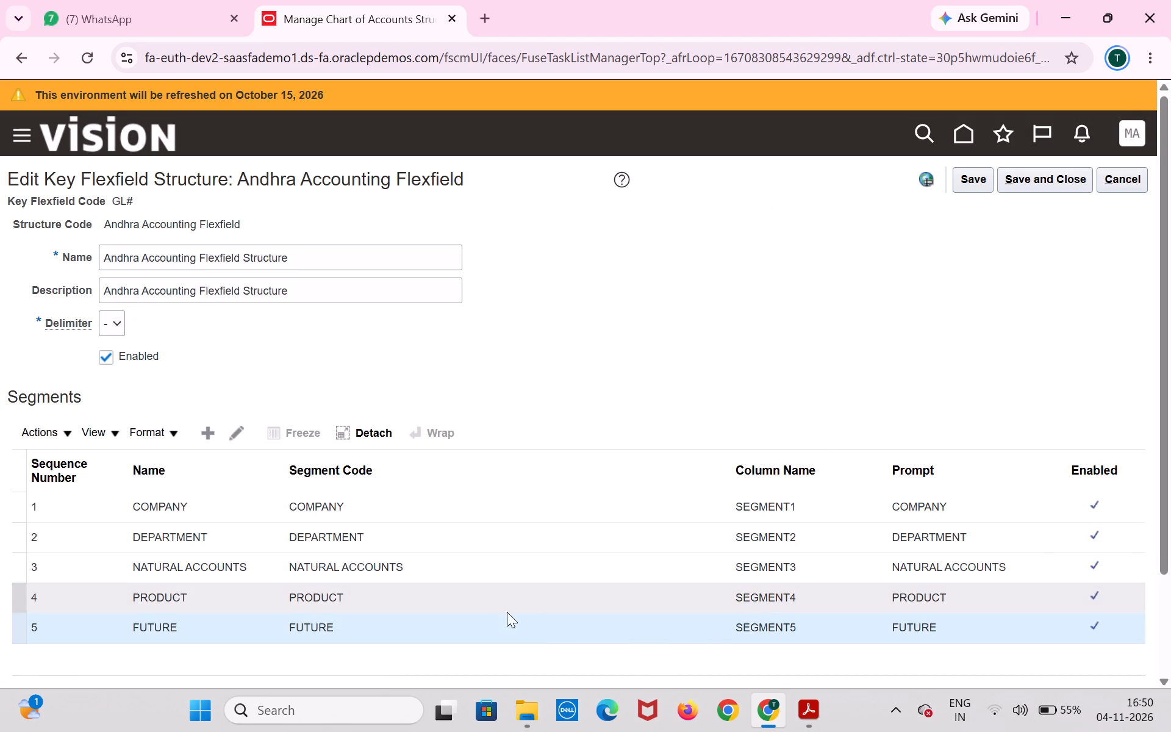
{"action": "left_click", "coordinate": [239, 437]}
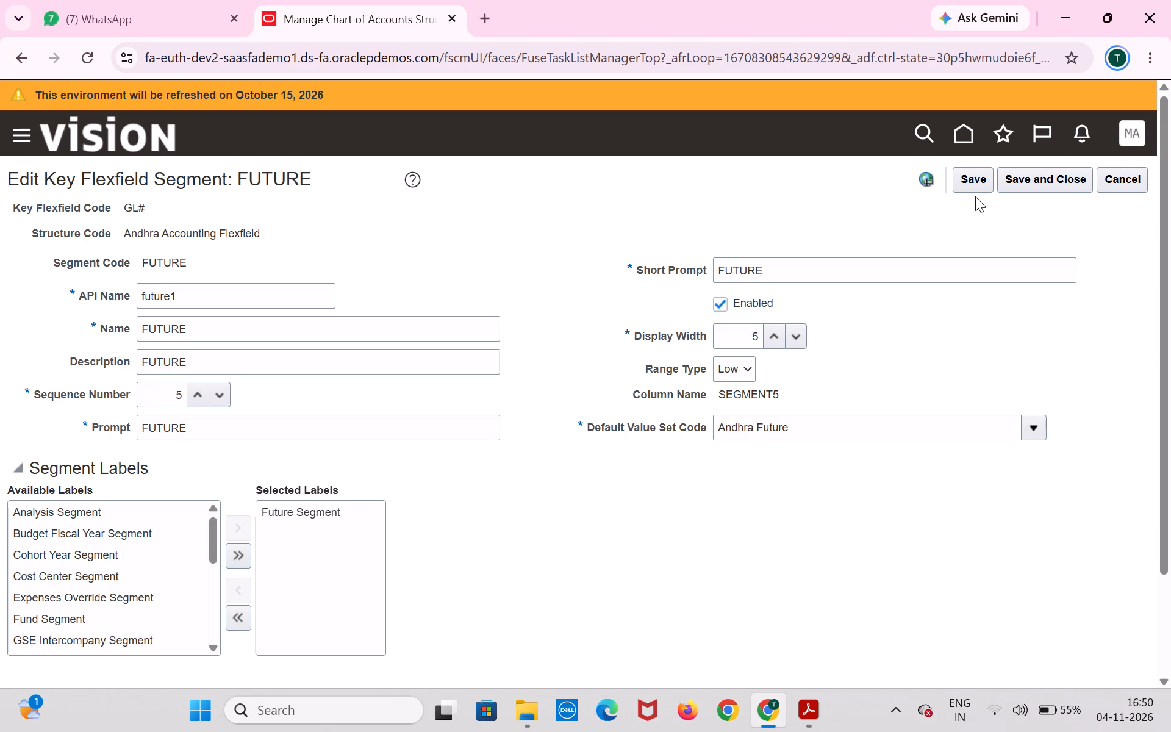
{"action": "left_click", "coordinate": [926, 184]}
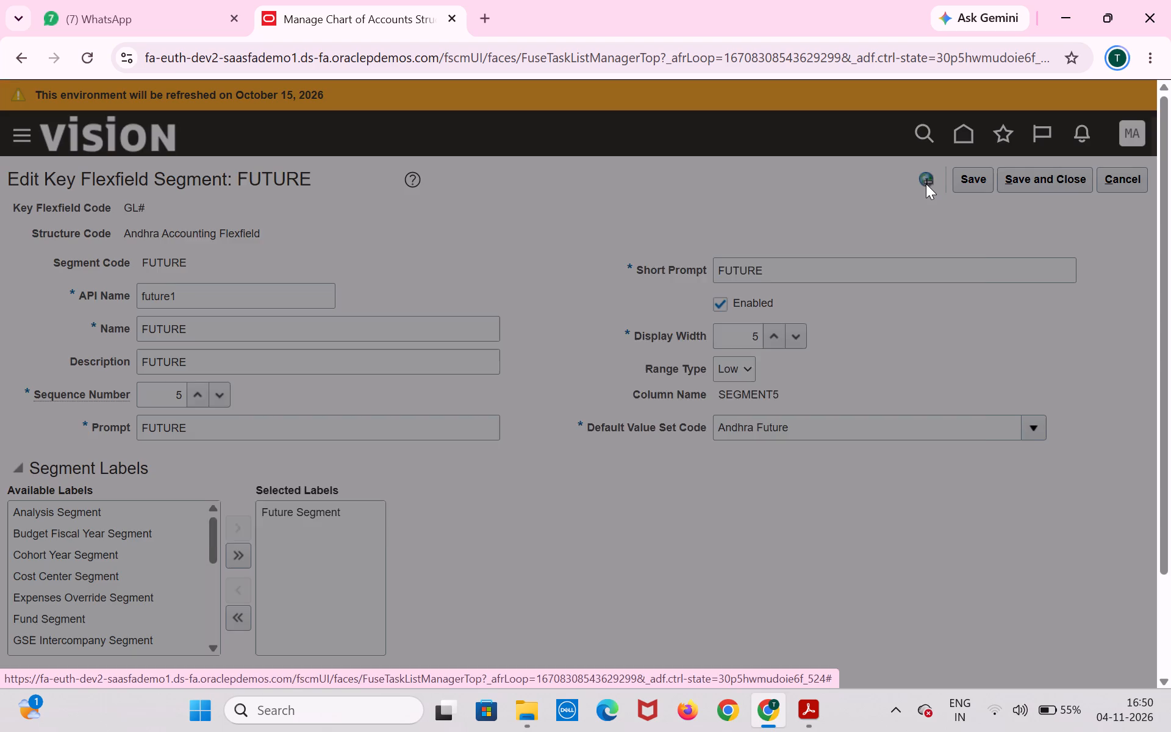
{"action": "left_click", "coordinate": [967, 242]}
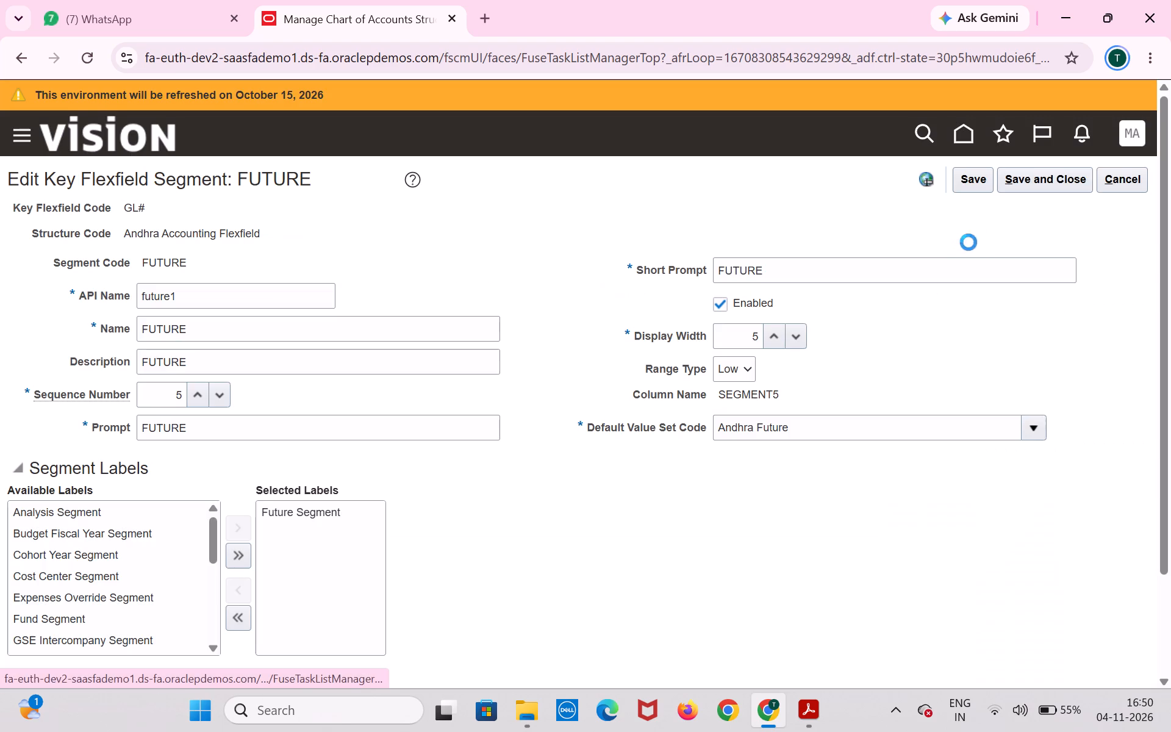
{"action": "left_click", "coordinate": [1123, 174]}
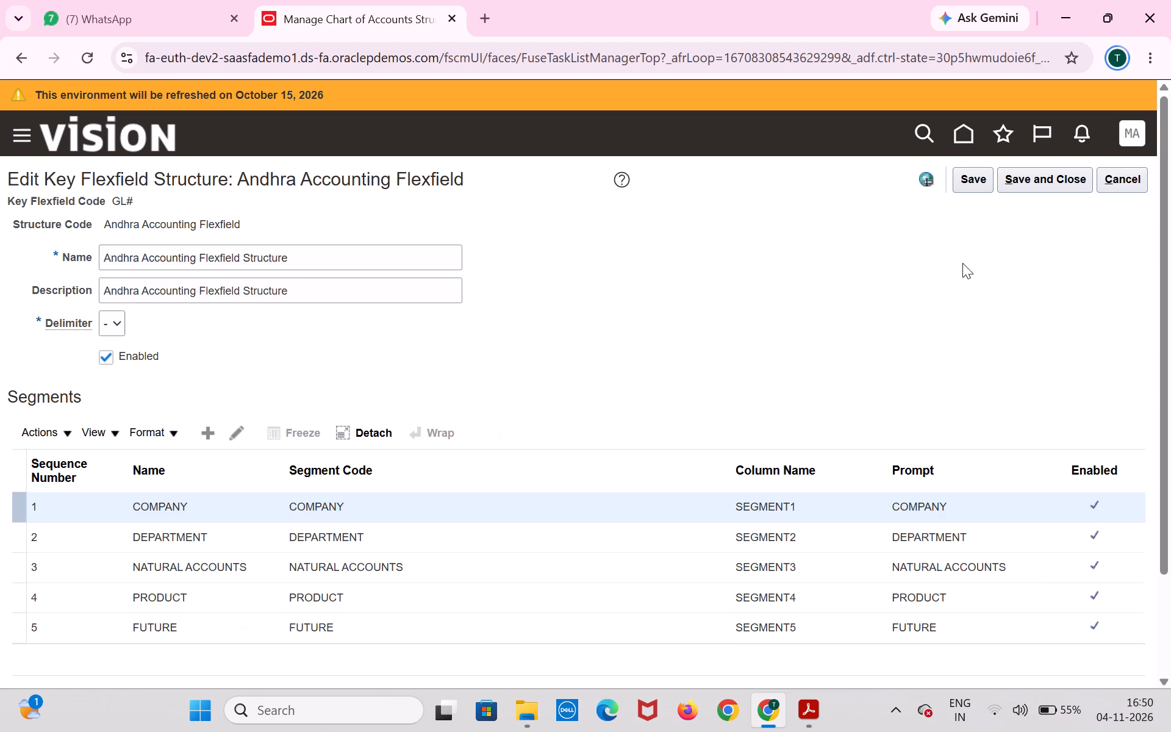
Disable the FUTURE segment of the Andhra Accounting Flexfield structure, saving and closing it.
{"action": "left_click", "coordinate": [706, 622]}
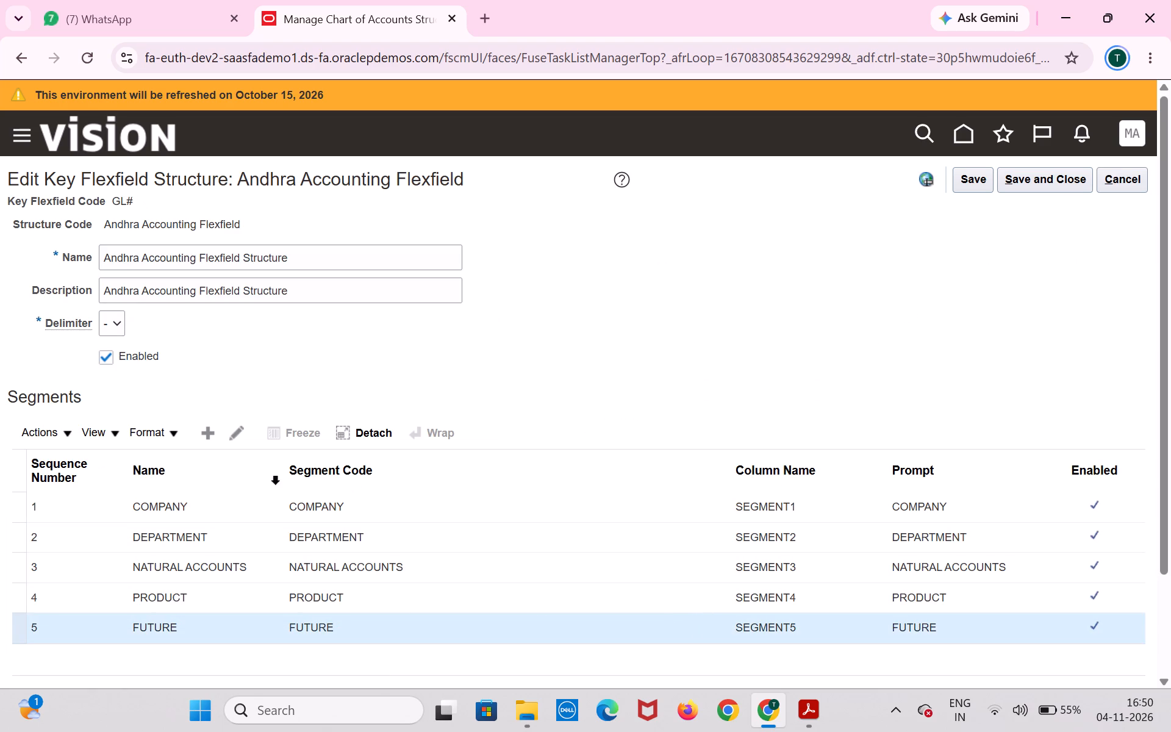
{"action": "left_click", "coordinate": [237, 431]}
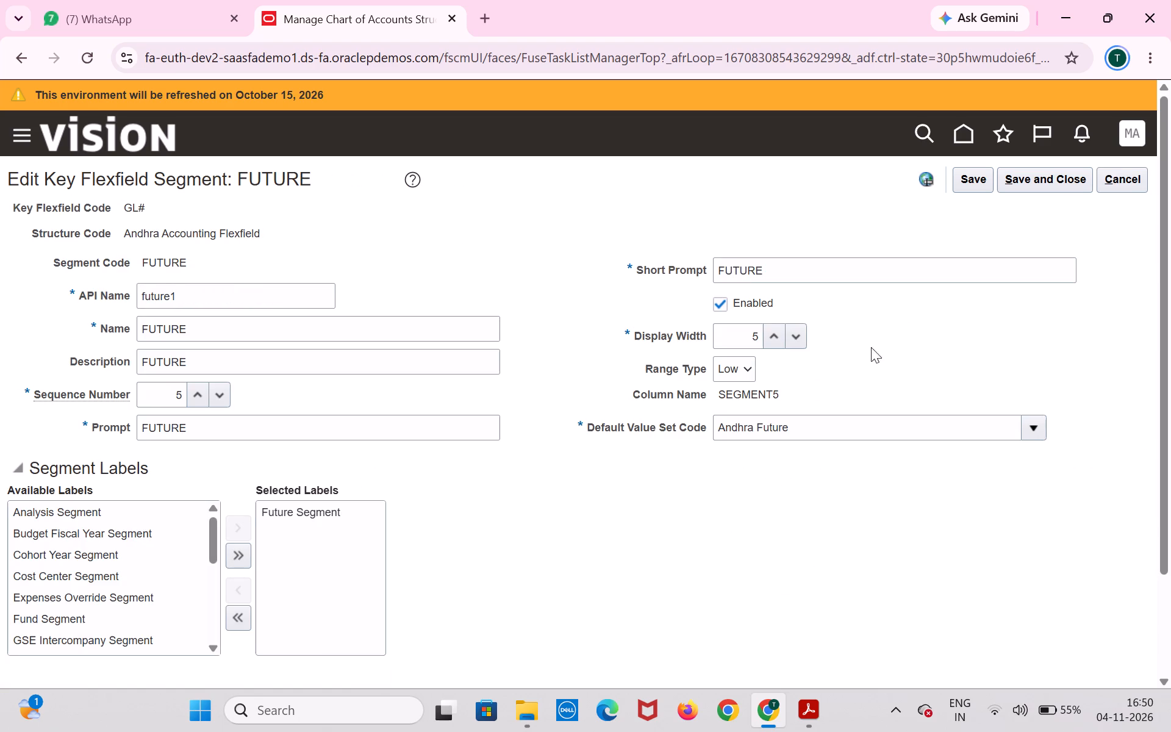
{"action": "left_click", "coordinate": [719, 304]}
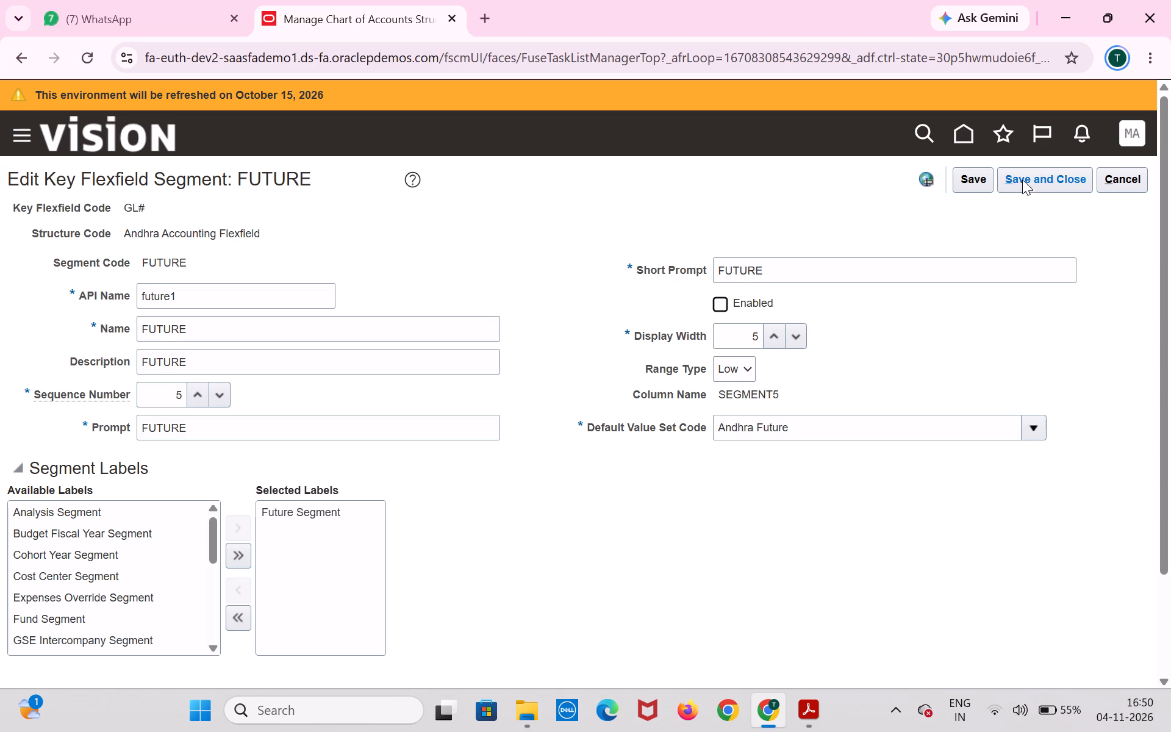
{"action": "left_click", "coordinate": [1022, 178]}
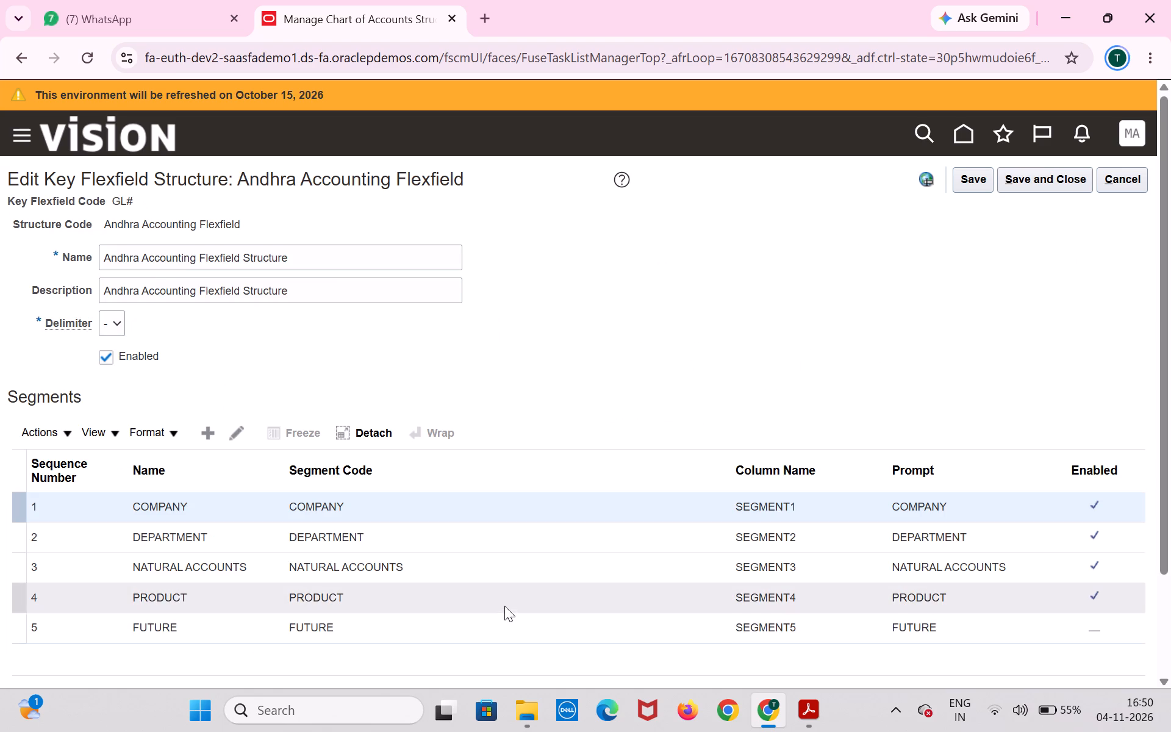
Disable the PRODUCT segment of the Andhra structure, saving and closing it.
{"action": "left_click", "coordinate": [504, 606]}
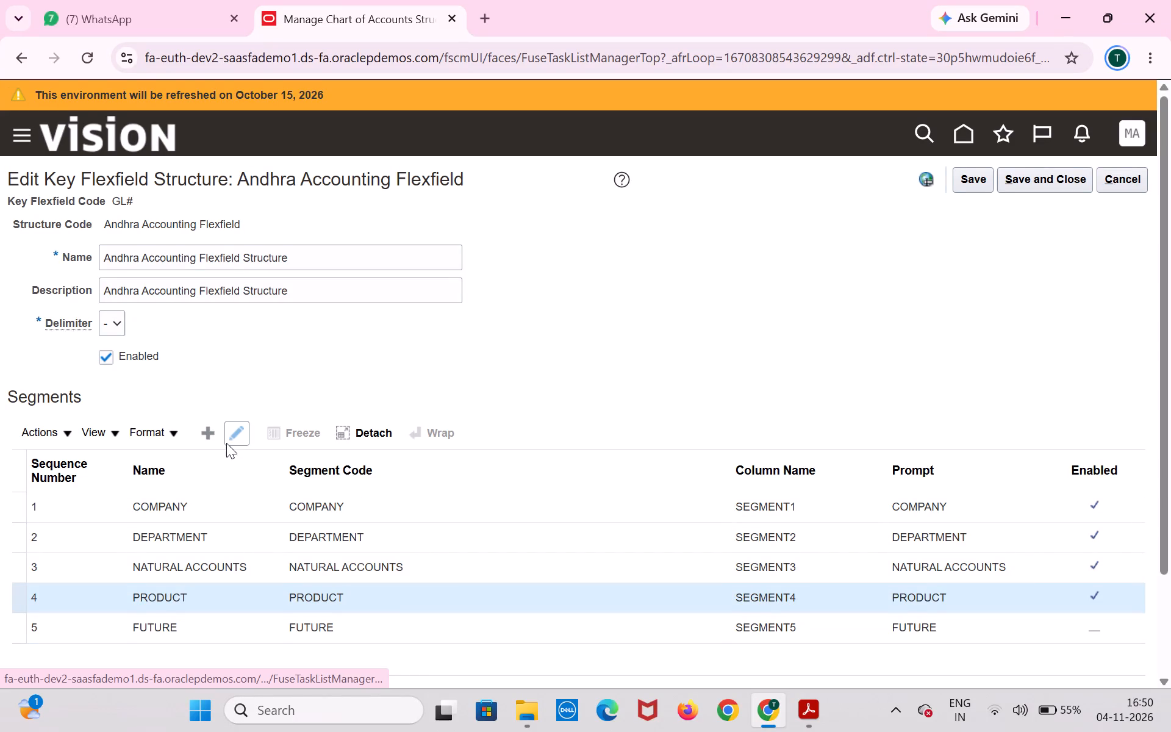
{"action": "left_click", "coordinate": [243, 432]}
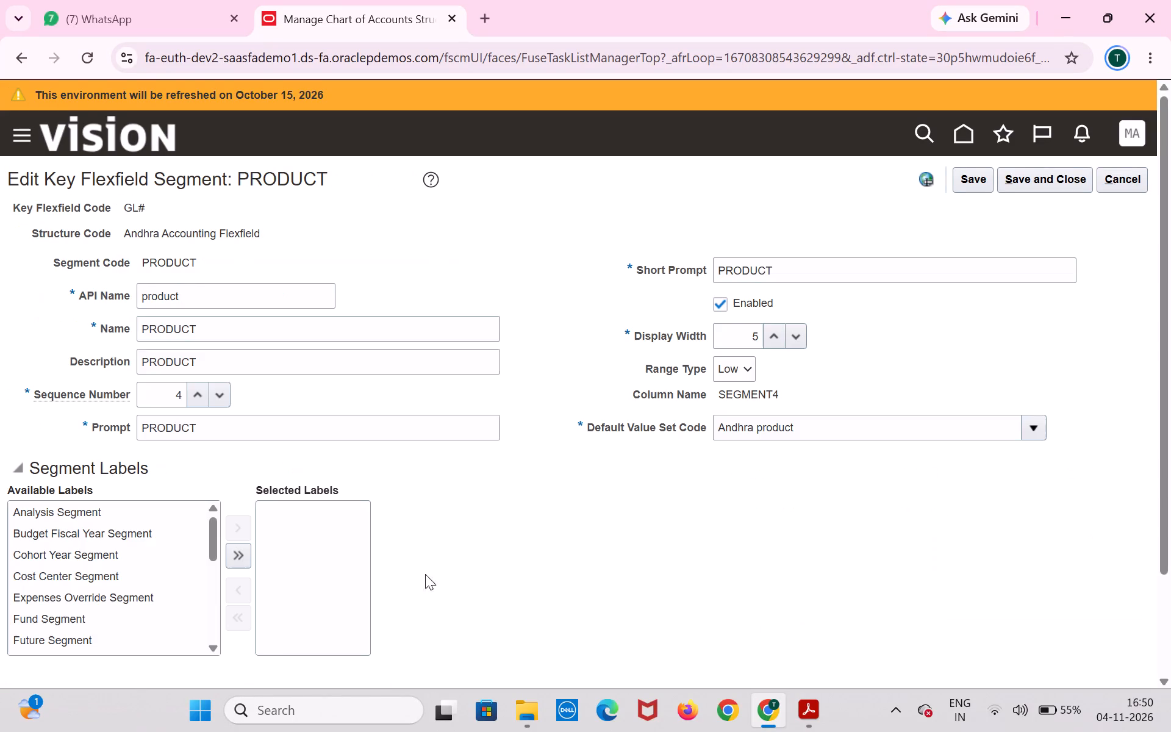
{"action": "left_click", "coordinate": [715, 305]}
{"action": "left_click", "coordinate": [1040, 184]}
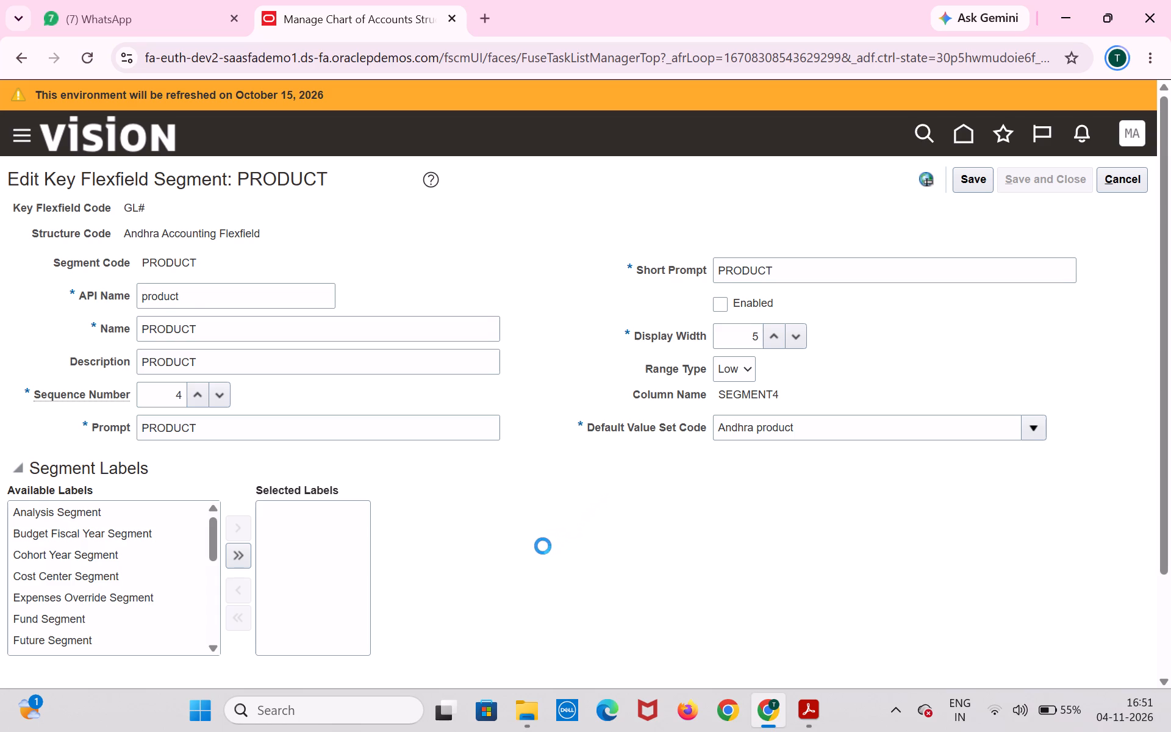
Disable the NATURAL ACCOUNTS segment of the Andhra structure, saving and closing it.
{"action": "left_click", "coordinate": [522, 572]}
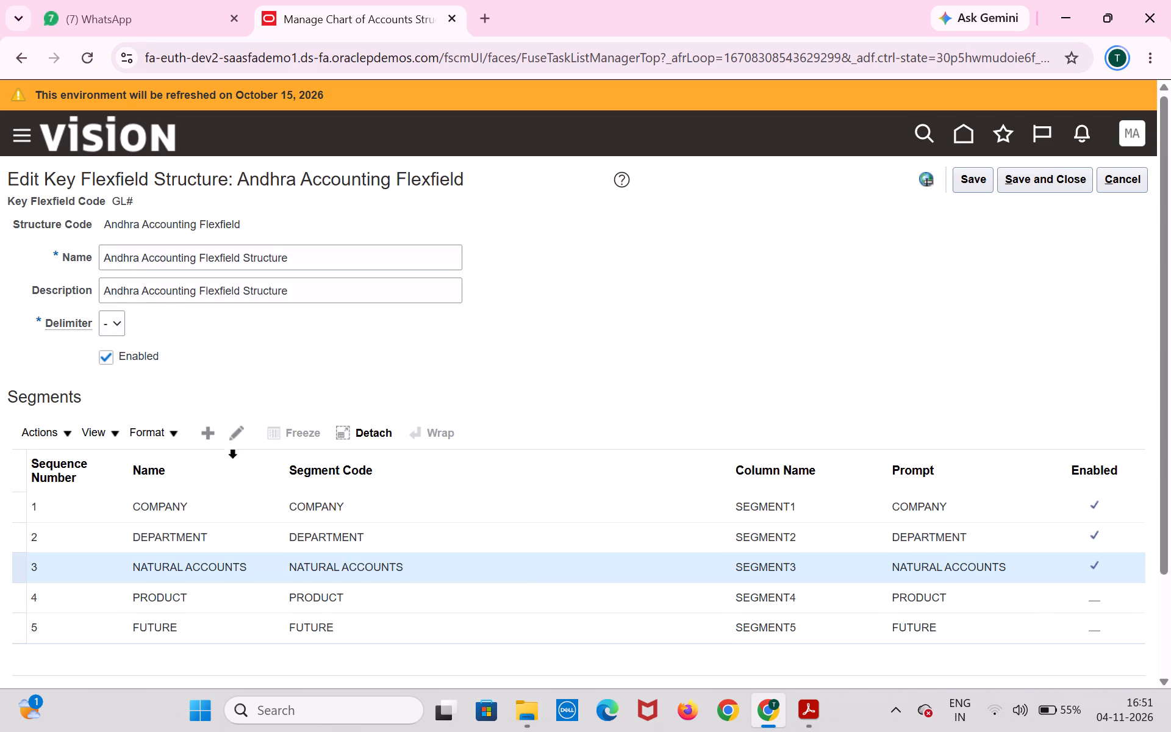
{"action": "left_click", "coordinate": [232, 437]}
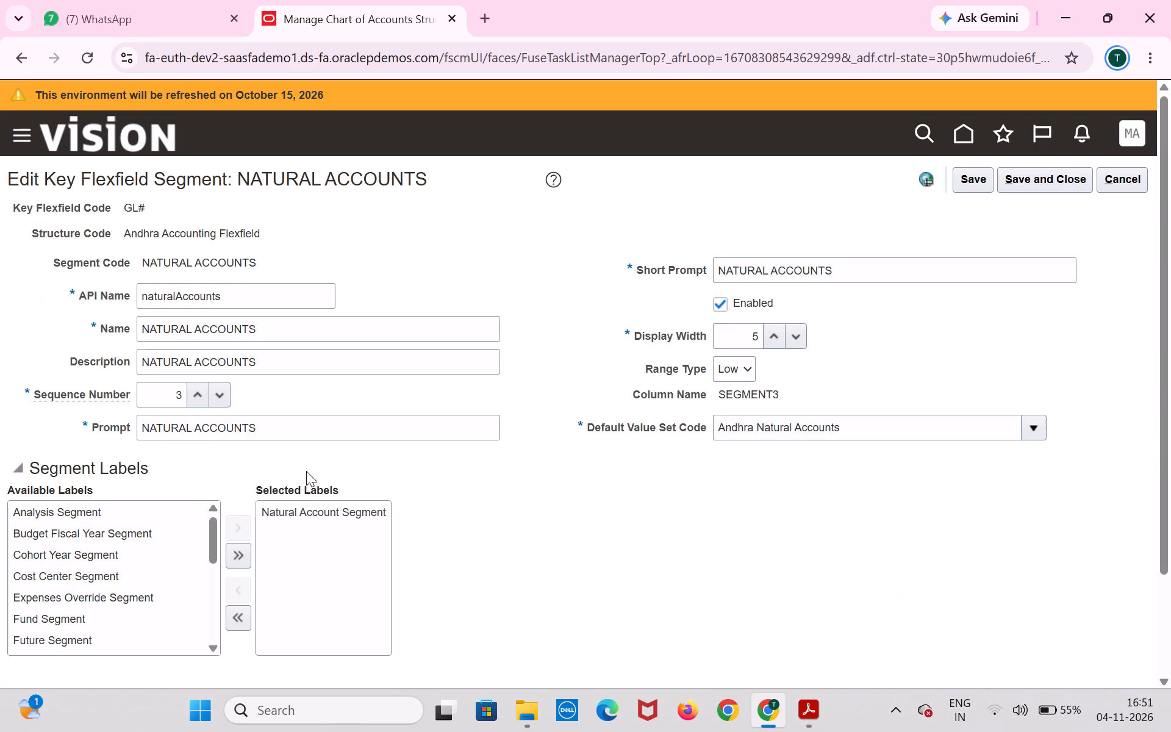
{"action": "left_click", "coordinate": [724, 301]}
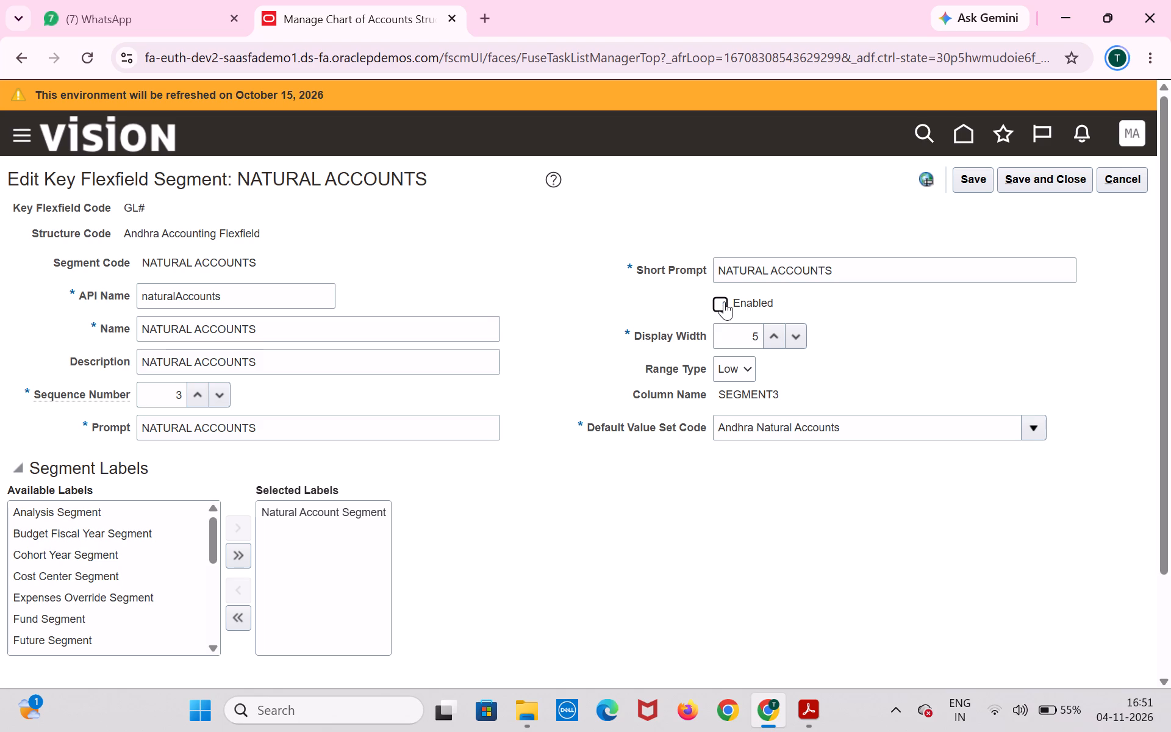
{"action": "left_click", "coordinate": [1032, 170]}
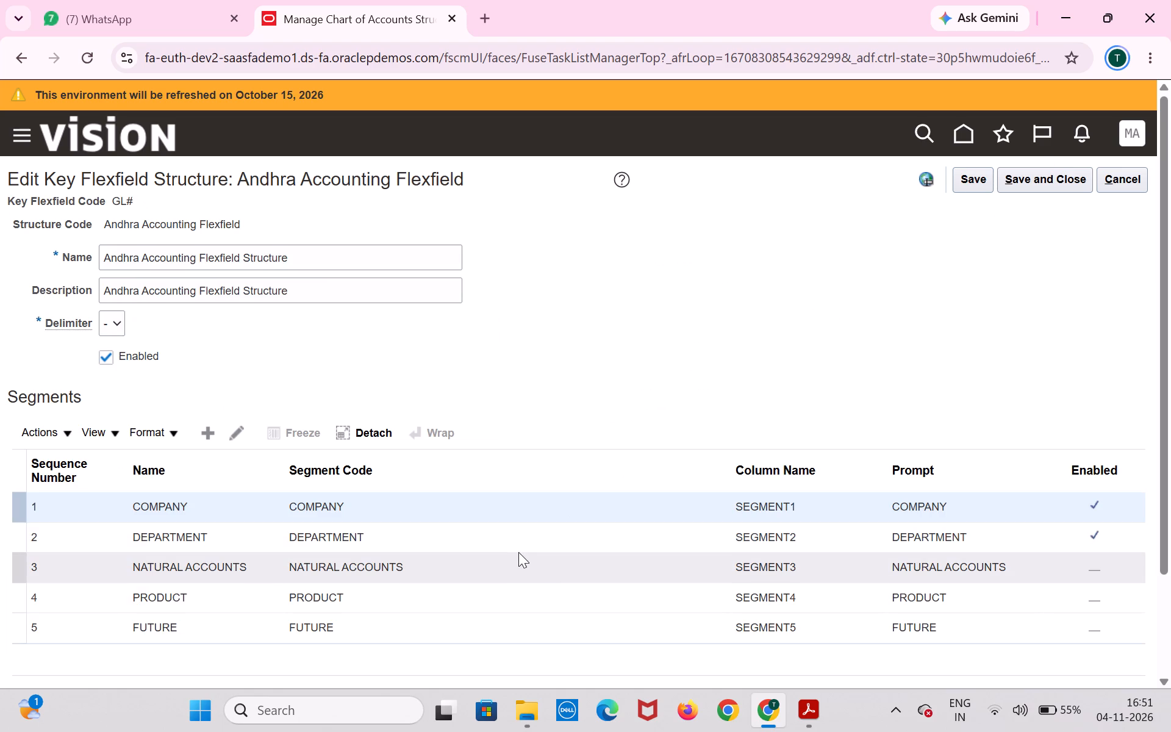
Reopen the NATURAL ACCOUNTS segment to recheck its settings, and save and close it without edits.
{"action": "left_click", "coordinate": [520, 567]}
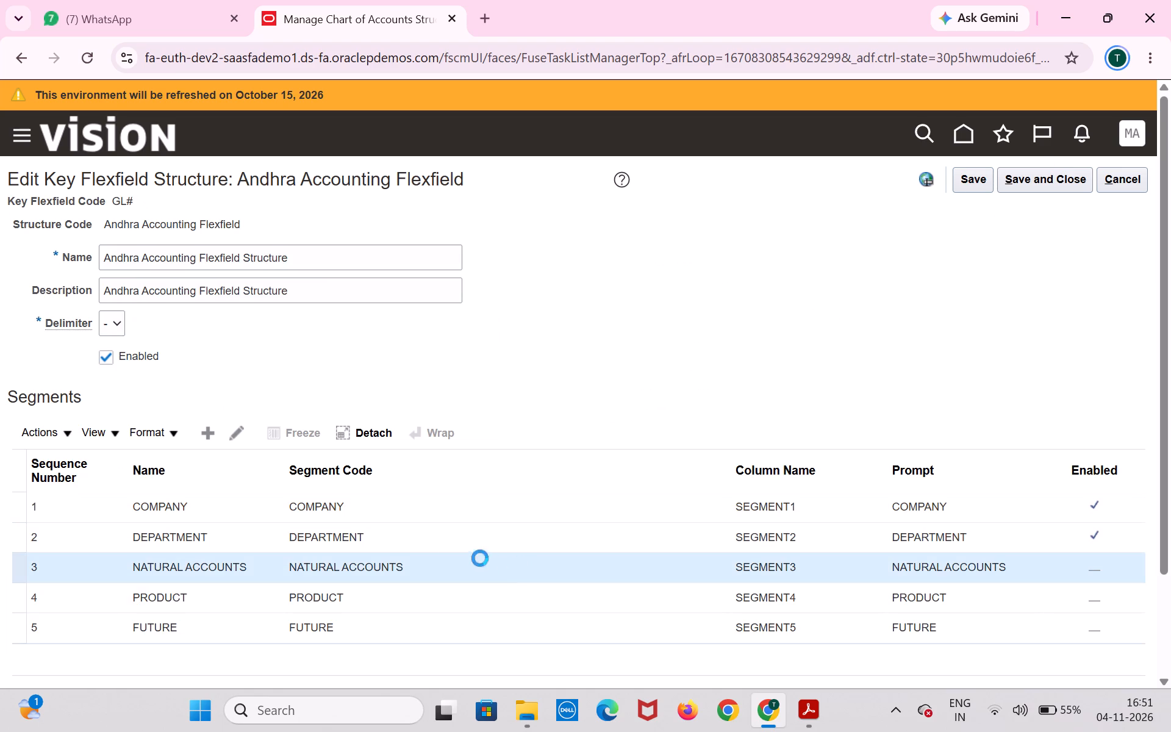
{"action": "left_click", "coordinate": [240, 443]}
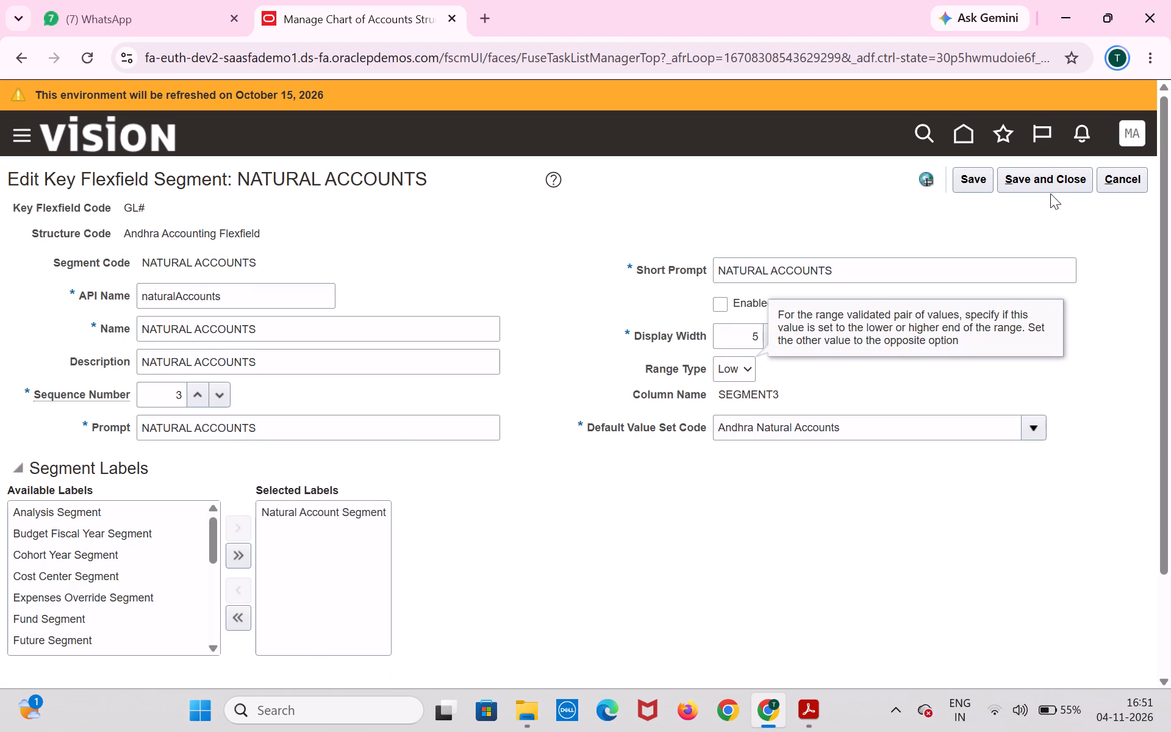
{"action": "left_click", "coordinate": [1047, 188]}
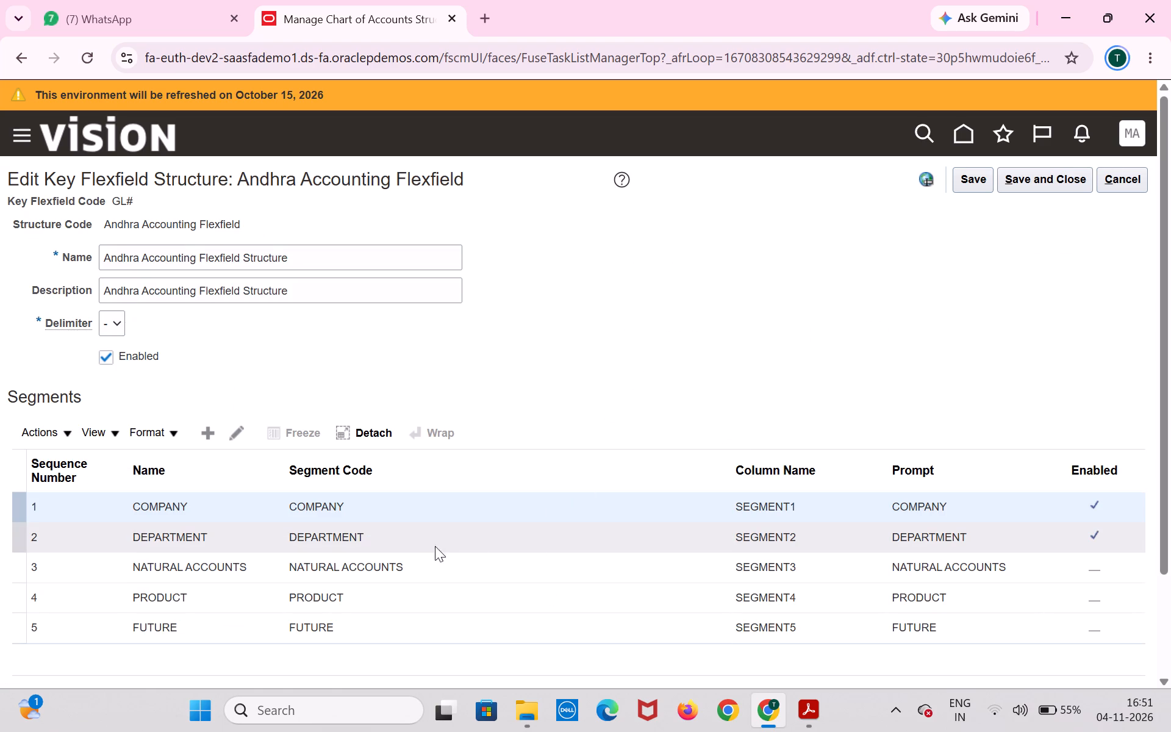
Disable the DEPARTMENT segment of the Andhra structure, saving and closing it.
{"action": "left_click", "coordinate": [433, 536]}
{"action": "left_click", "coordinate": [245, 436]}
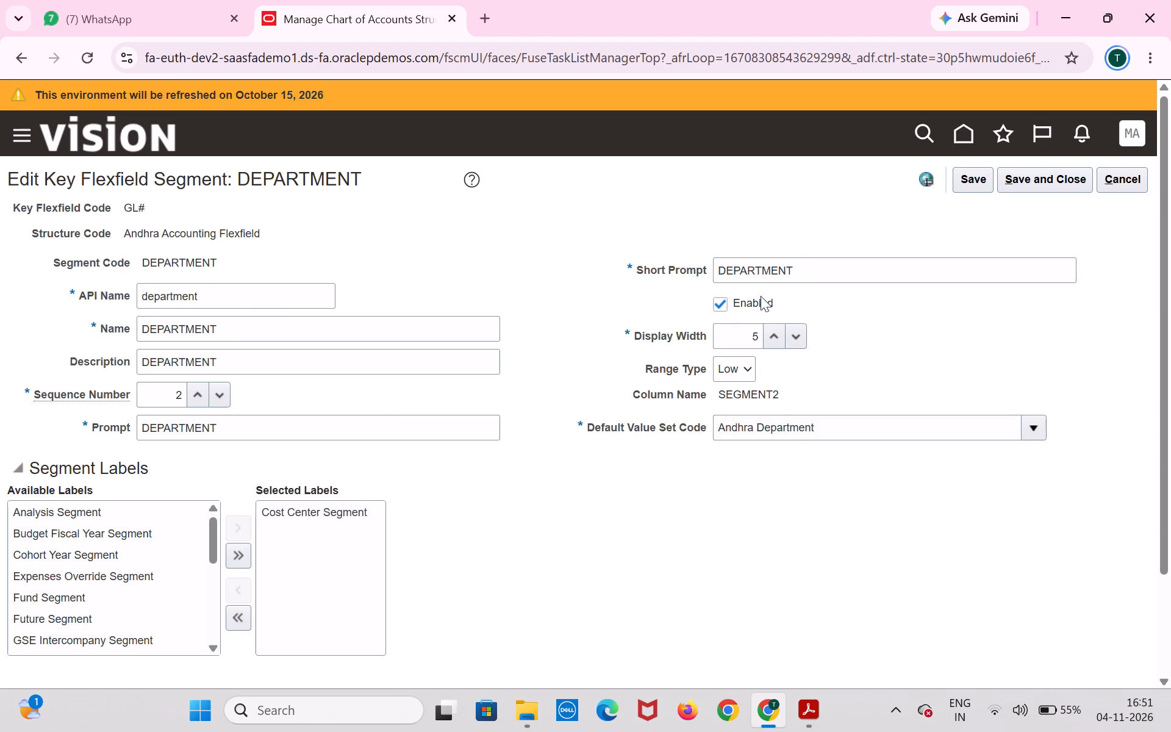
{"action": "left_click", "coordinate": [723, 304]}
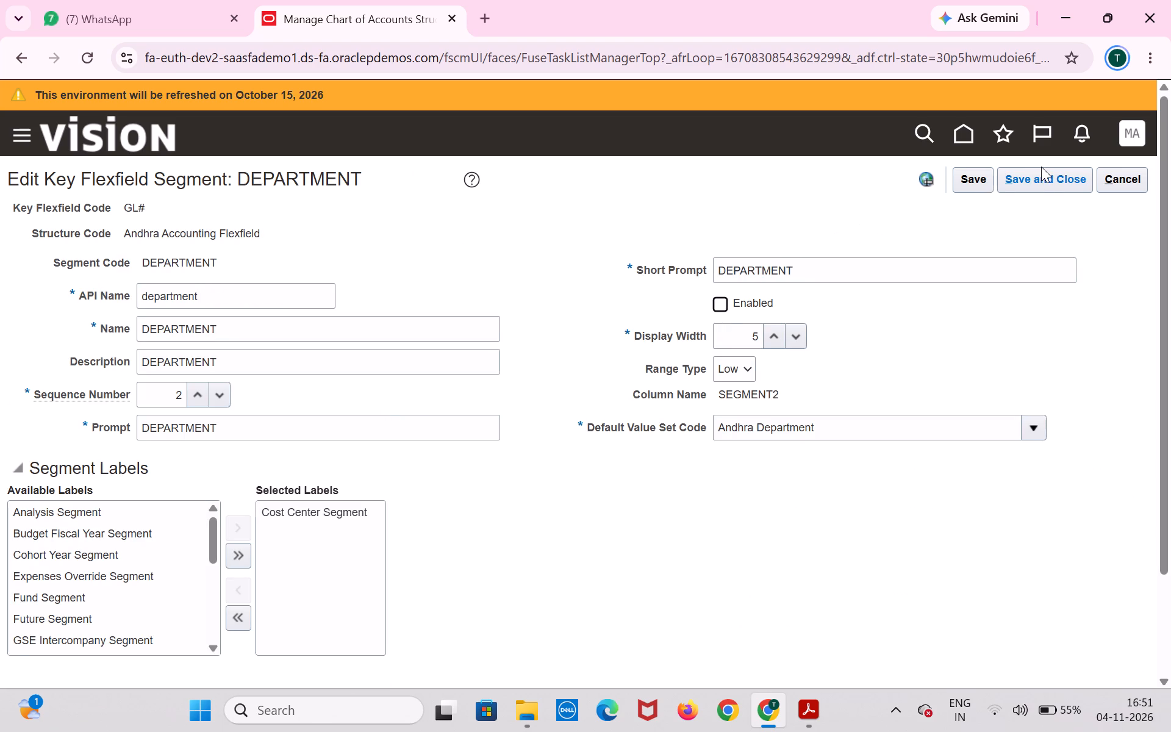
{"action": "left_click", "coordinate": [1042, 167]}
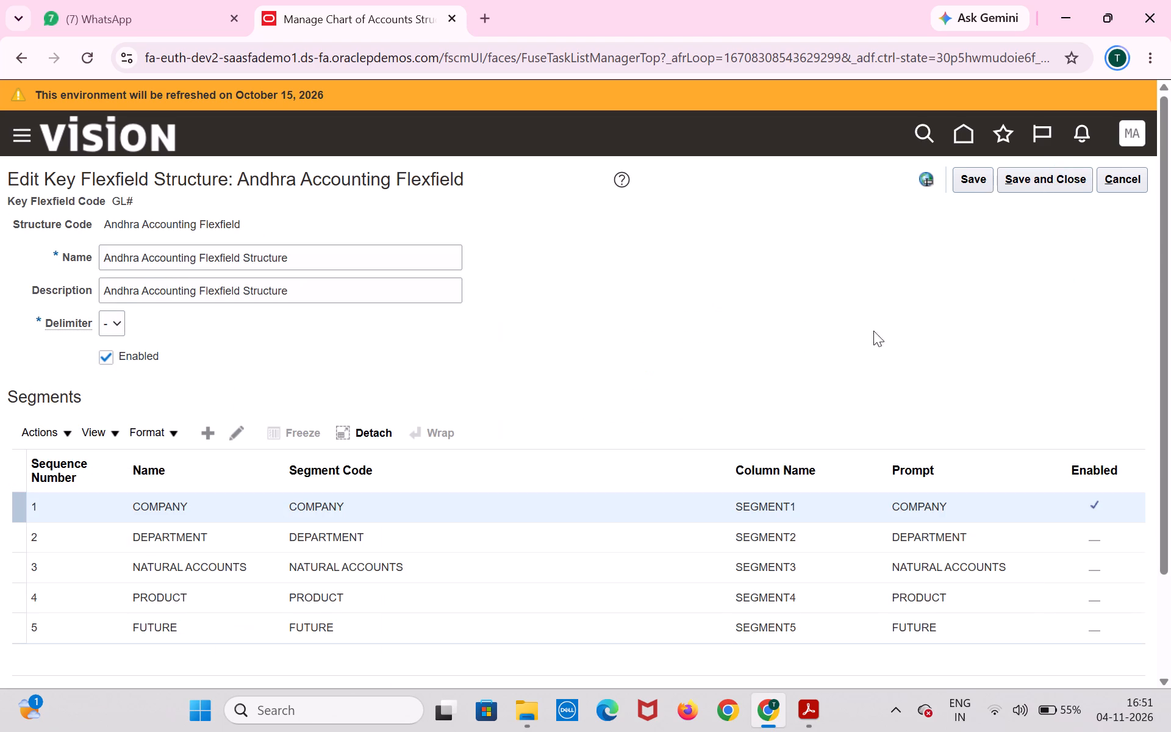
Disable the COMPANY segment of the Andhra structure, saving and closing it.
{"action": "left_click", "coordinate": [598, 507]}
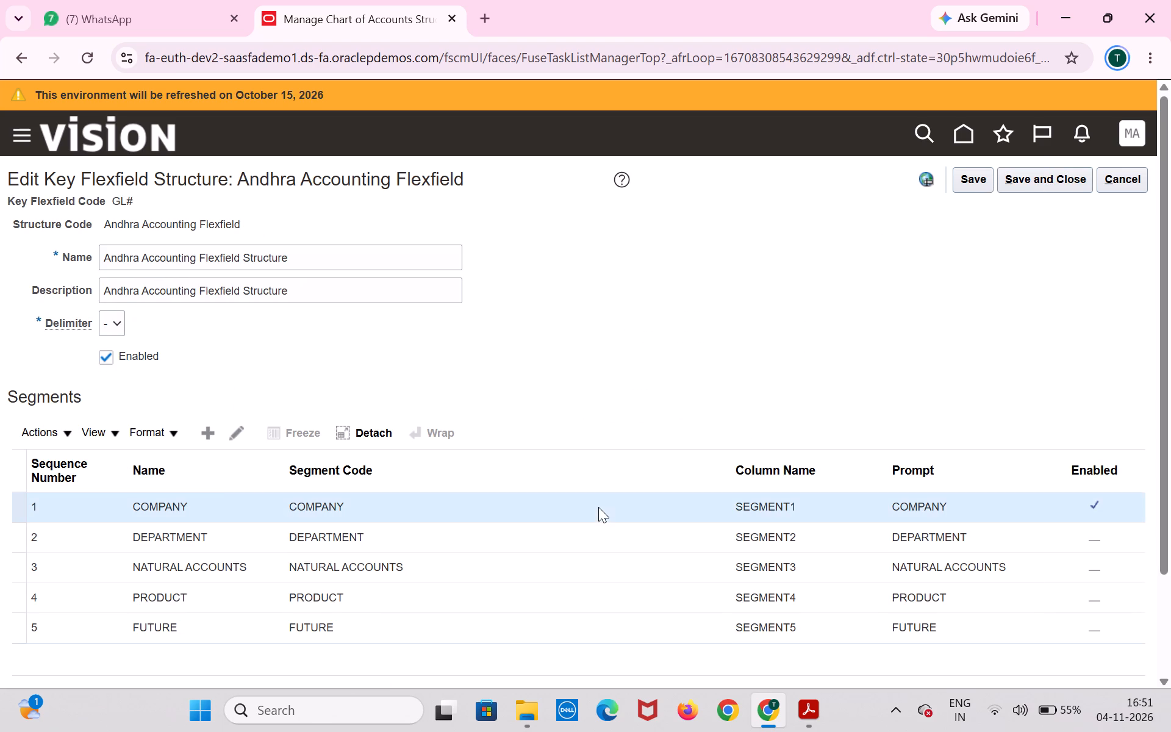
{"action": "left_click", "coordinate": [238, 429]}
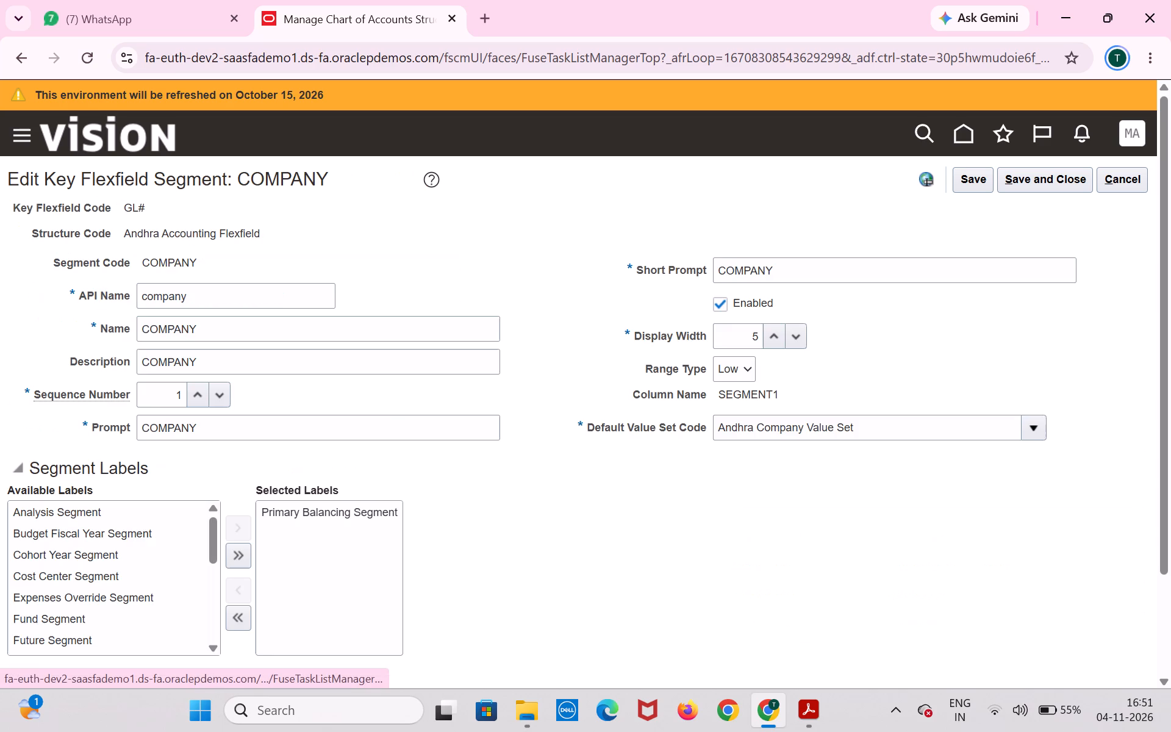
{"action": "left_click", "coordinate": [718, 303]}
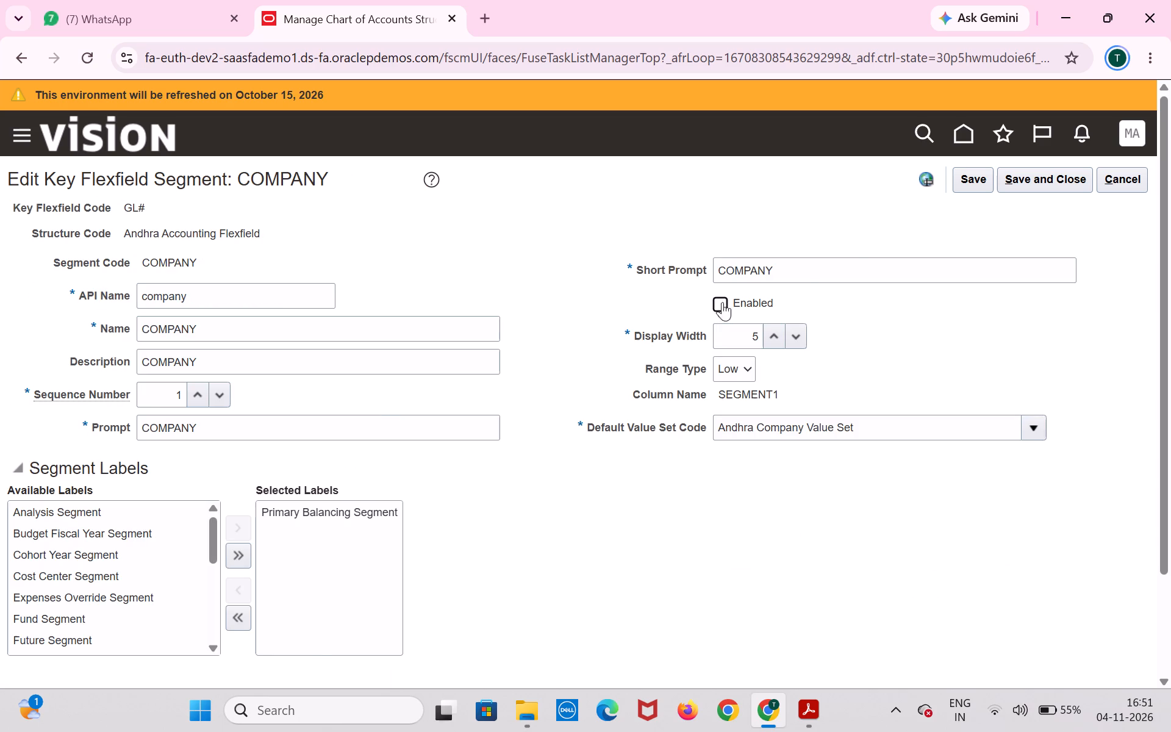
{"action": "left_click", "coordinate": [1028, 183]}
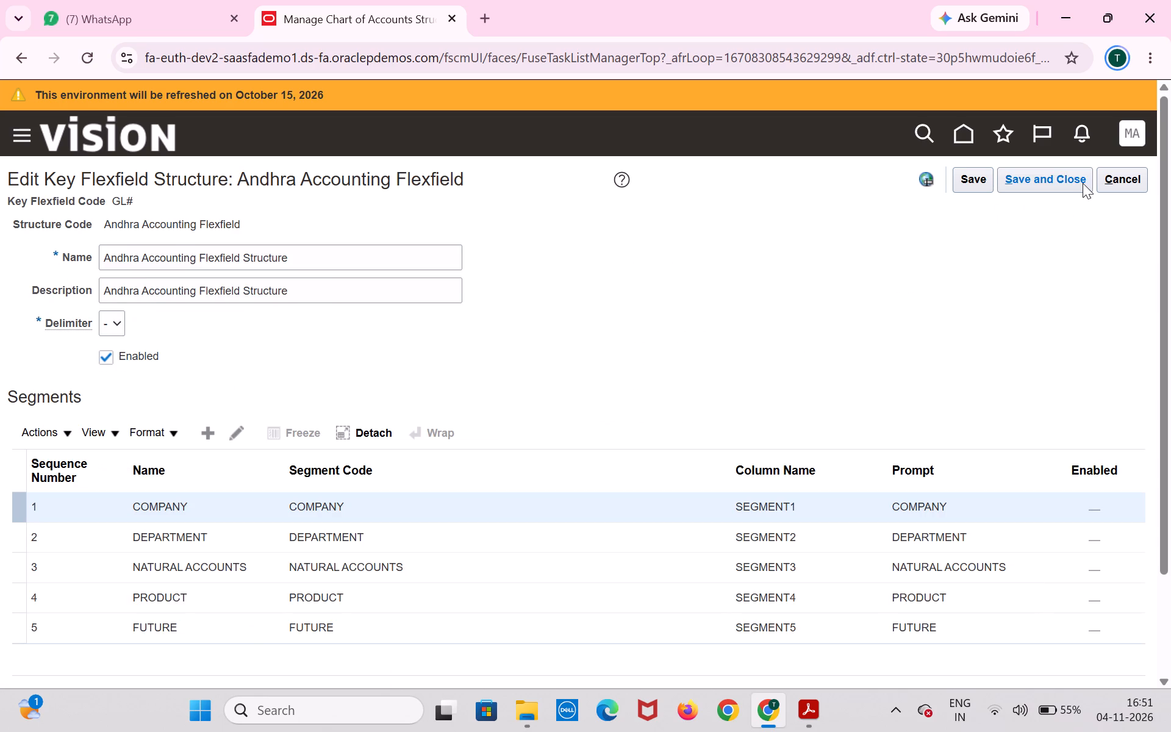
Save and close the Andhra structure, return to the chart of accounts structures, and try to deploy the GL# Accounting Flexfield.
{"action": "left_click", "coordinate": [1083, 183]}
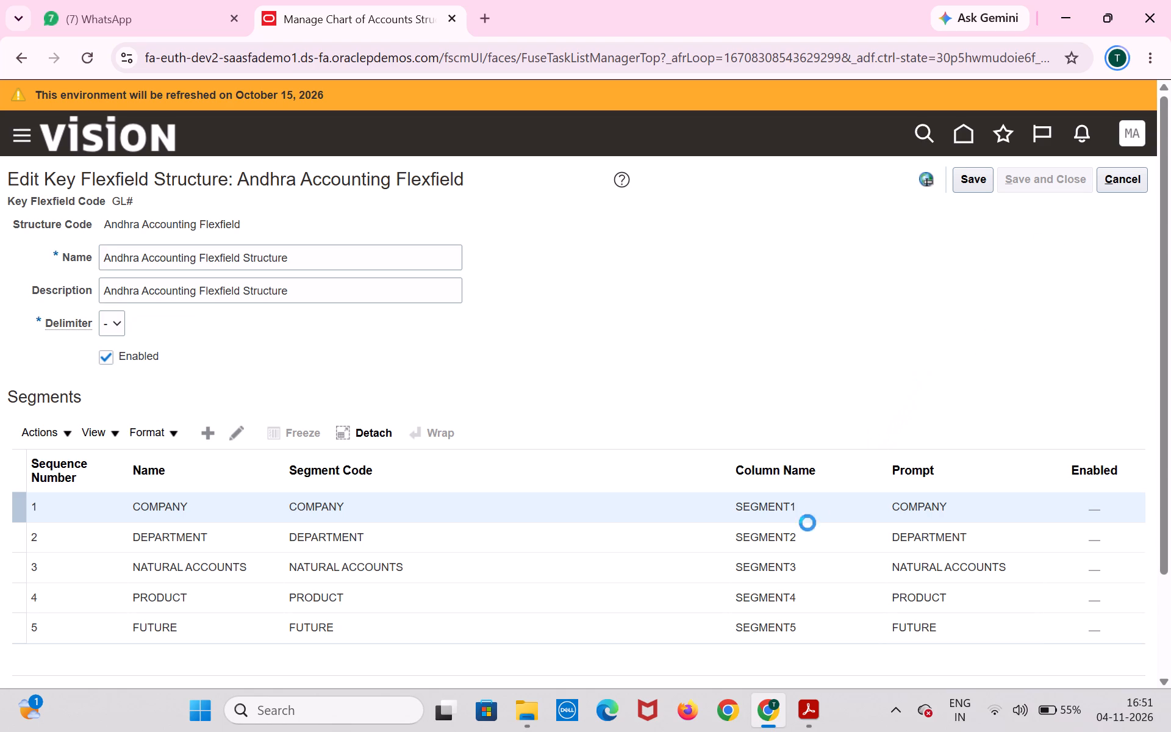
{"action": "left_click", "coordinate": [1123, 179]}
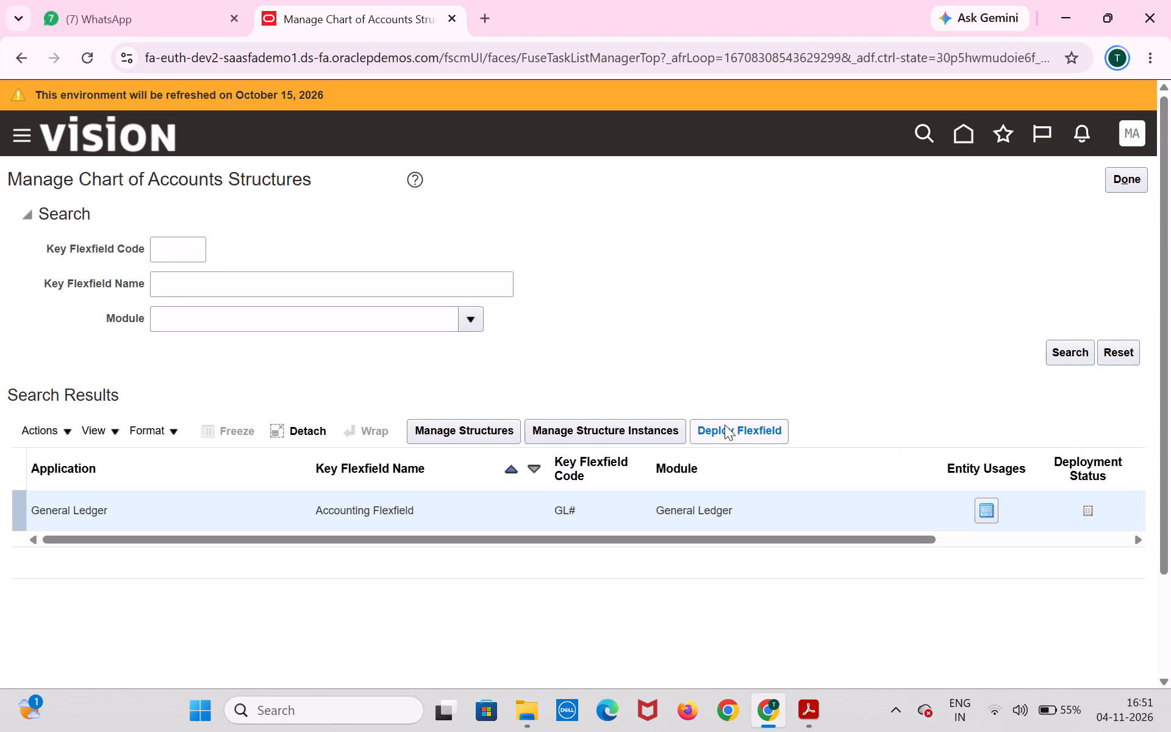
{"action": "left_click", "coordinate": [726, 425]}
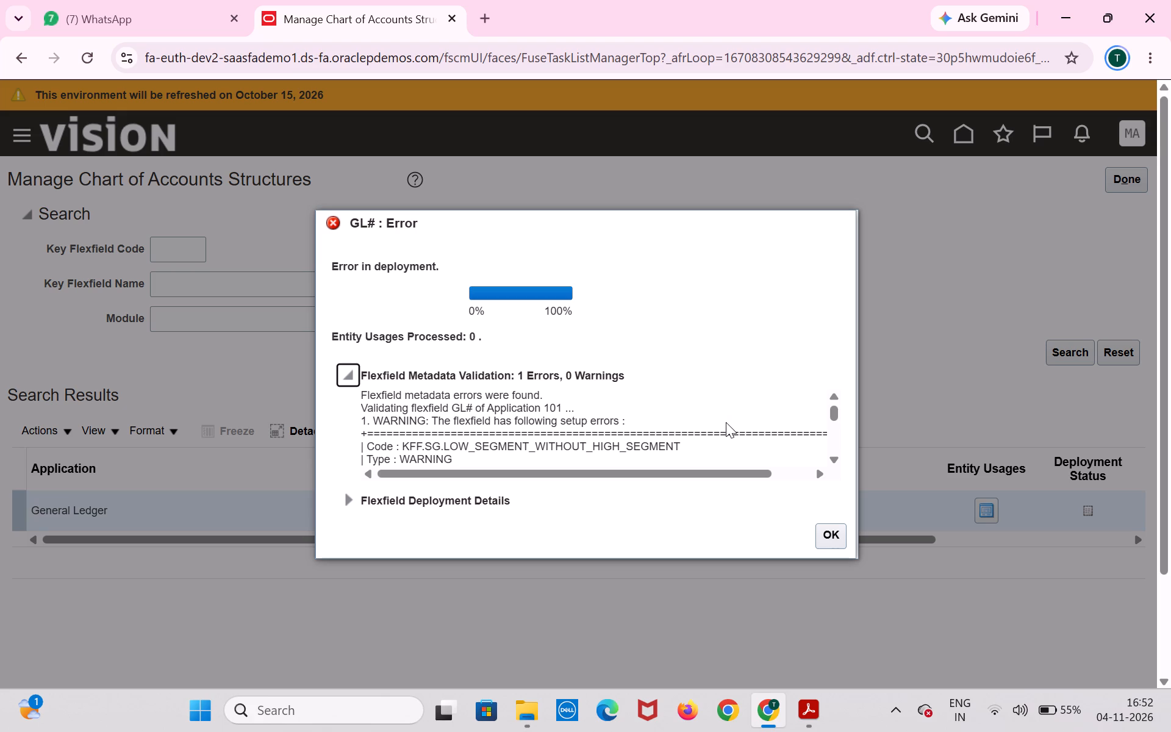
Examine the flexfield metadata validation details of the GL# deployment for the affected structure and segments, and dismiss the report.
{"action": "scroll", "coordinate": [727, 422], "scroll_direction": "down", "scroll_amount": 2}
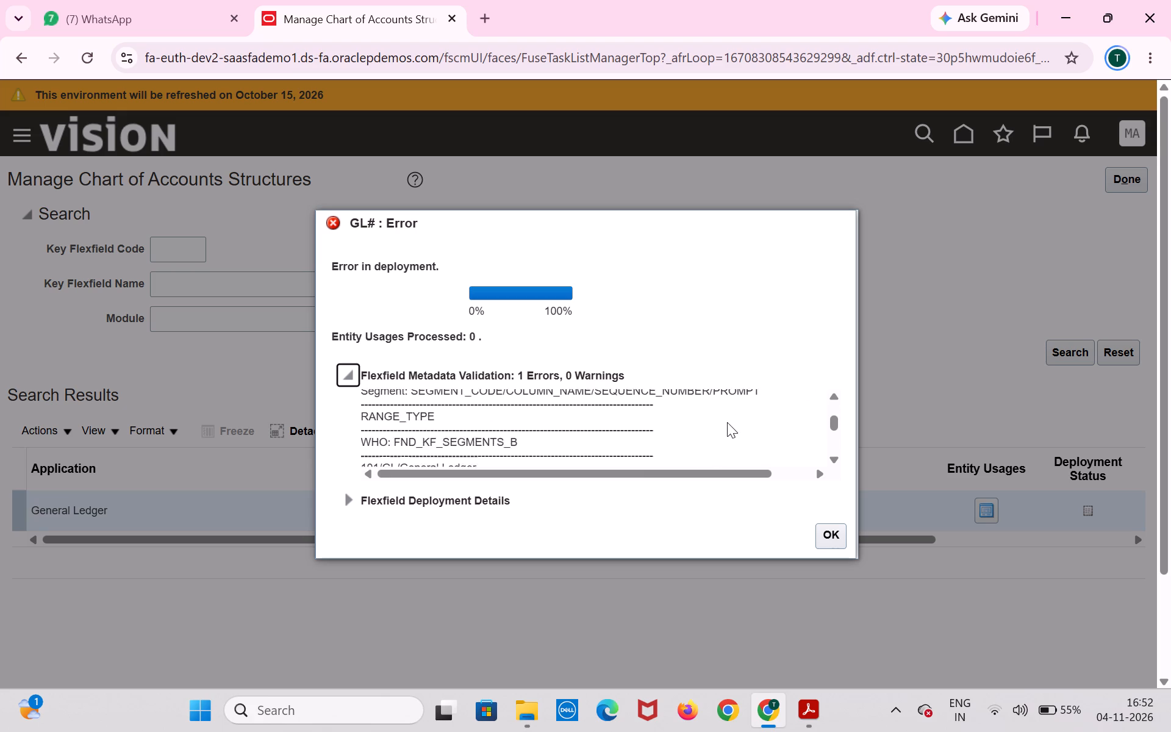
{"action": "scroll", "coordinate": [727, 422], "scroll_direction": "down", "scroll_amount": 7}
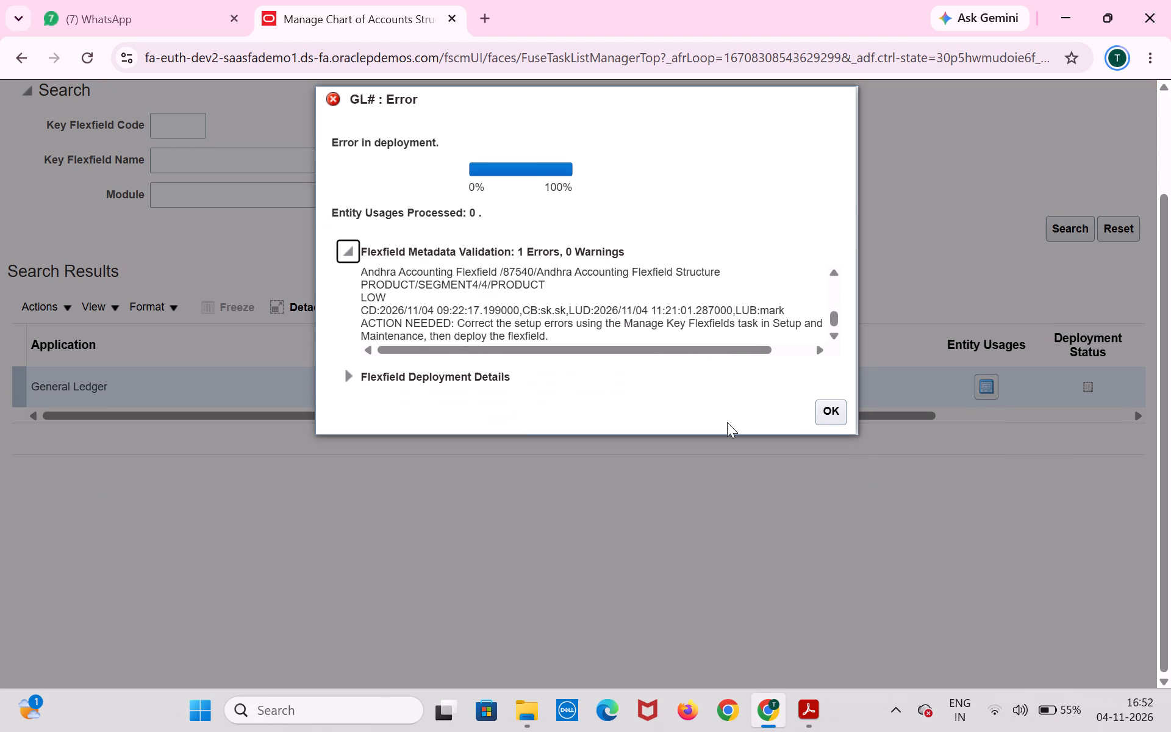
{"action": "scroll", "coordinate": [669, 418], "scroll_direction": "down", "scroll_amount": 1}
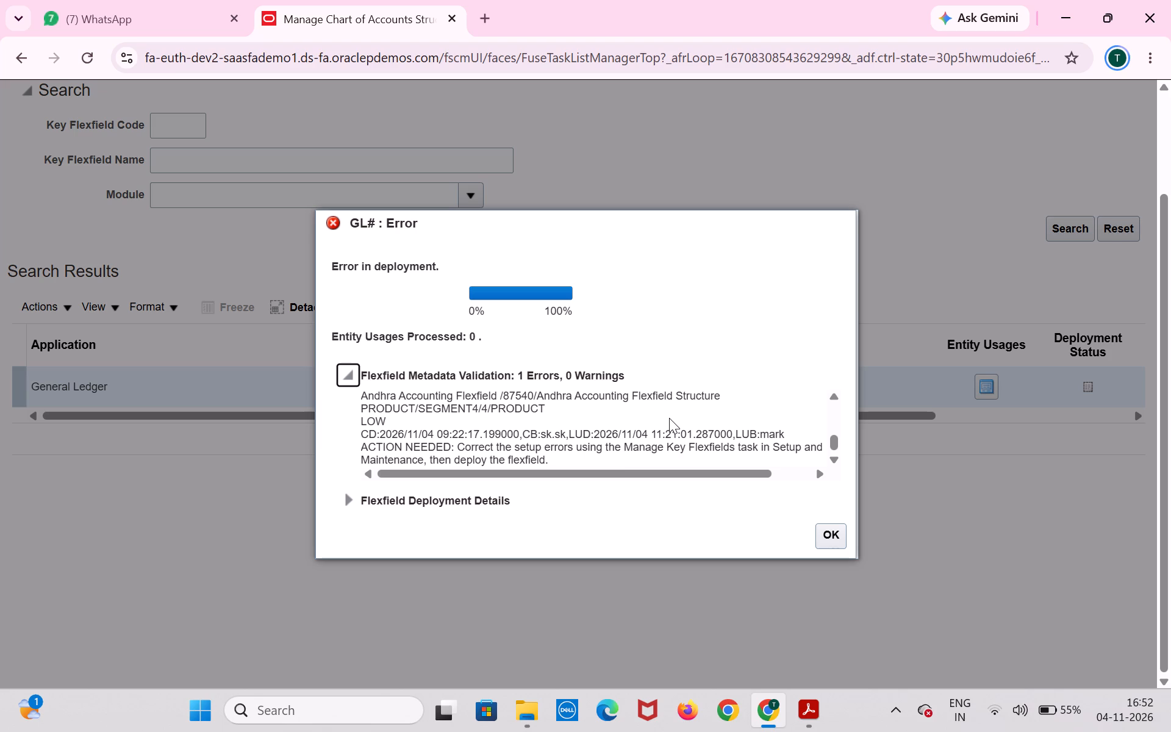
{"action": "scroll", "coordinate": [669, 418], "scroll_direction": "up", "scroll_amount": 5}
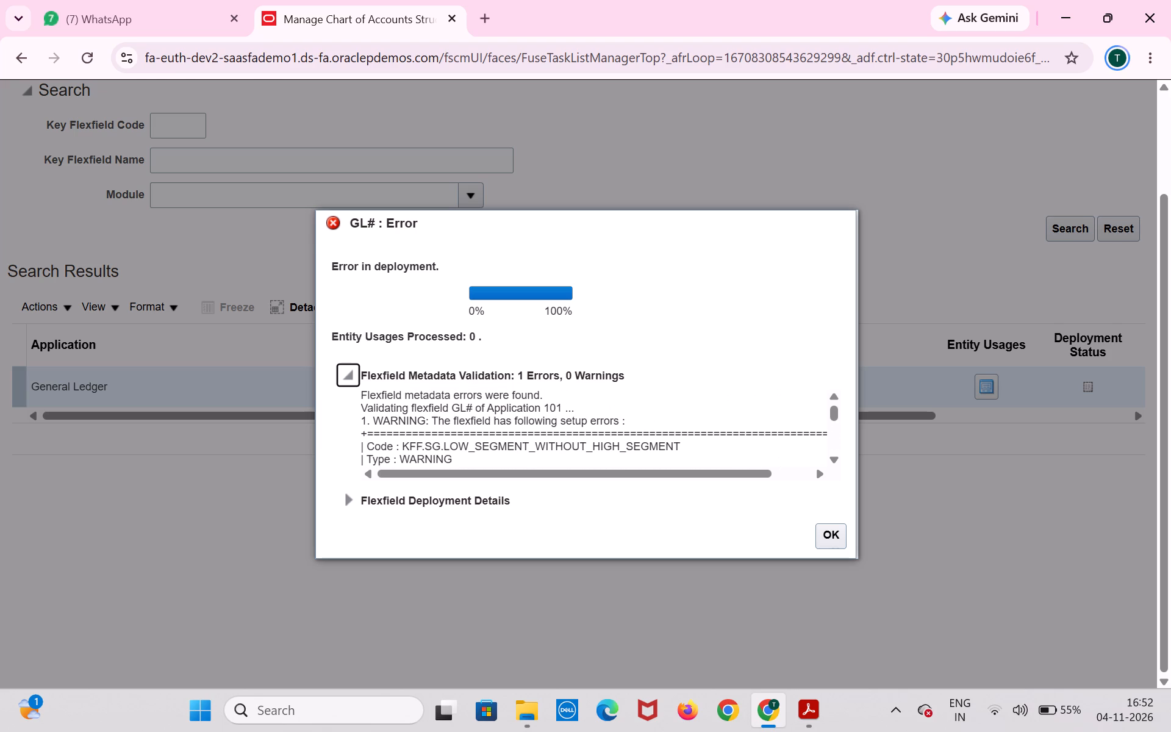
{"action": "scroll", "coordinate": [669, 418], "scroll_direction": "up", "scroll_amount": 1}
{"action": "scroll", "coordinate": [650, 428], "scroll_direction": "down", "scroll_amount": 1}
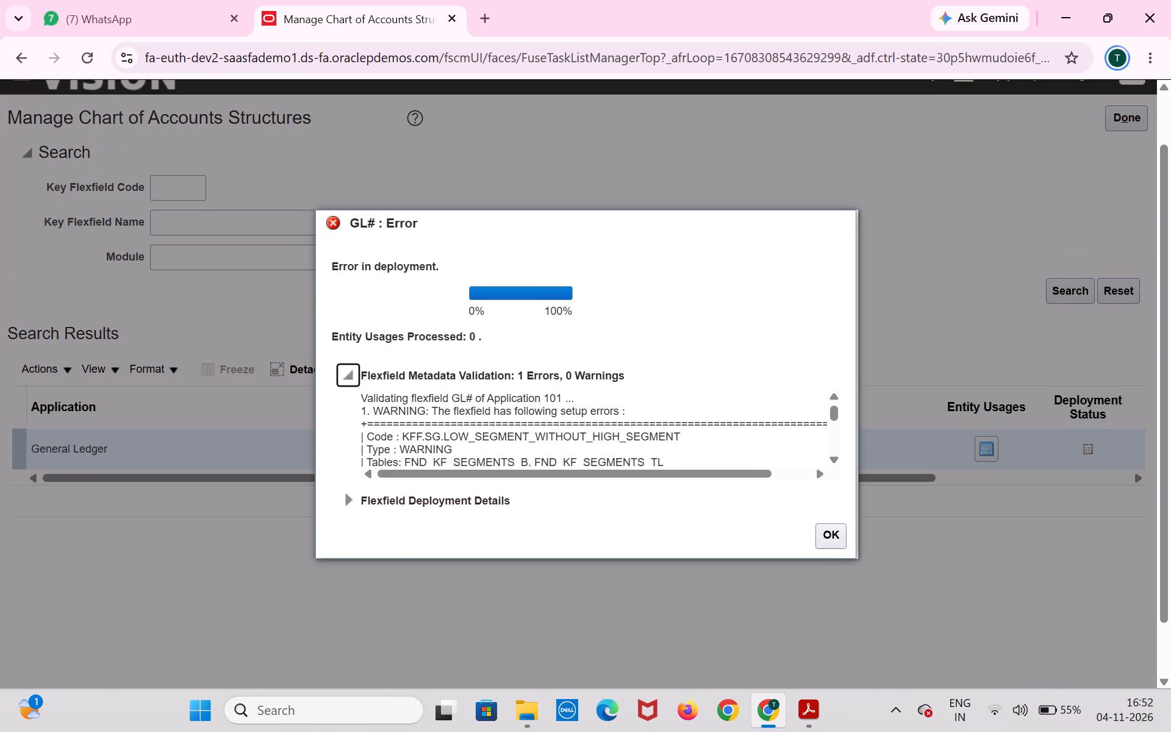
{"action": "scroll", "coordinate": [650, 428], "scroll_direction": "down", "scroll_amount": 5}
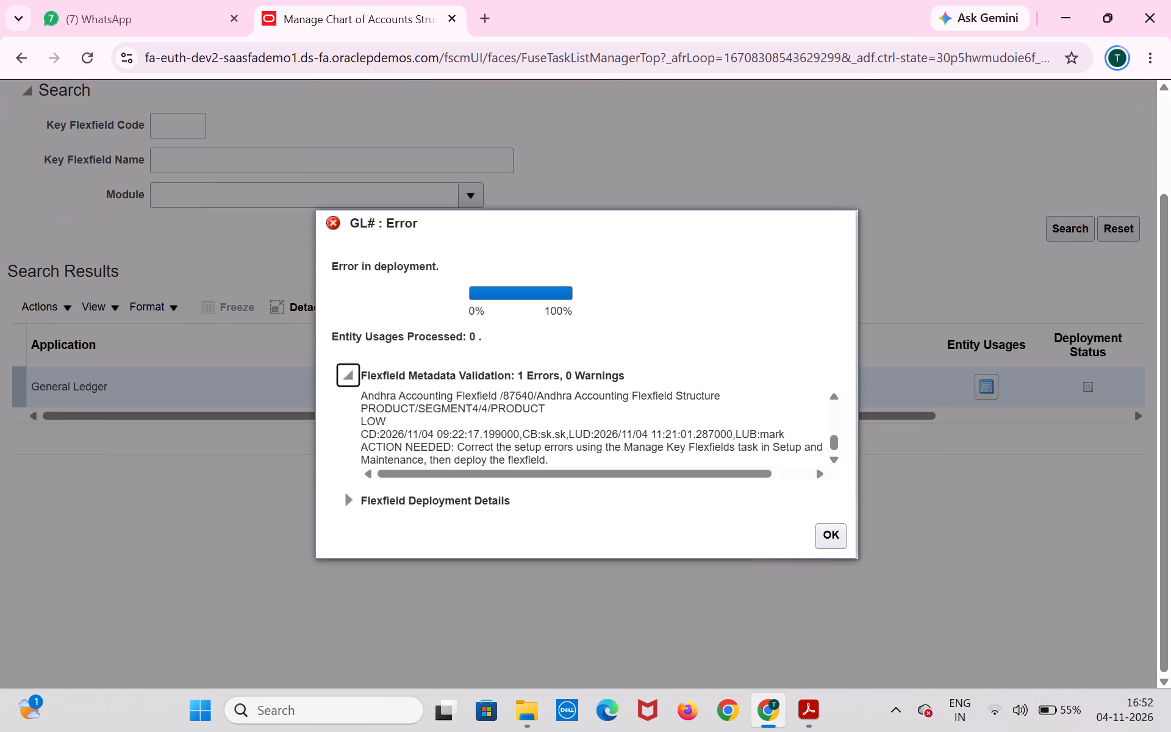
{"action": "scroll", "coordinate": [634, 429], "scroll_direction": "up", "scroll_amount": 1}
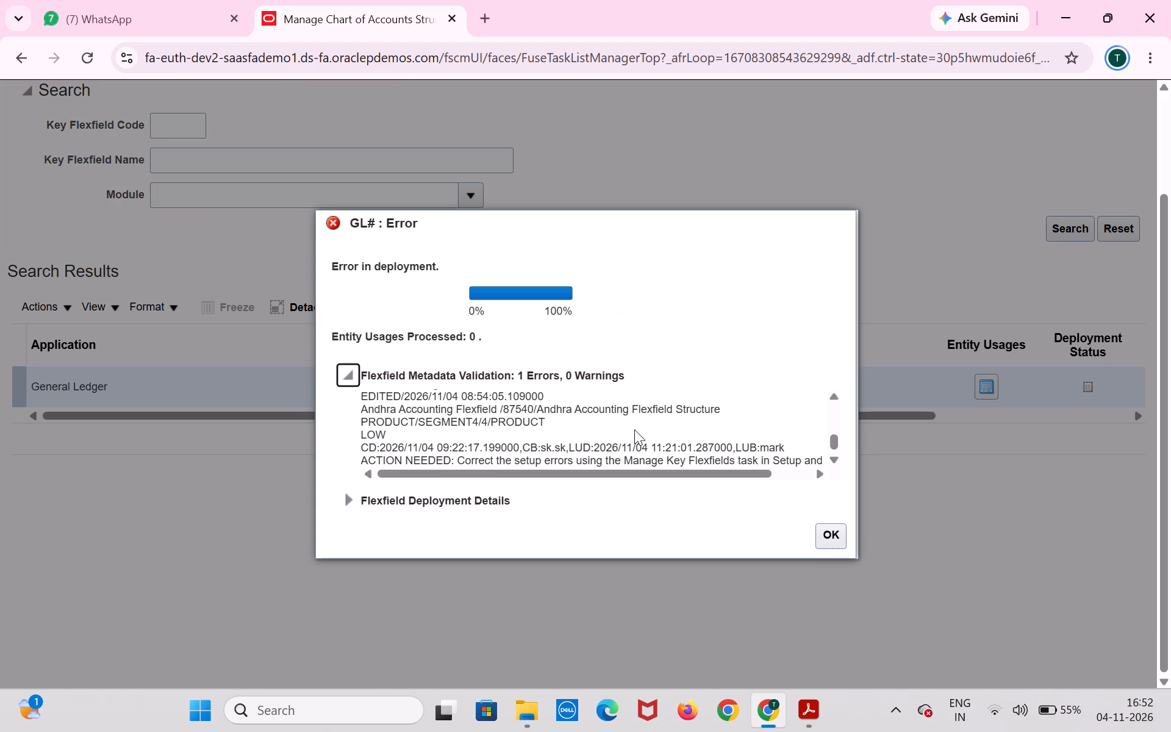
{"action": "left_click", "coordinate": [818, 530]}
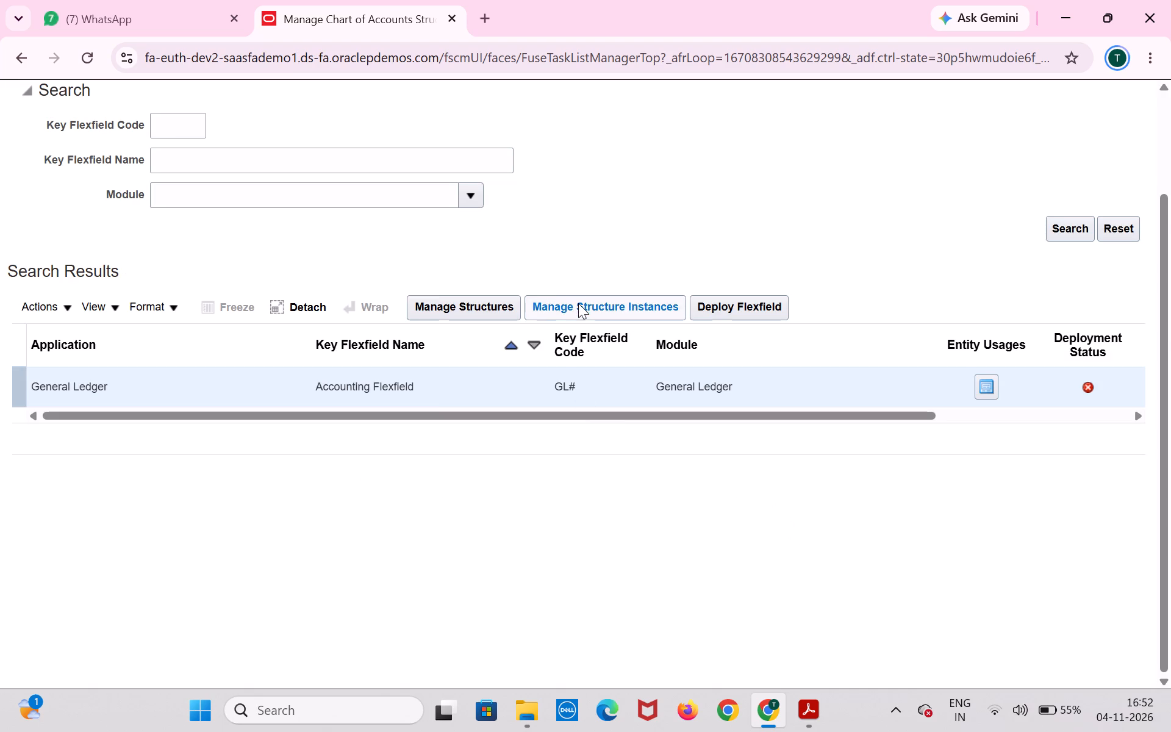
Search the GL# structure instances for the name Andhra and open the Andhra accounting structure instance for editing.
{"action": "left_click", "coordinate": [578, 303]}
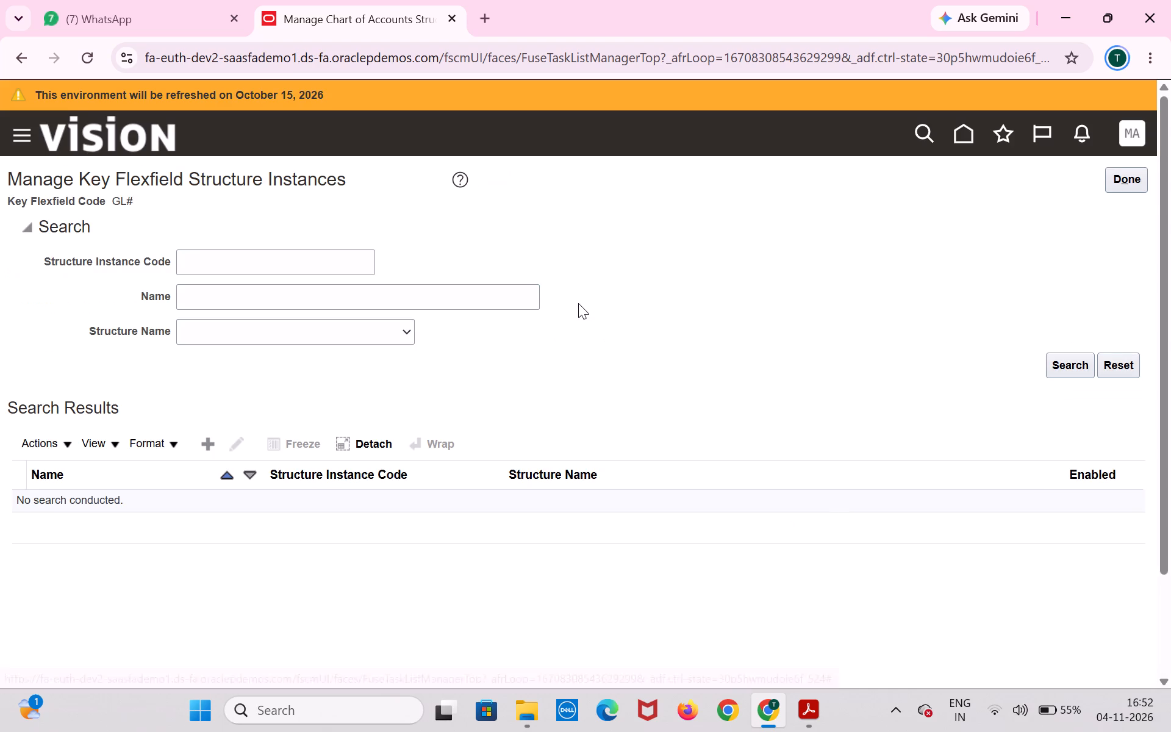
{"action": "left_click", "coordinate": [371, 298]}
{"action": "key", "text": "shift+a"}
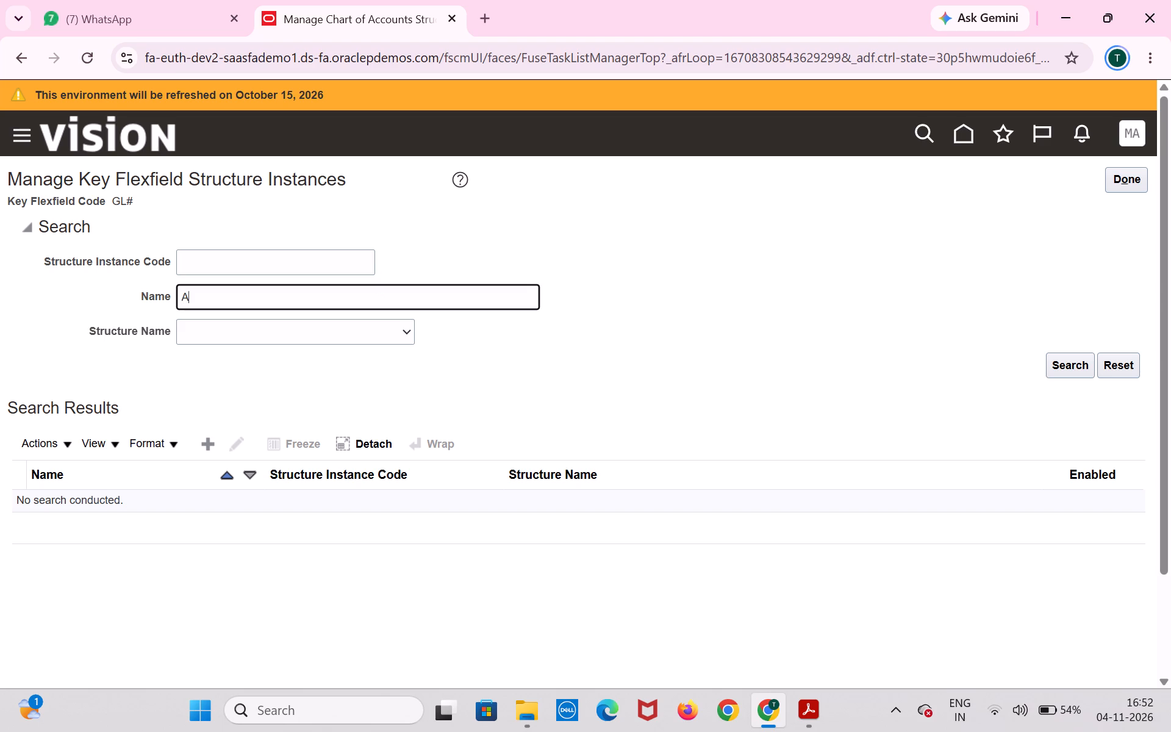
{"action": "type", "text": "ndh"}
{"action": "type", "text": "ra"}
{"action": "key", "text": "Return"}
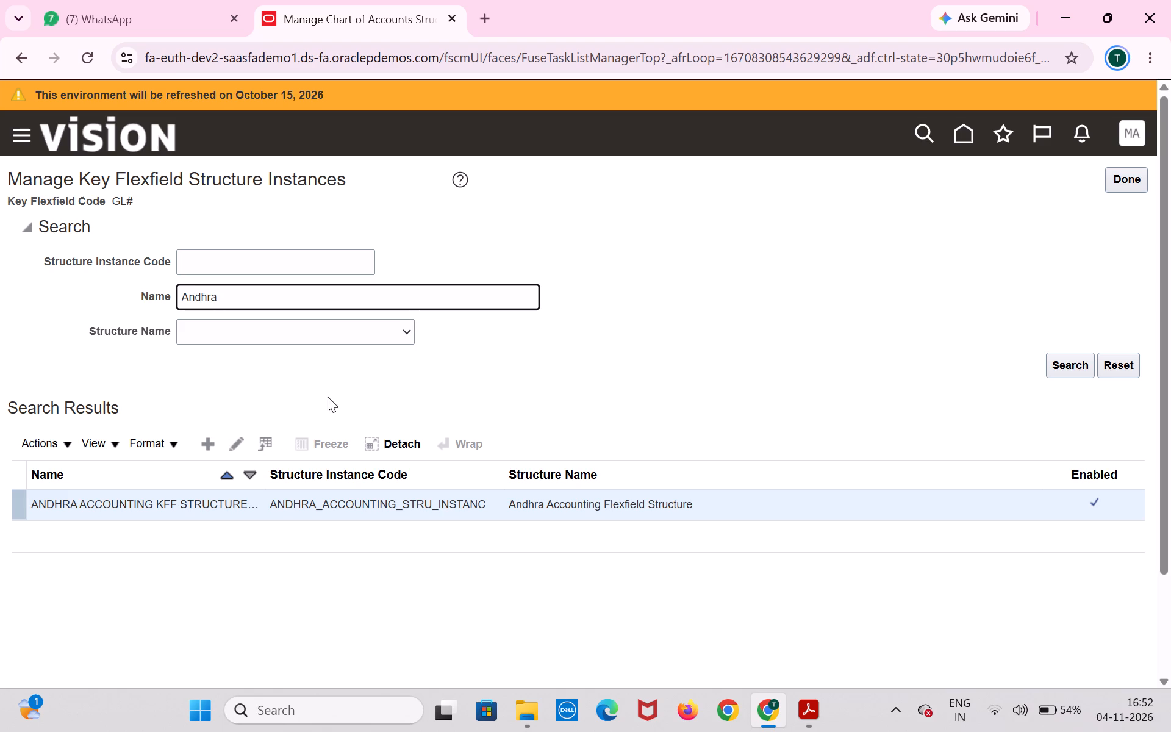
{"action": "left_click", "coordinate": [236, 443]}
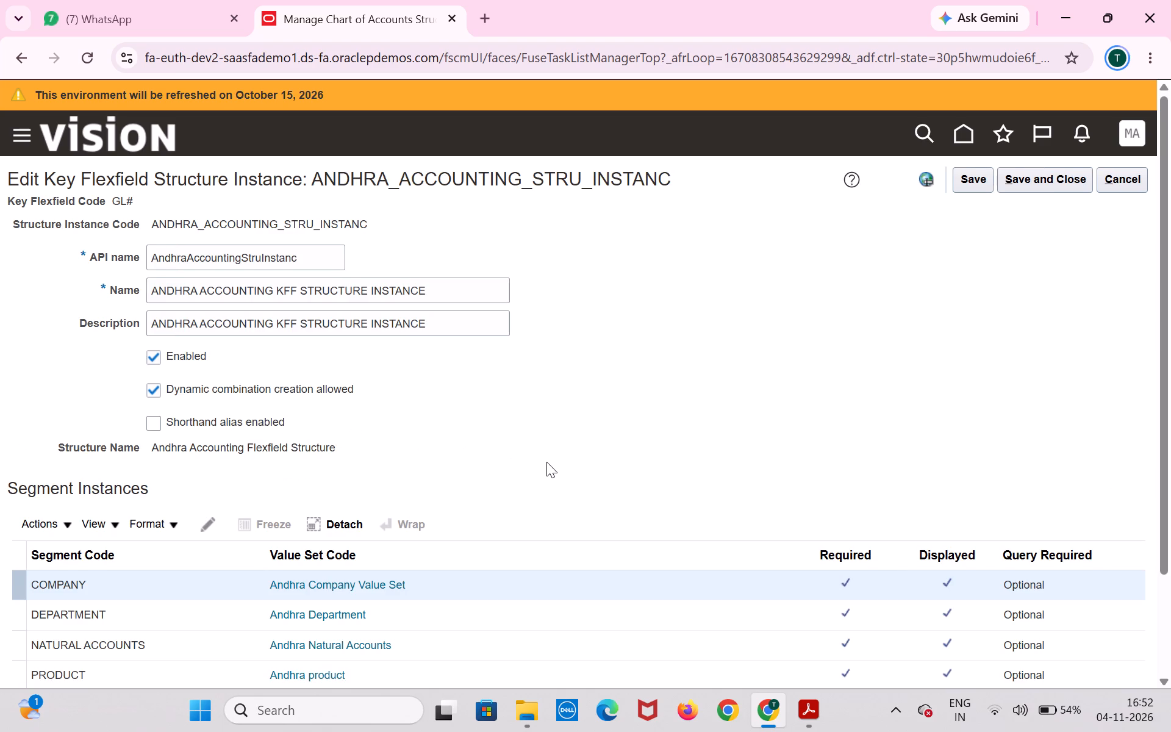
Inspect the COMPANY segment instance settings of the Andhra structure instance and close them without changes.
{"action": "scroll", "coordinate": [546, 462], "scroll_direction": "down", "scroll_amount": 3}
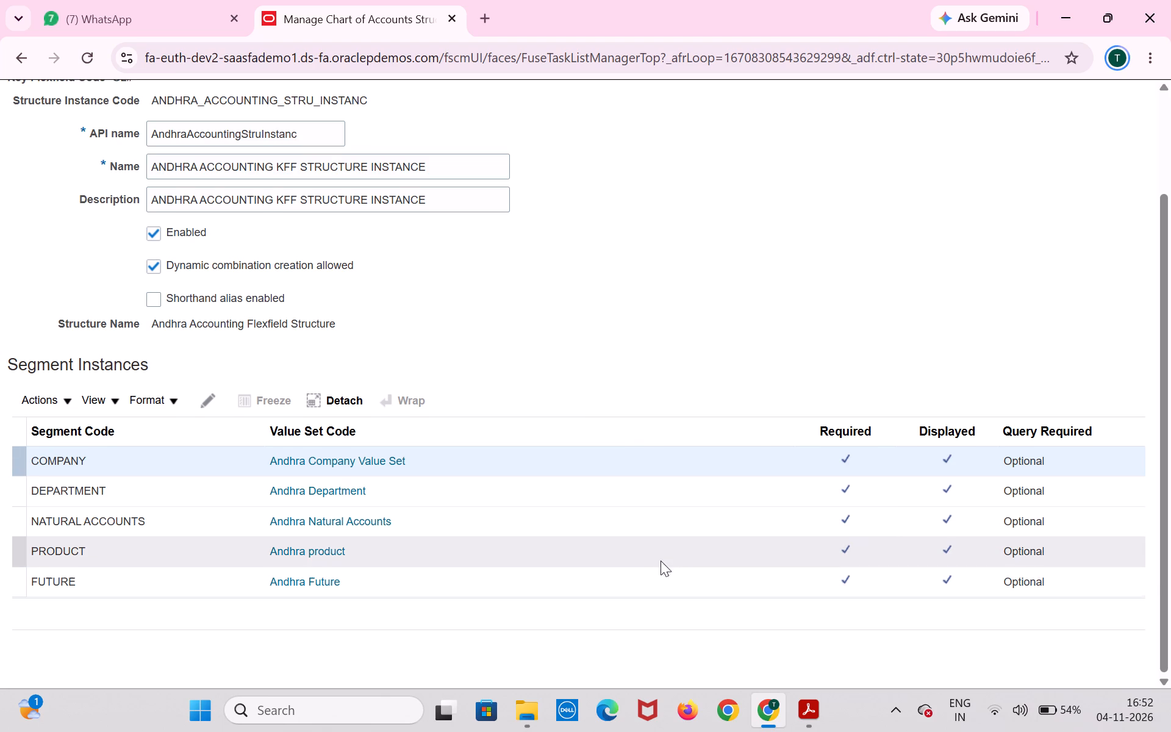
{"action": "left_click", "coordinate": [210, 401]}
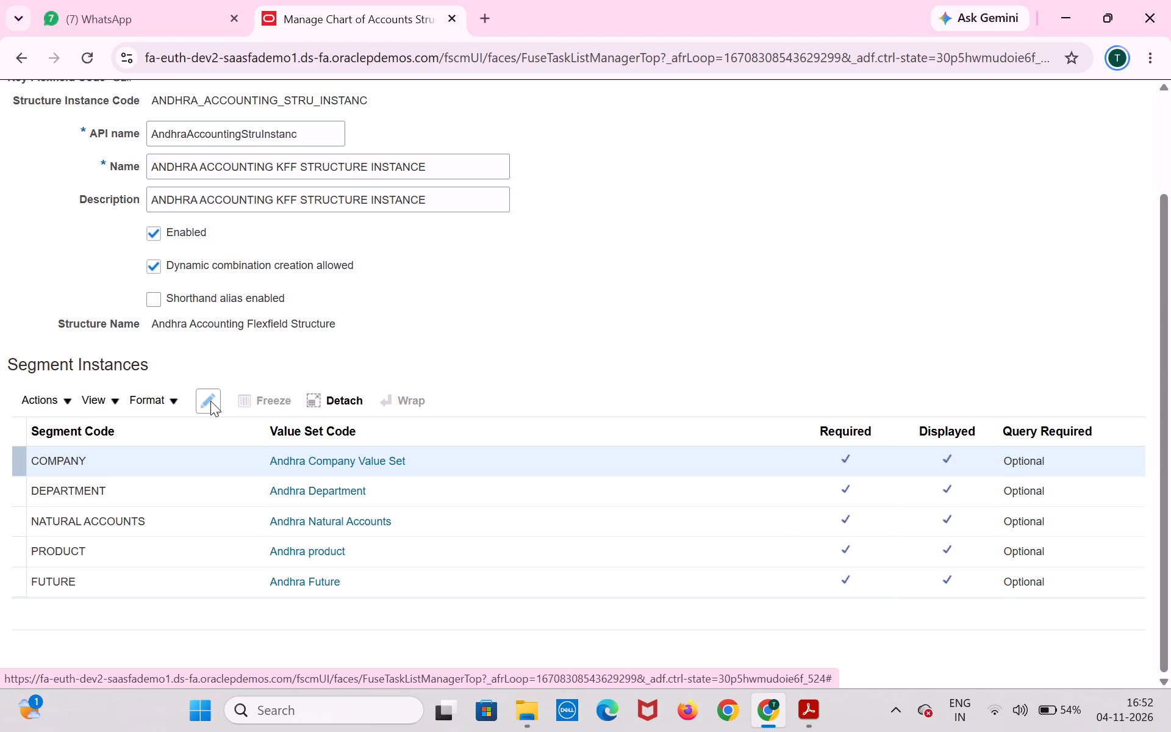
{"action": "left_click", "coordinate": [210, 401]}
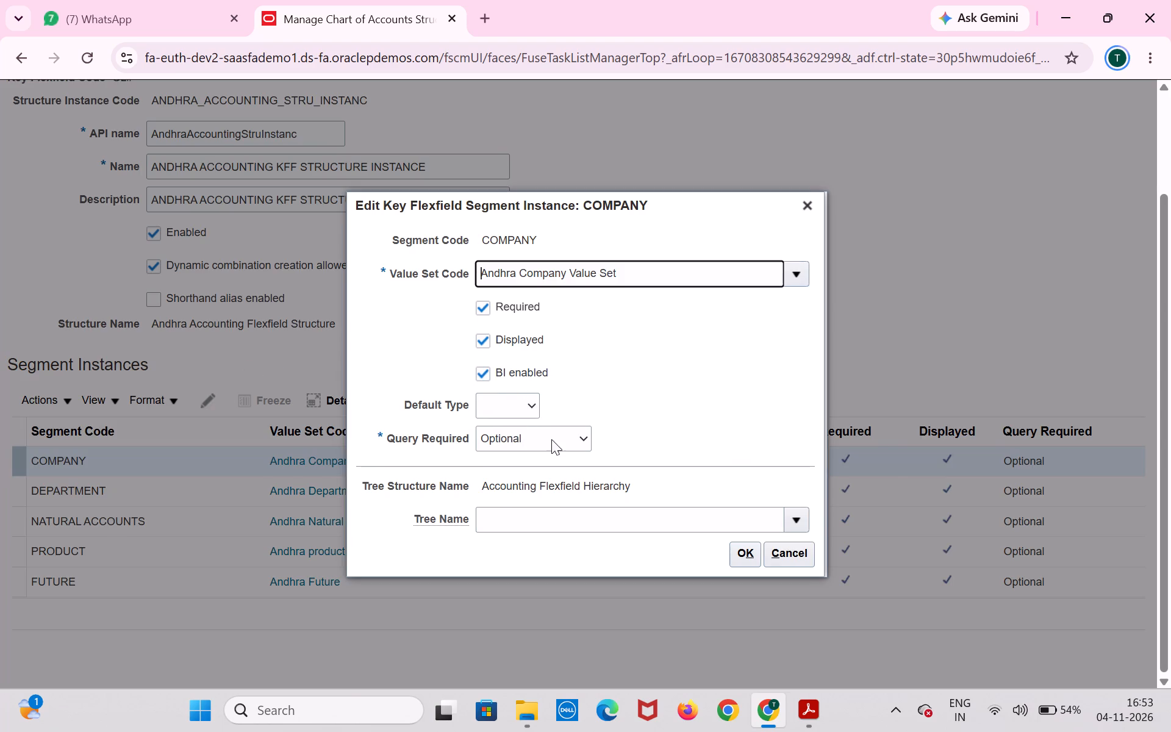
{"action": "left_click", "coordinate": [784, 555]}
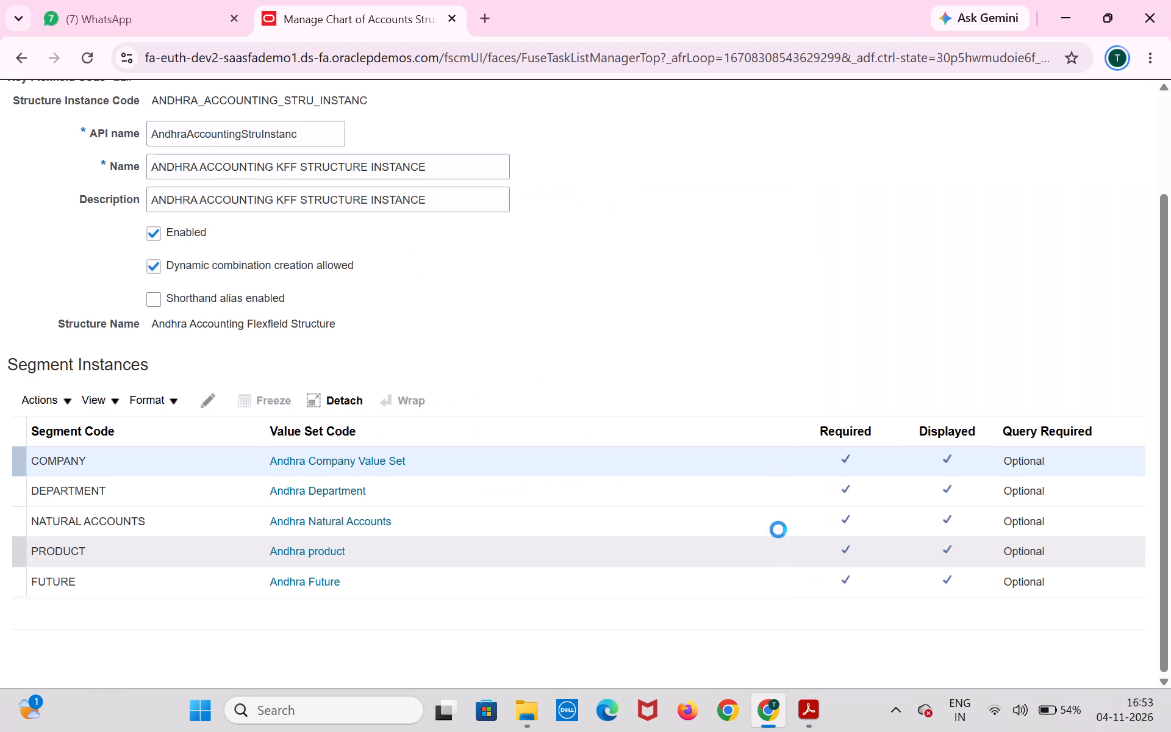
{"action": "scroll", "coordinate": [740, 415], "scroll_direction": "up", "scroll_amount": 5}
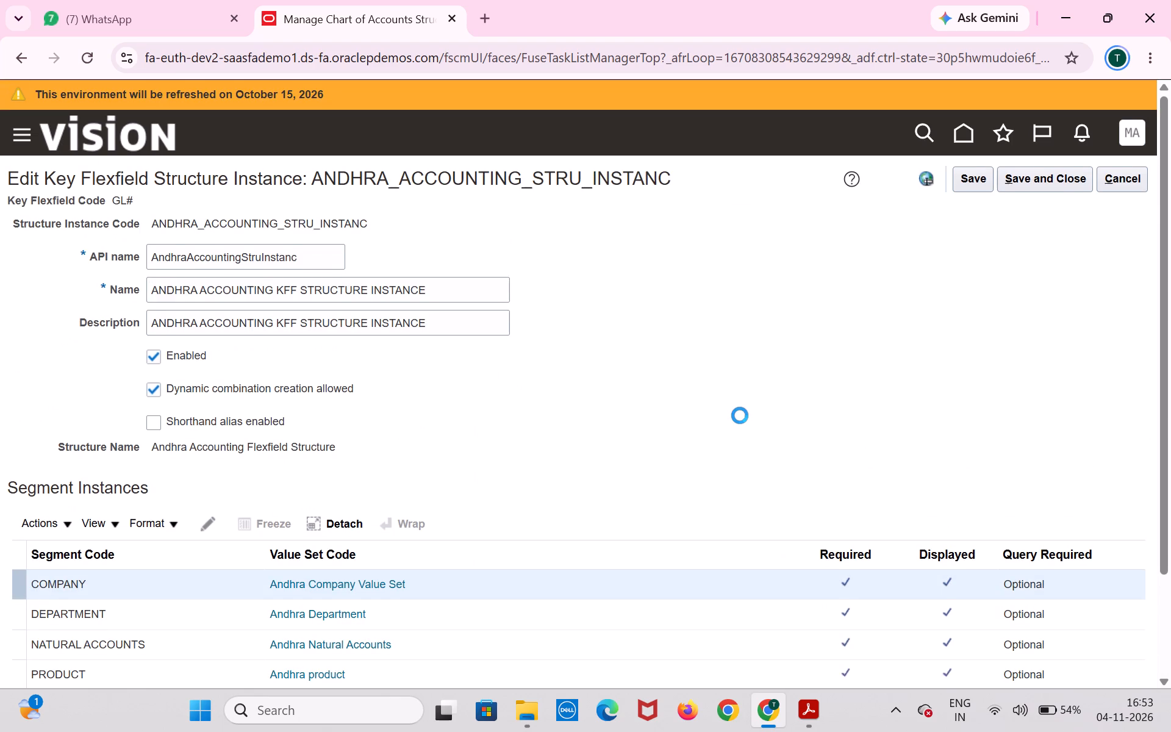
{"action": "scroll", "coordinate": [740, 413], "scroll_direction": "down", "scroll_amount": 3}
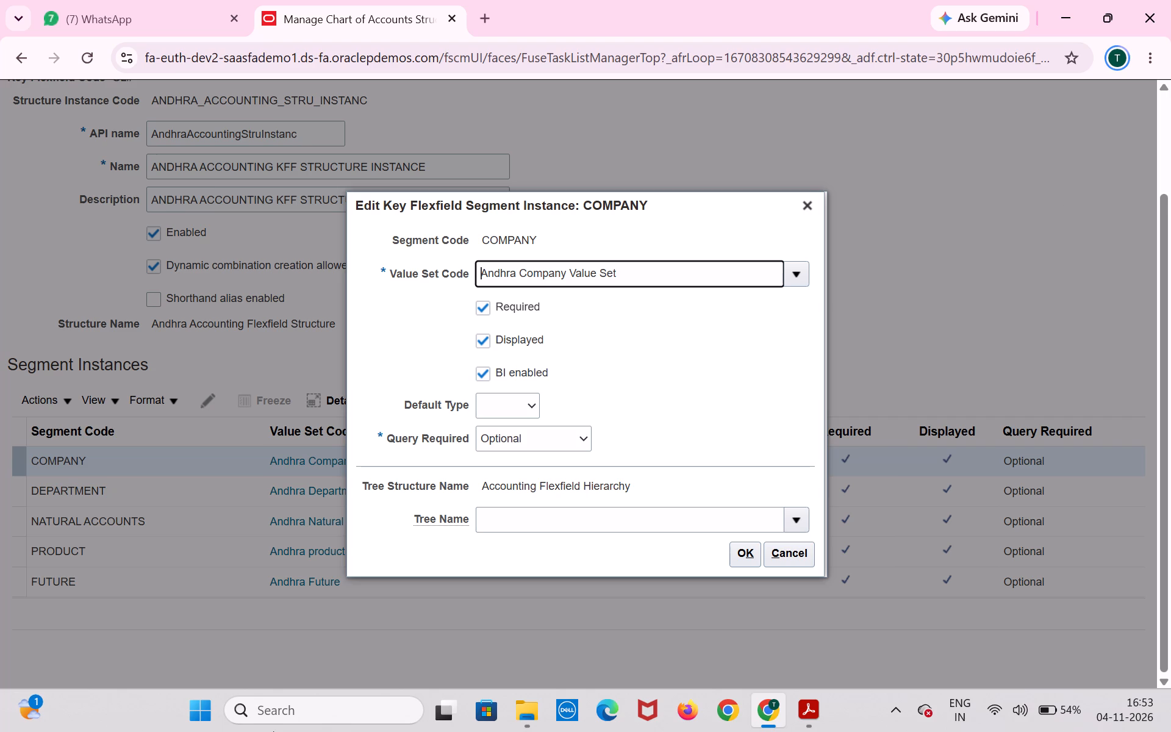
{"action": "left_click", "coordinate": [787, 550]}
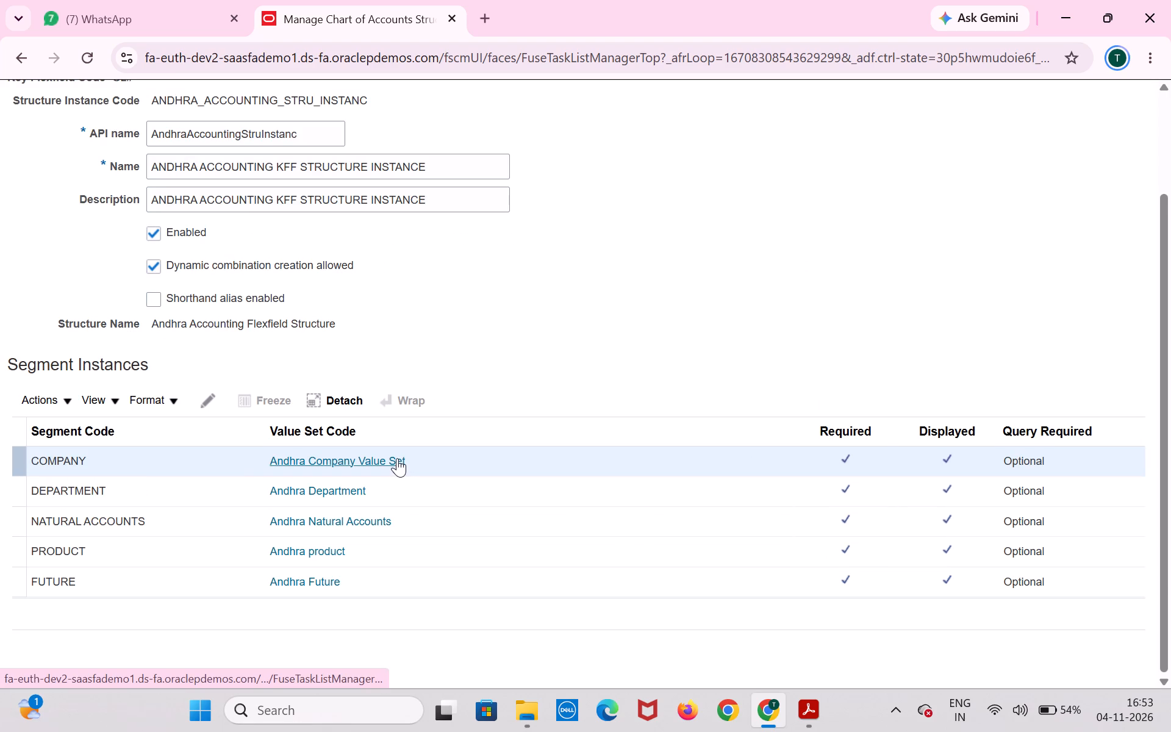
Open the Andhra Company Value Set assigned to the COMPANY segment instance.
{"action": "left_click", "coordinate": [397, 458]}
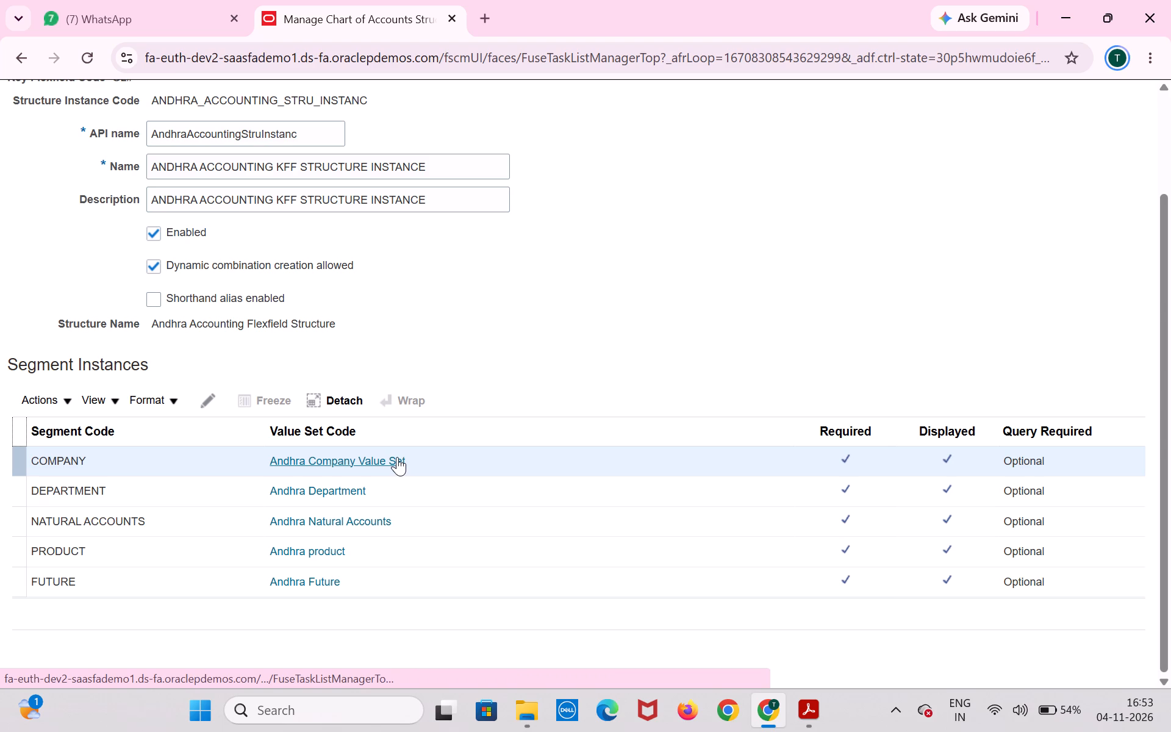
{"action": "left_click", "coordinate": [397, 463]}
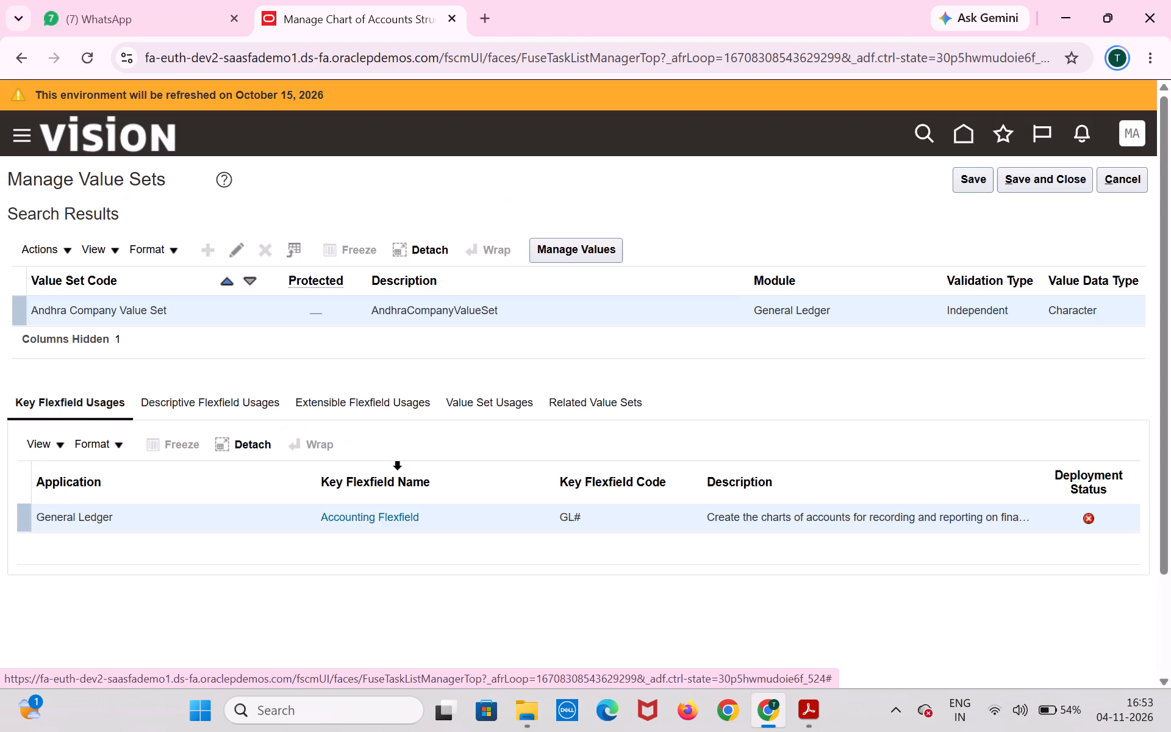
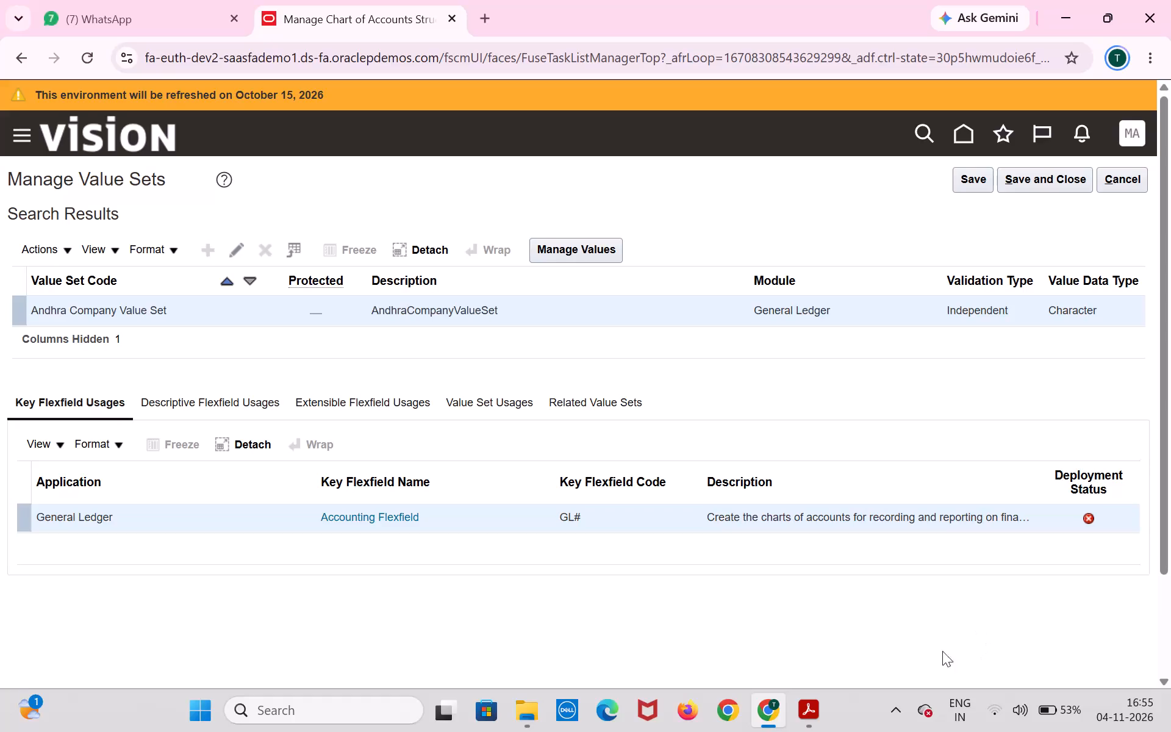
Try to deploy the Accounting Flexfield used by the Andhra Company Value Set, examine the metadata validation details and dismiss the report.
{"action": "left_click", "coordinate": [393, 514]}
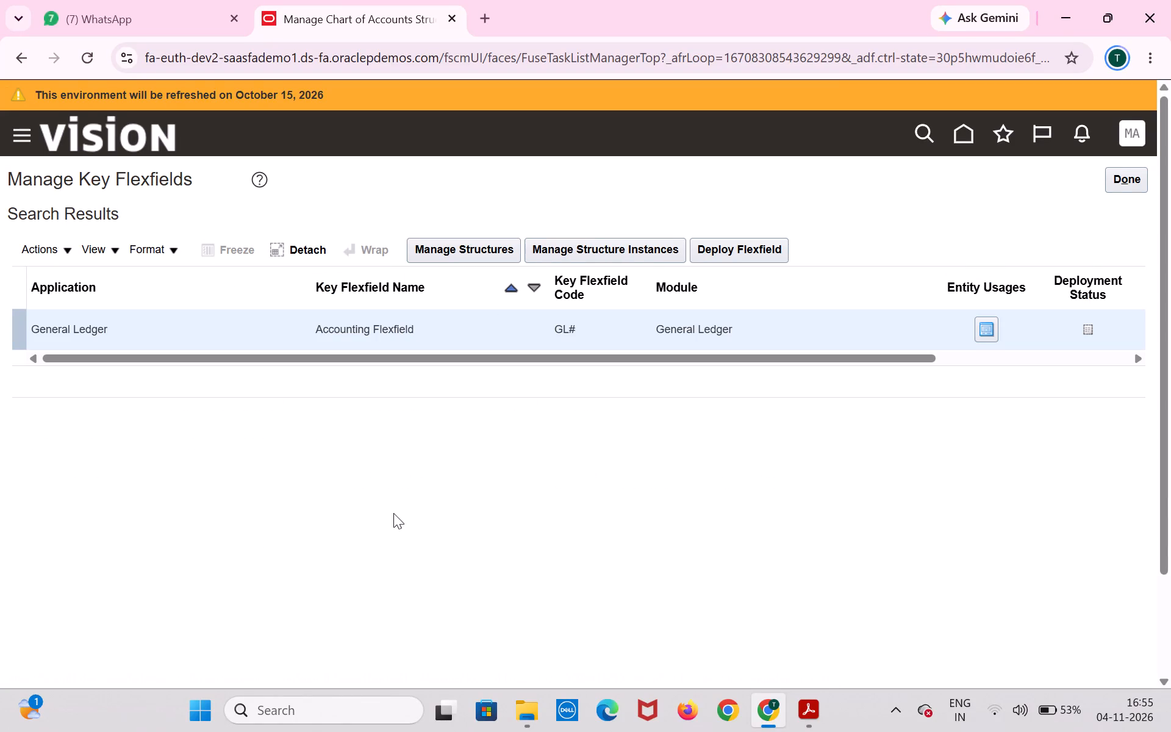
{"action": "left_click", "coordinate": [726, 250]}
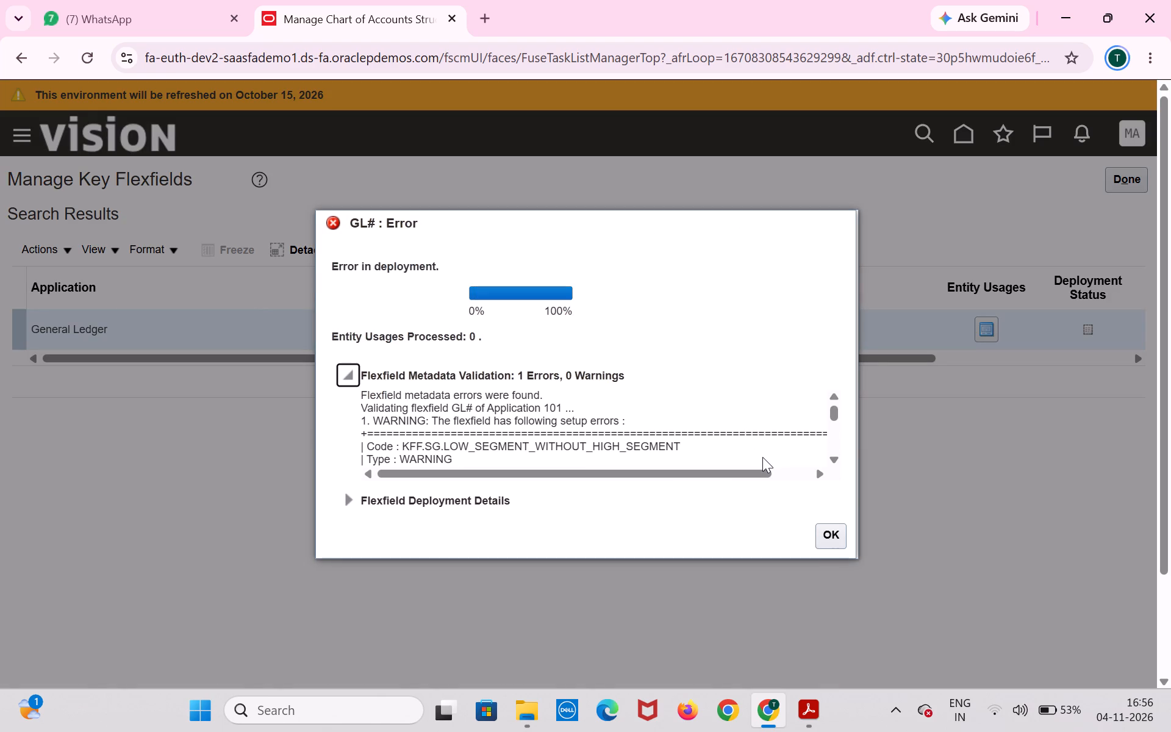
{"action": "scroll", "coordinate": [754, 440], "scroll_direction": "up", "scroll_amount": 3}
{"action": "scroll", "coordinate": [754, 440], "scroll_direction": "down", "scroll_amount": 6}
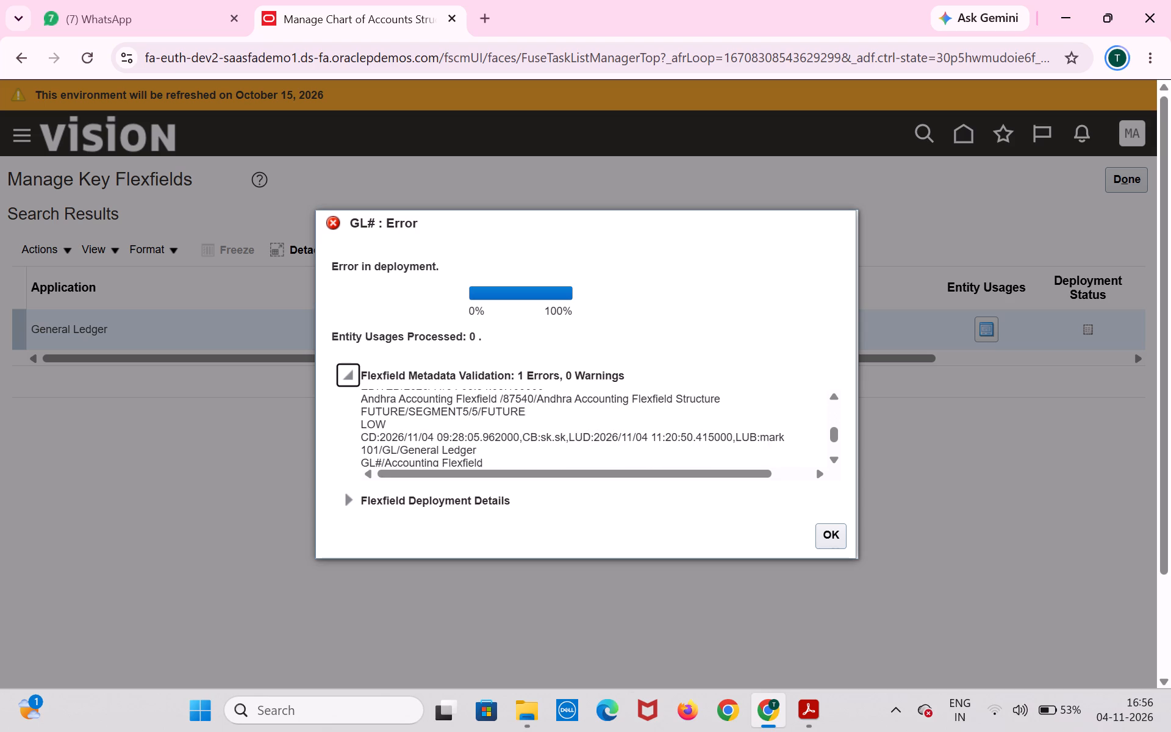
{"action": "scroll", "coordinate": [754, 440], "scroll_direction": "down", "scroll_amount": 13}
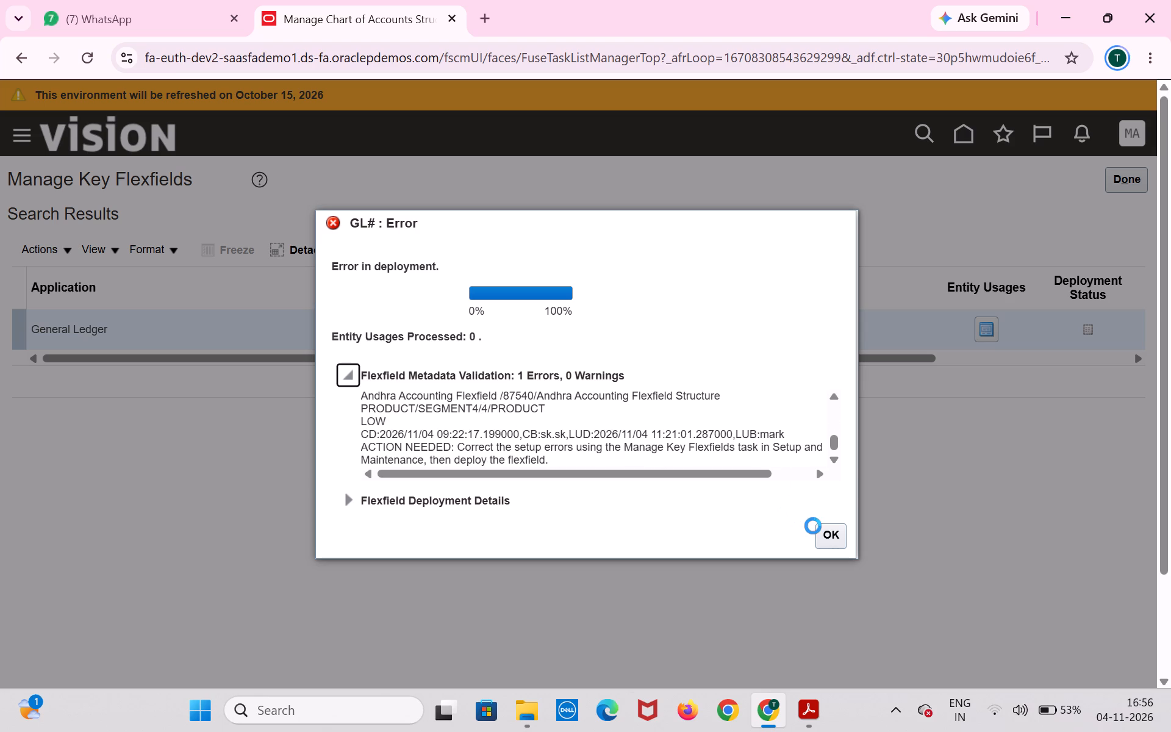
{"action": "left_click", "coordinate": [820, 536]}
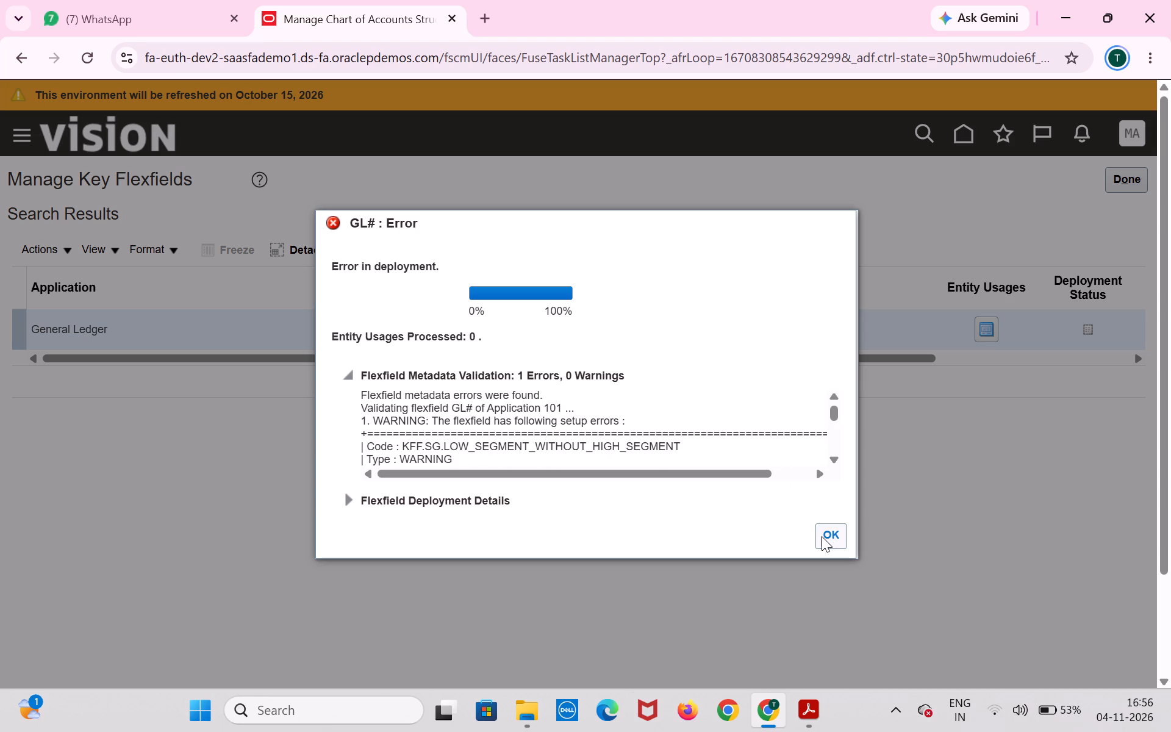
{"action": "left_click", "coordinate": [822, 536]}
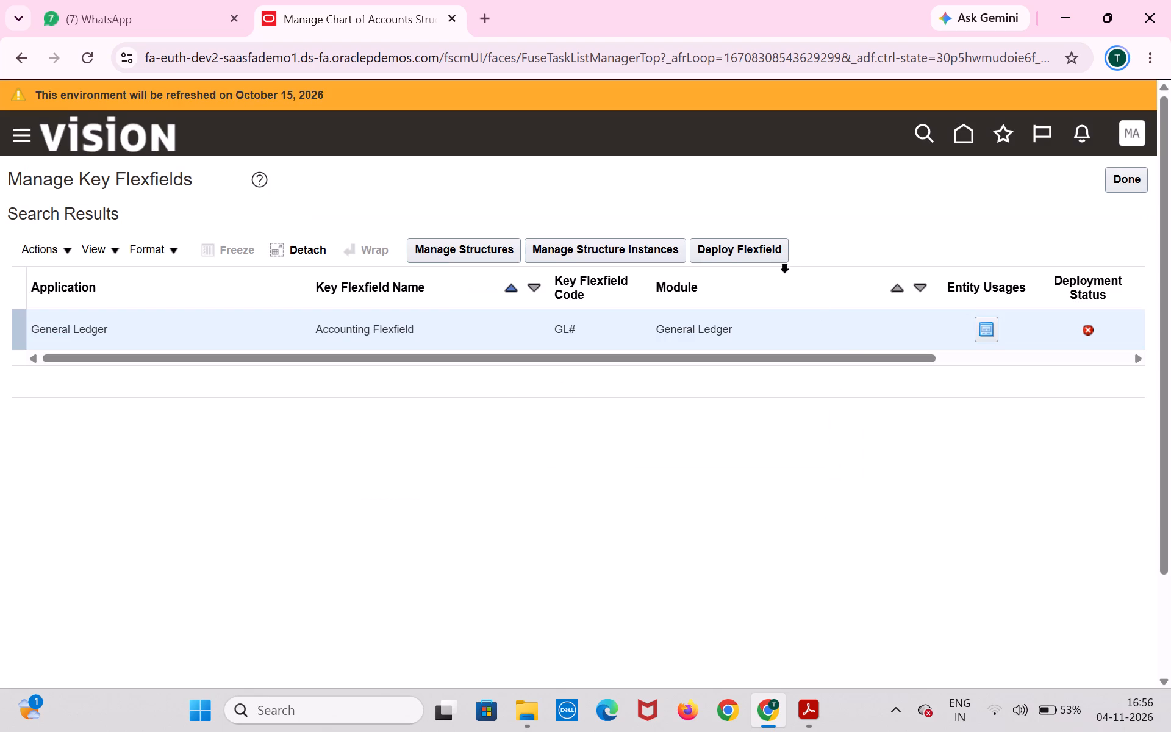
{"action": "left_click", "coordinate": [1121, 186]}
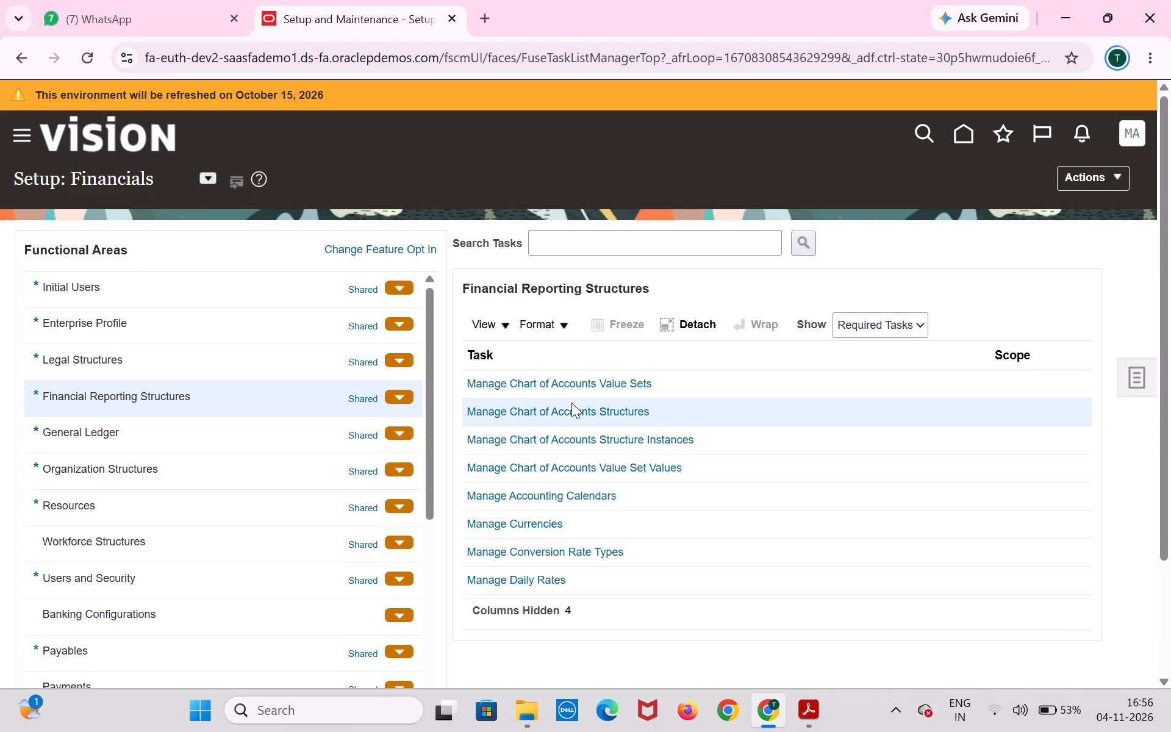
In Manage Chart of Accounts Structures, search the GL# structures for the name Andhra, open the Andhra Accounting Flexfield structure, and save and close it.
{"action": "left_click", "coordinate": [590, 413]}
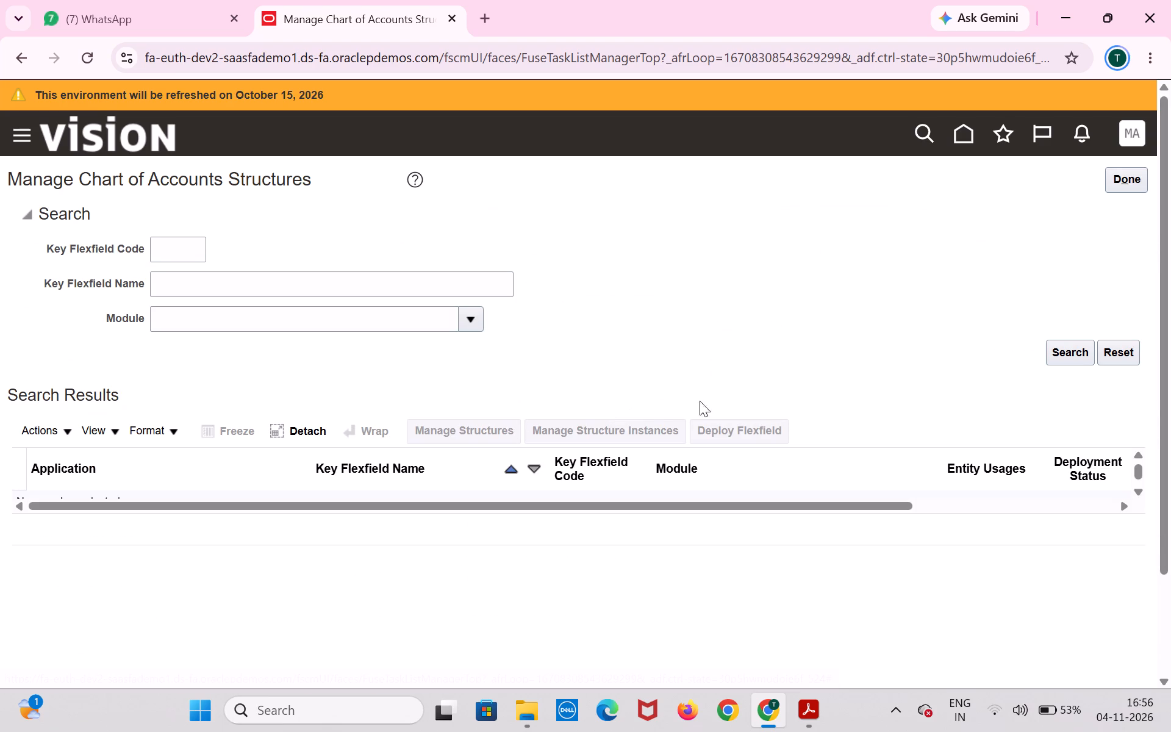
{"action": "left_click", "coordinate": [1065, 344]}
{"action": "left_click", "coordinate": [495, 421]}
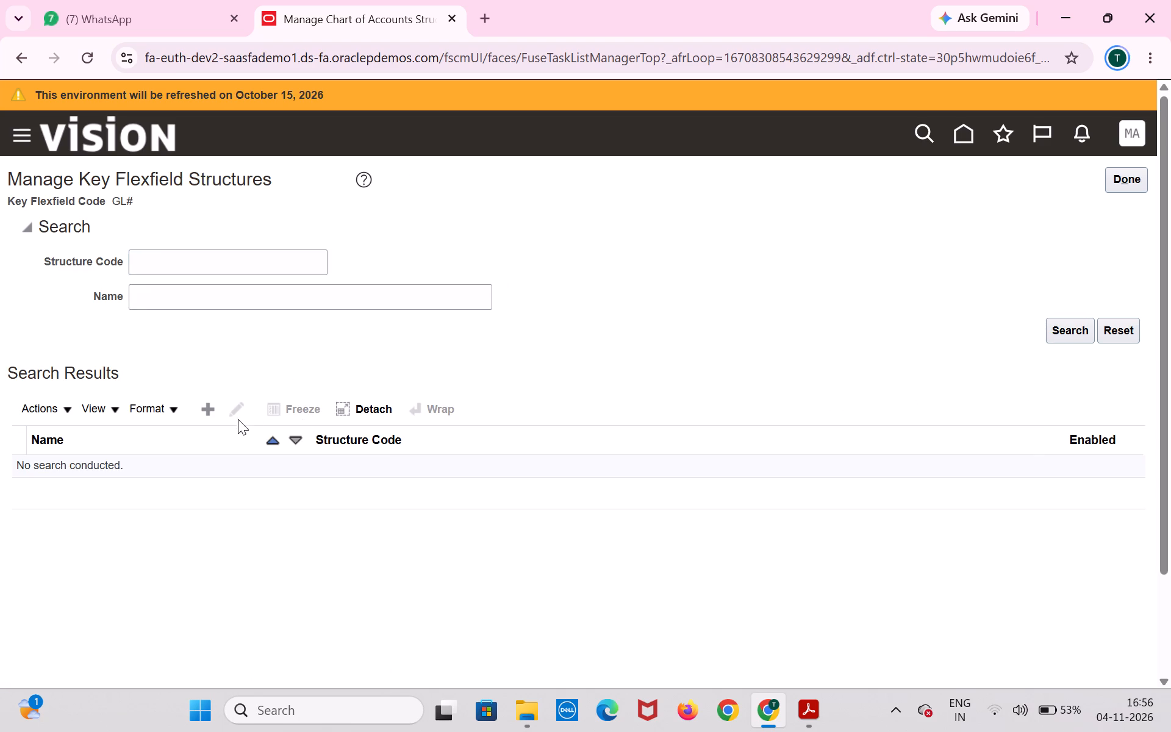
{"action": "left_click", "coordinate": [247, 293]}
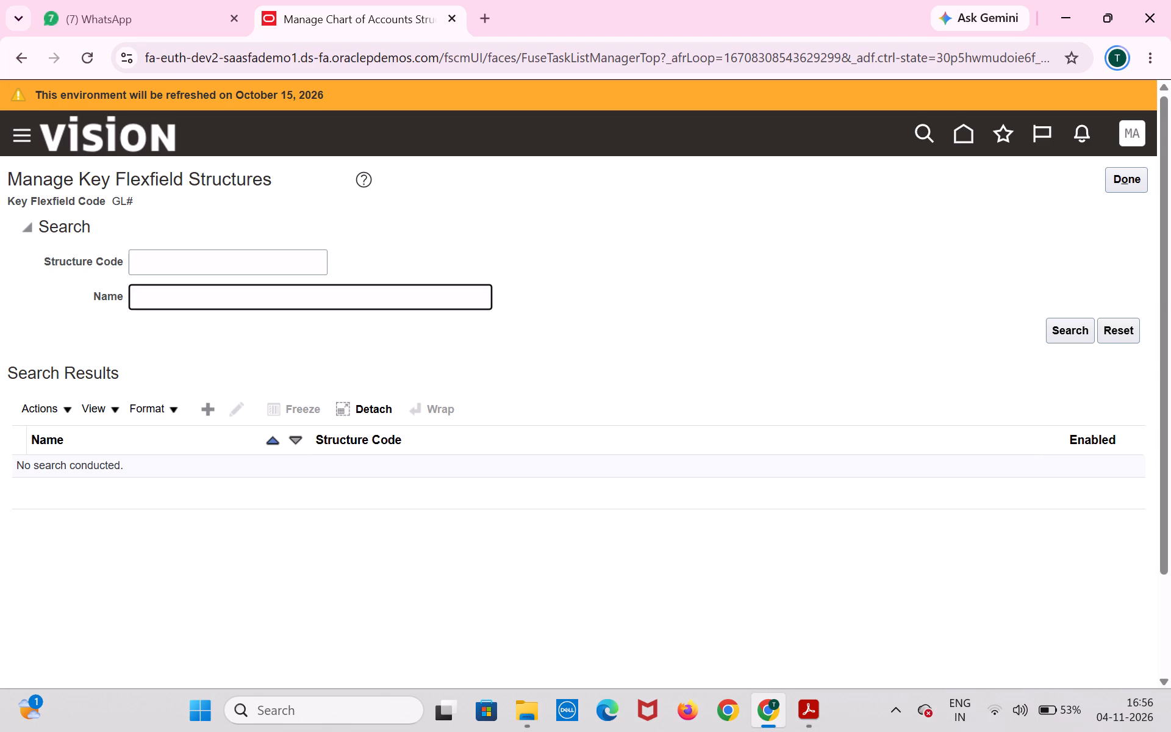
{"action": "key", "text": "shift+a"}
{"action": "type", "text": "ndhra"}
{"action": "key", "text": "Return"}
{"action": "left_click", "coordinate": [231, 414]}
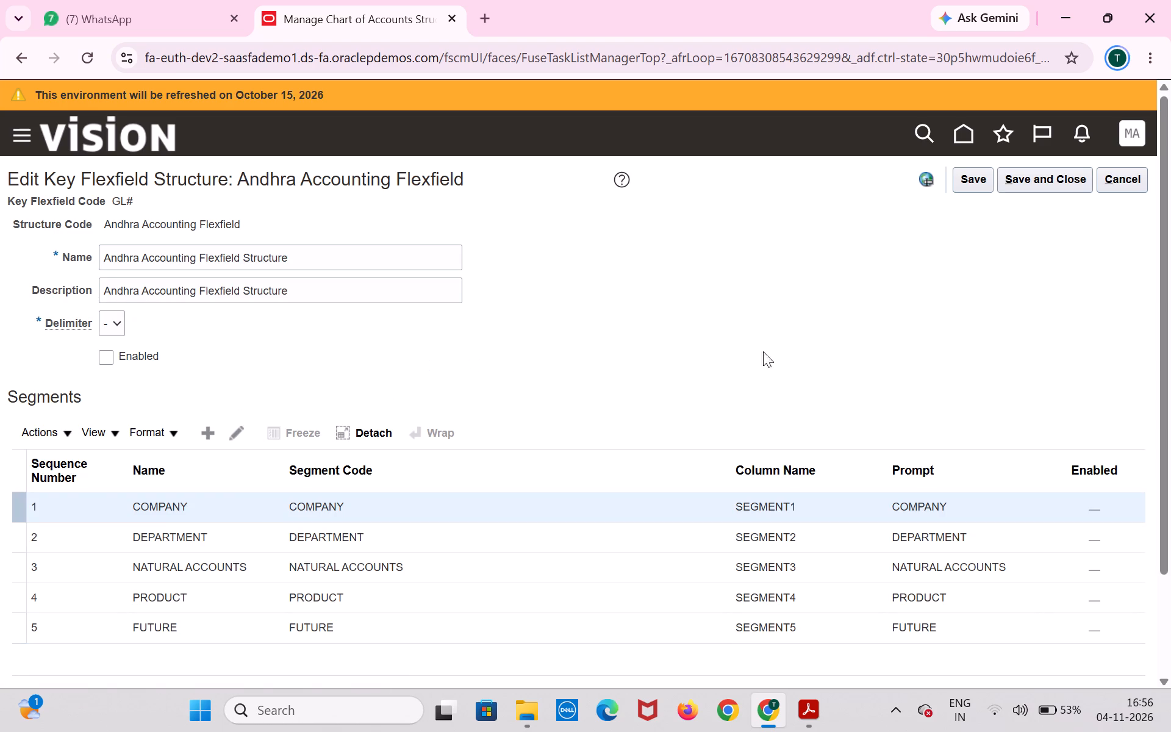
{"action": "left_click", "coordinate": [1064, 182]}
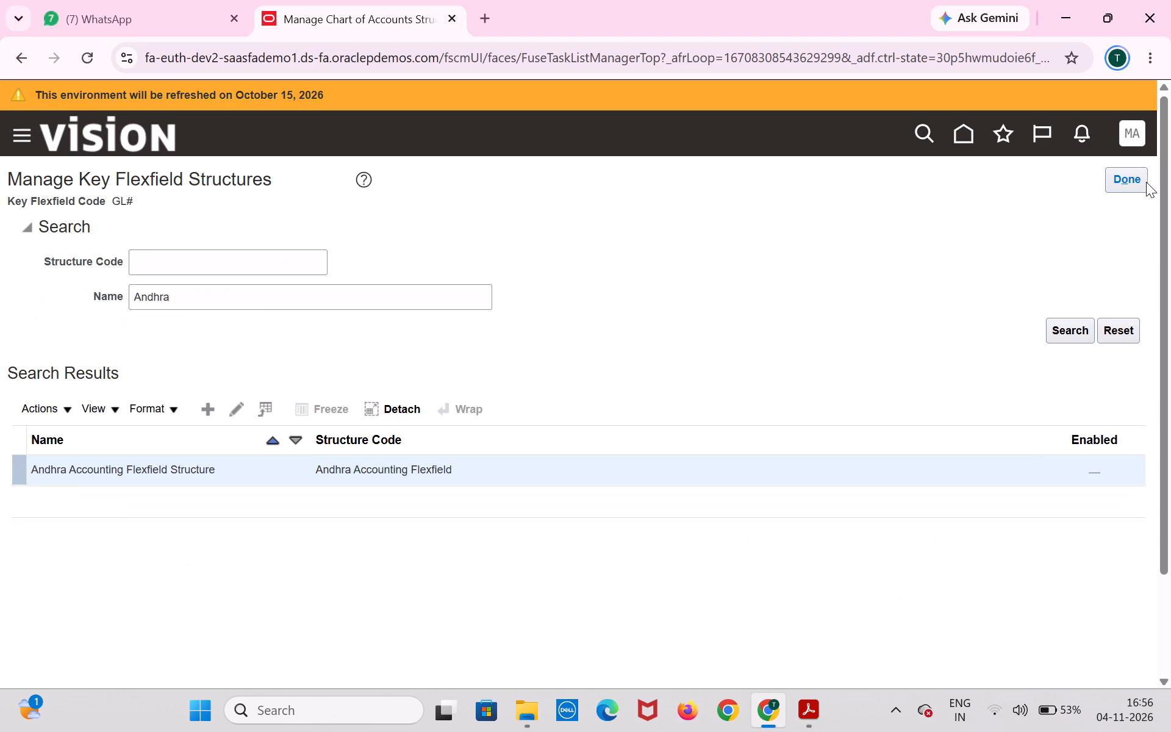
{"action": "left_click", "coordinate": [1146, 182]}
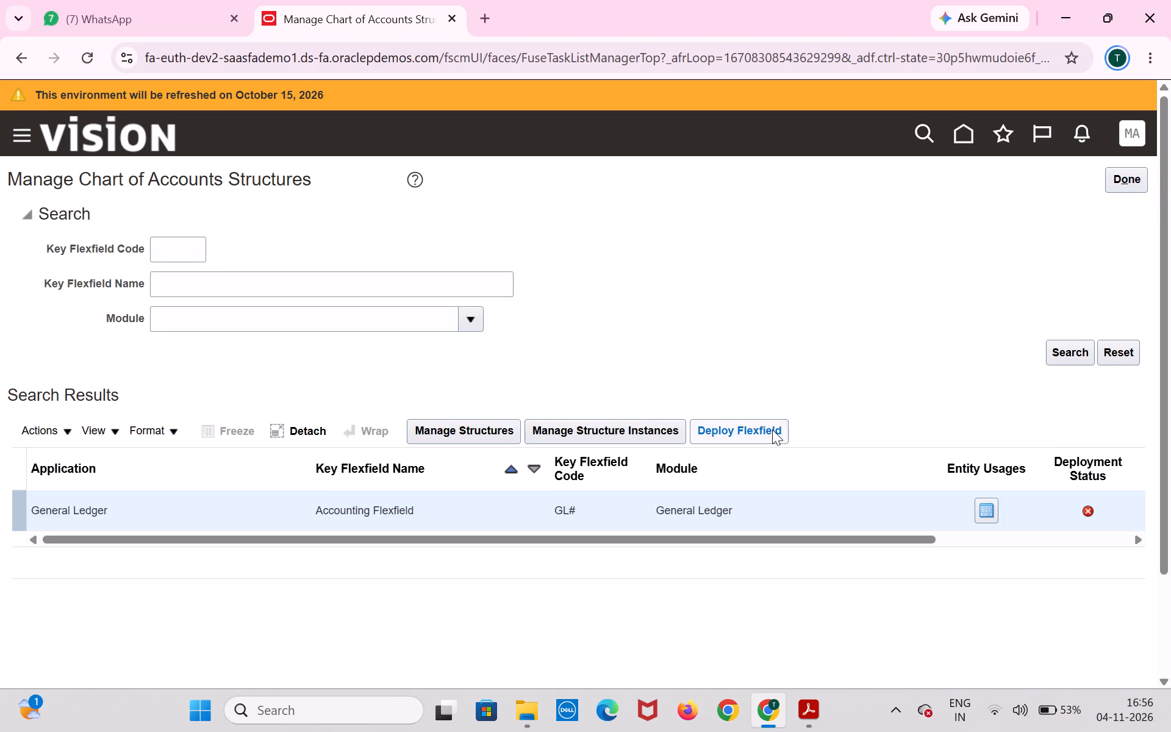
Try to deploy the GL# Accounting Flexfield again from the chart of accounts structures and dismiss the deployment report.
{"action": "left_click", "coordinate": [772, 431]}
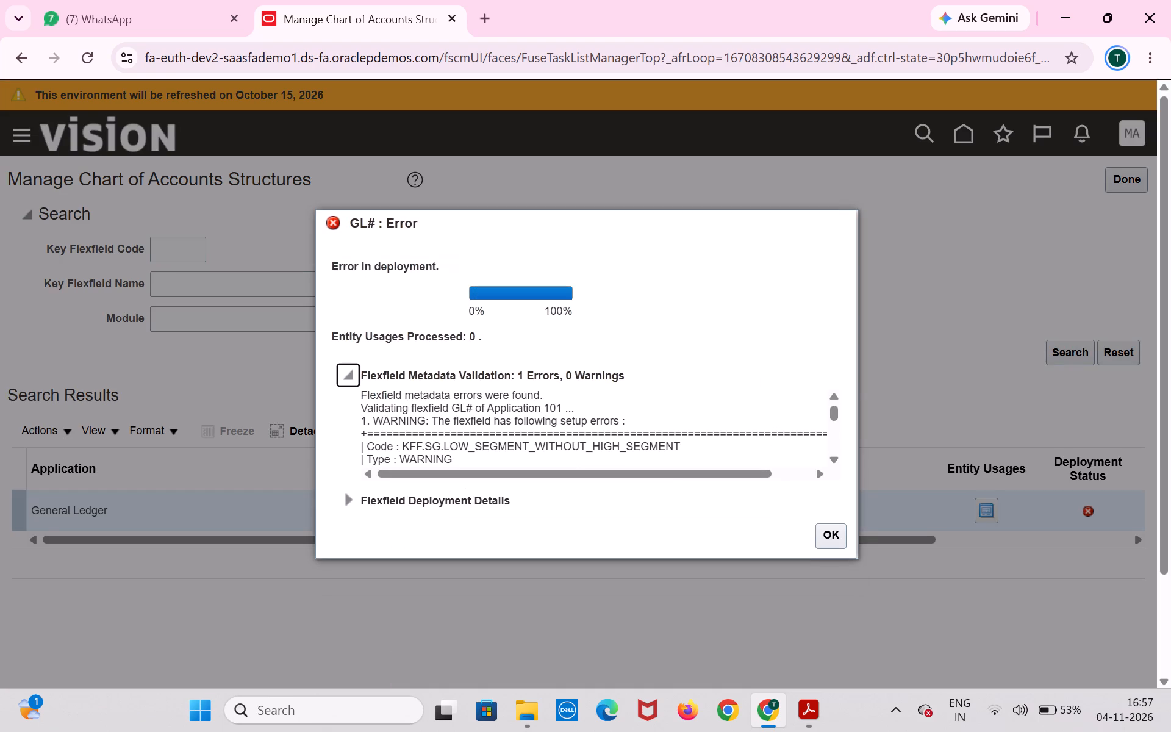
{"action": "left_click", "coordinate": [834, 528]}
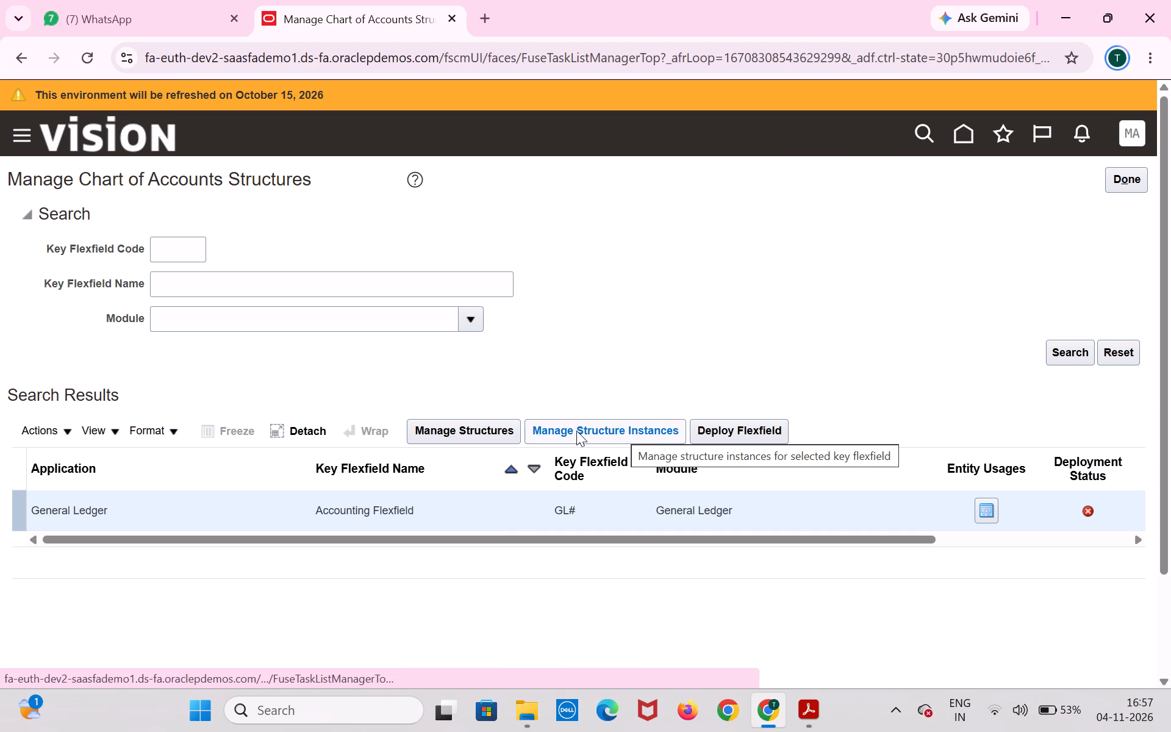
Search the GL# structure instances for the name Andhra and open the Andhra accounting structure instance for editing.
{"action": "left_click", "coordinate": [497, 442]}
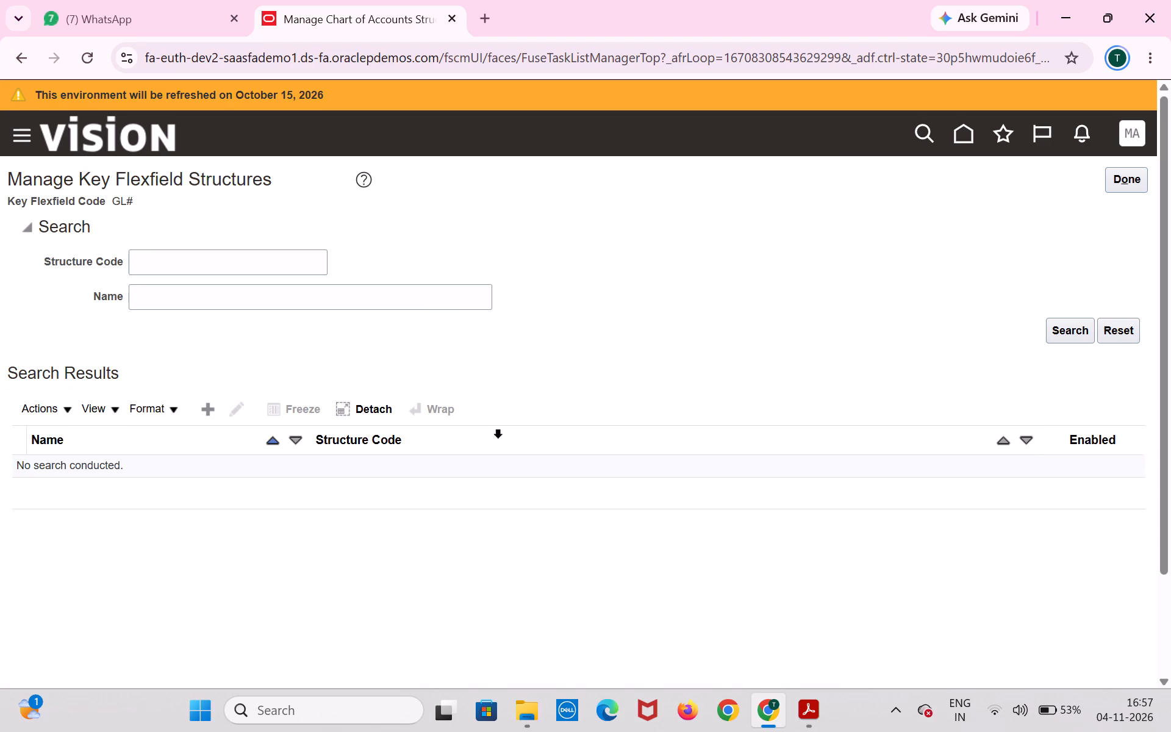
{"action": "left_click", "coordinate": [1123, 189]}
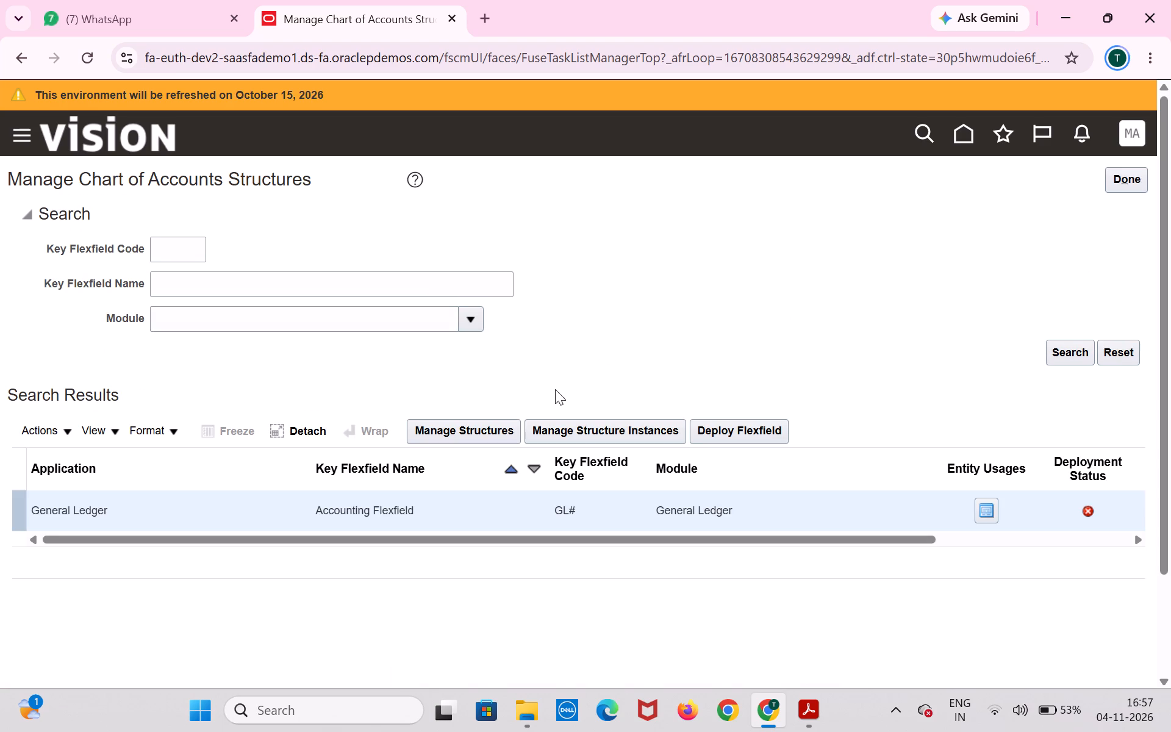
{"action": "left_click", "coordinate": [576, 429]}
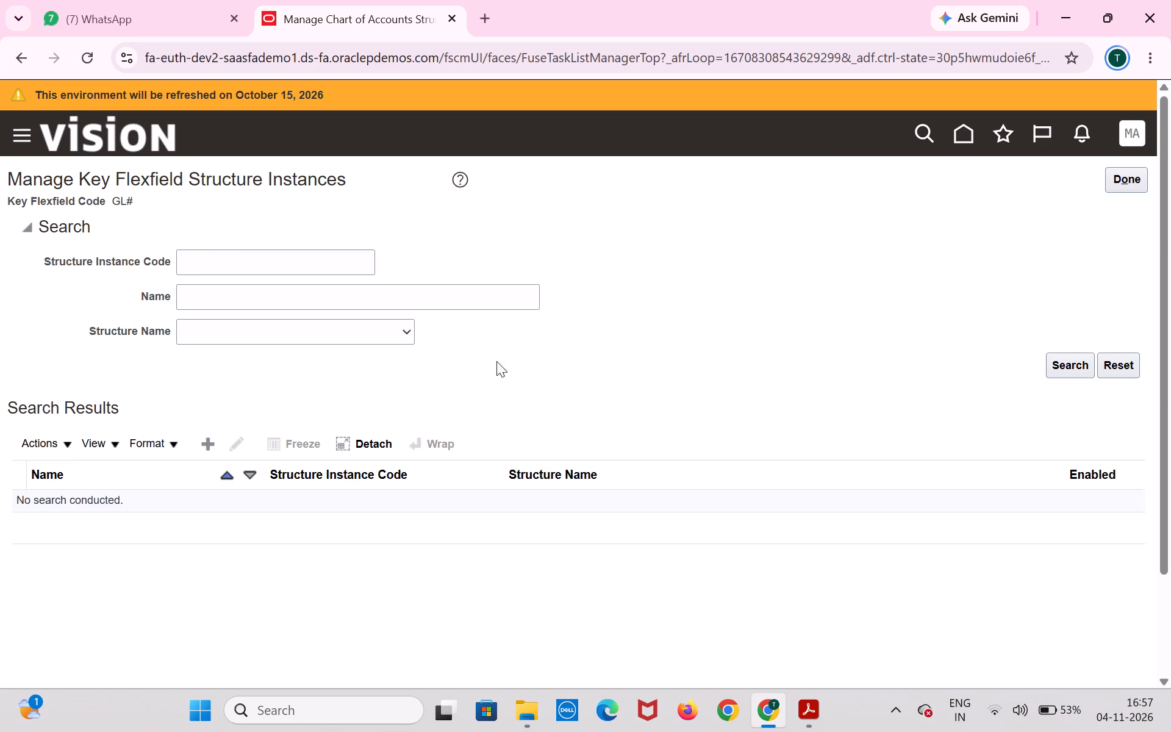
{"action": "left_click", "coordinate": [438, 296]}
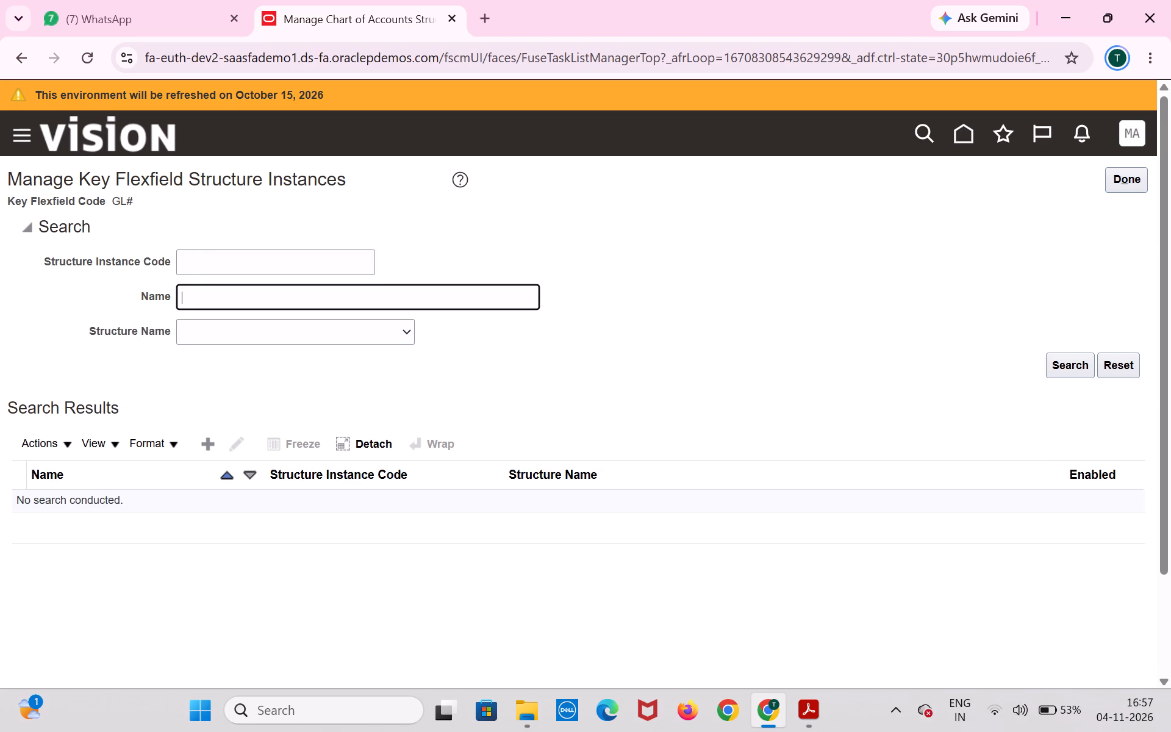
{"action": "key", "text": "shift+a"}
{"action": "type", "text": "nd"}
{"action": "key", "text": "h"}
{"action": "type", "text": "ra"}
{"action": "key", "text": "Return"}
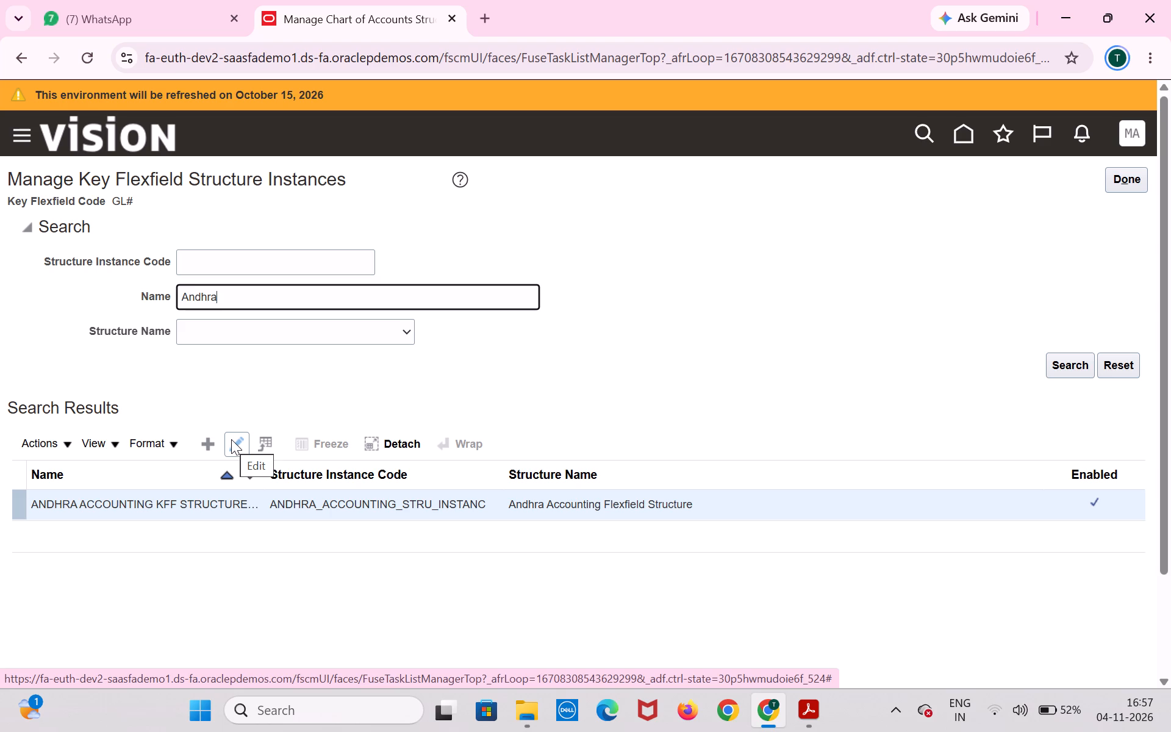
{"action": "left_click", "coordinate": [231, 439]}
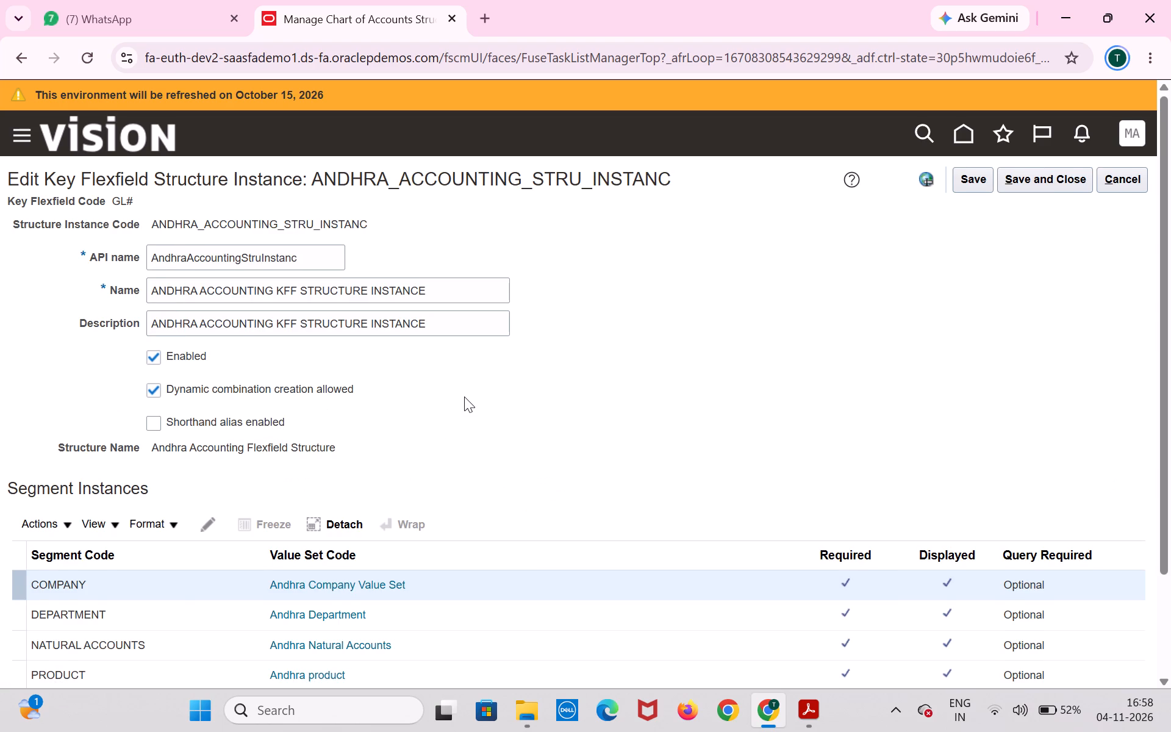
Open the Andhra Department value set of the DEPARTMENT segment instance, search all its values, and leave the values without changes.
{"action": "scroll", "coordinate": [464, 396], "scroll_direction": "down", "scroll_amount": 6}
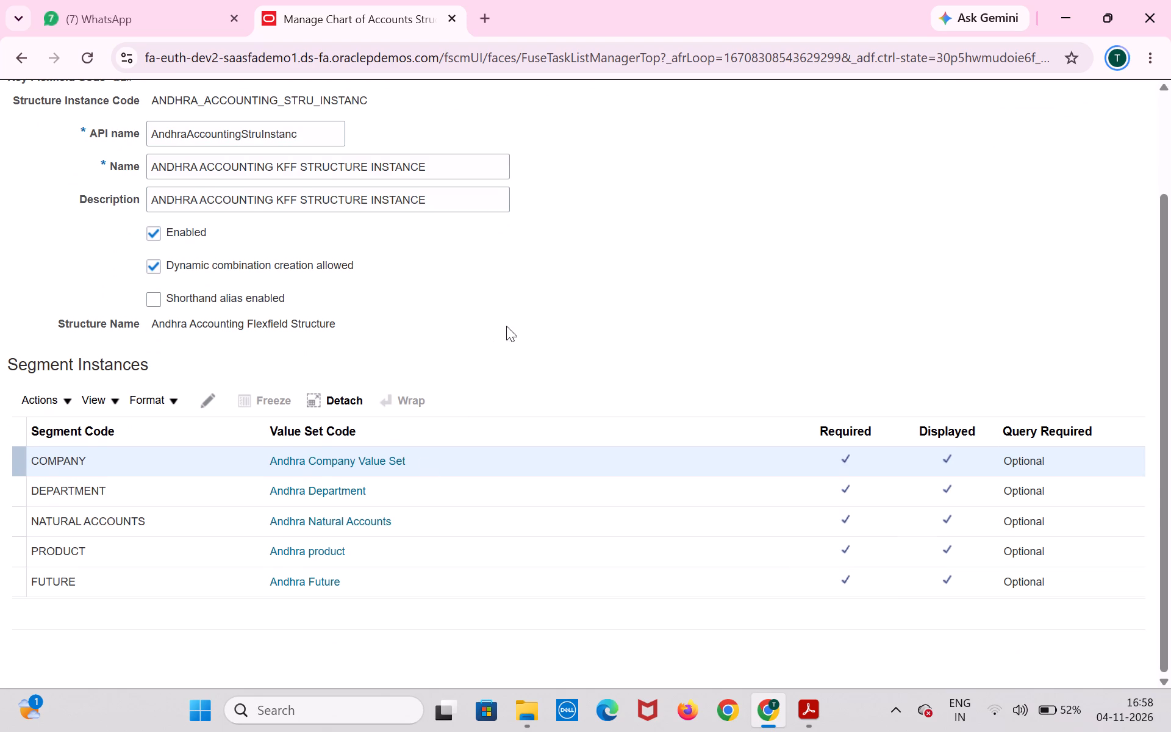
{"action": "left_click", "coordinate": [357, 492]}
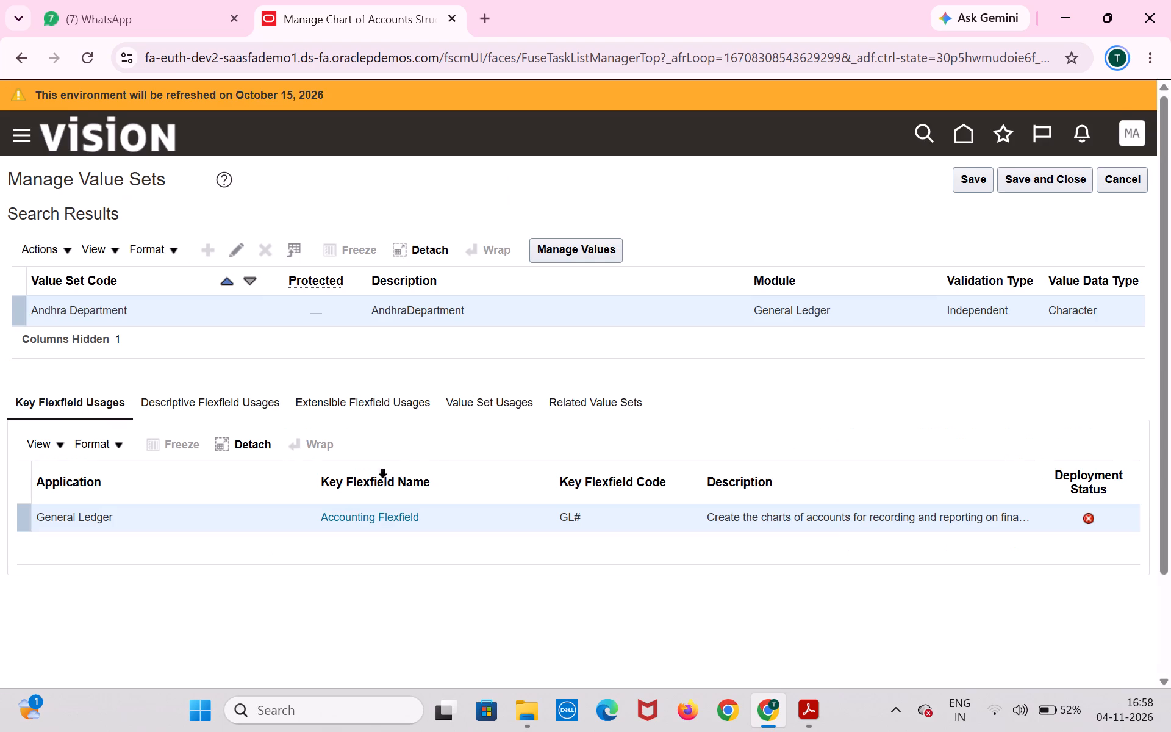
{"action": "left_click", "coordinate": [584, 254]}
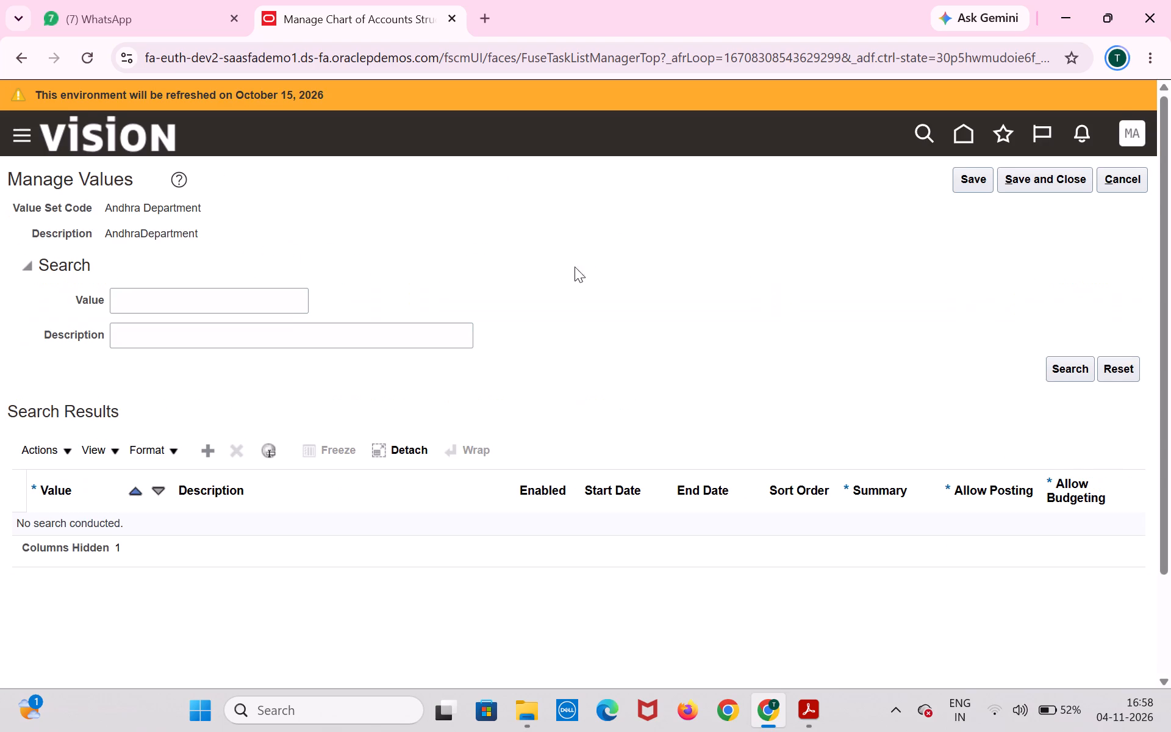
{"action": "left_click", "coordinate": [1057, 373]}
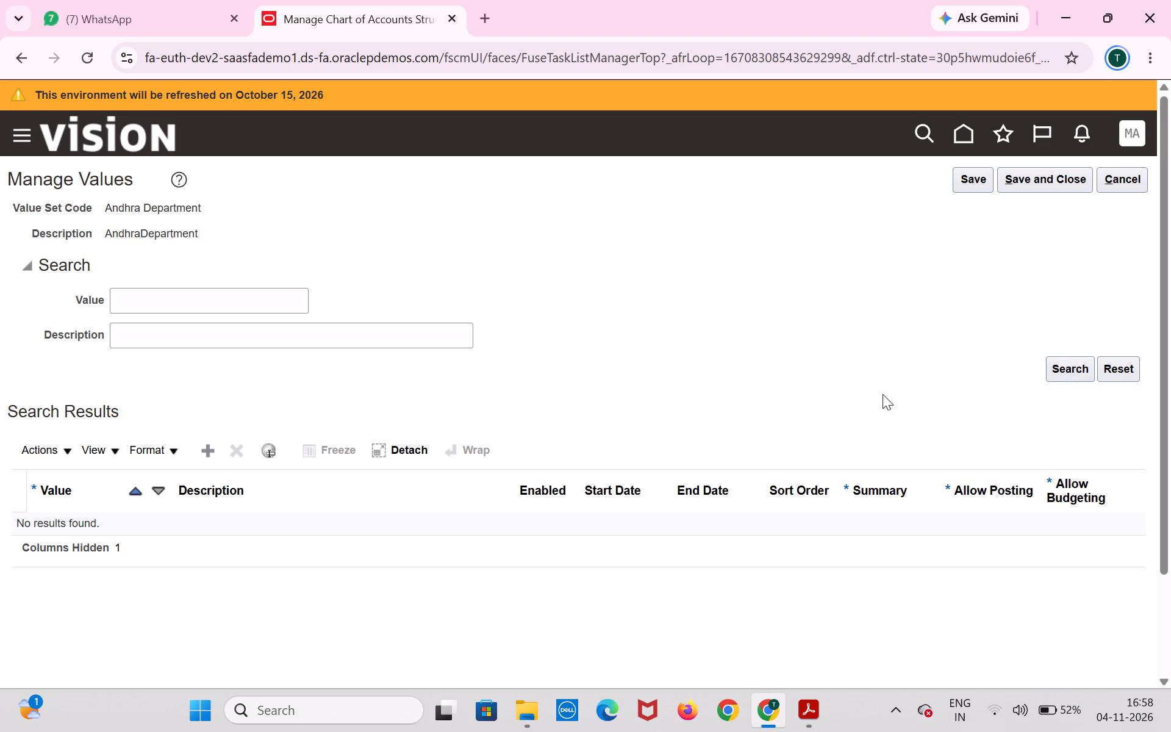
{"action": "left_click", "coordinate": [1118, 184]}
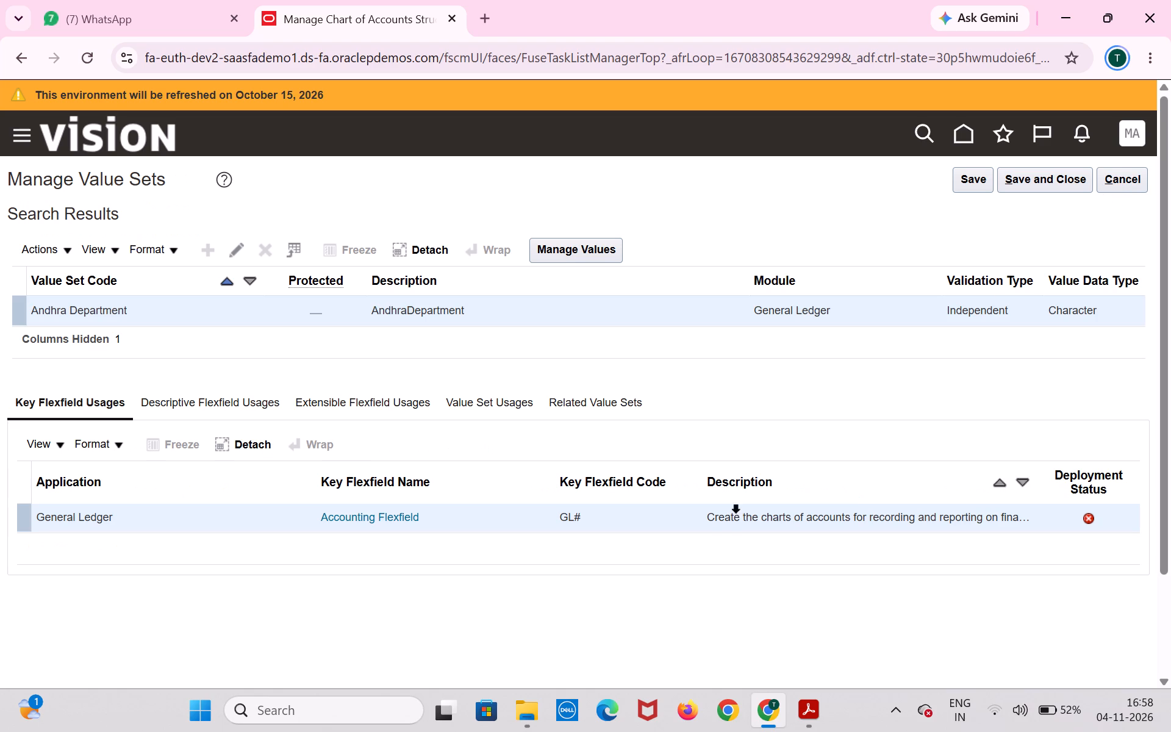
Open the Accounting Flexfield usage of the Andhra Department value set and leave it for the Financial Reporting Structures tasks.
{"action": "left_click", "coordinate": [376, 515]}
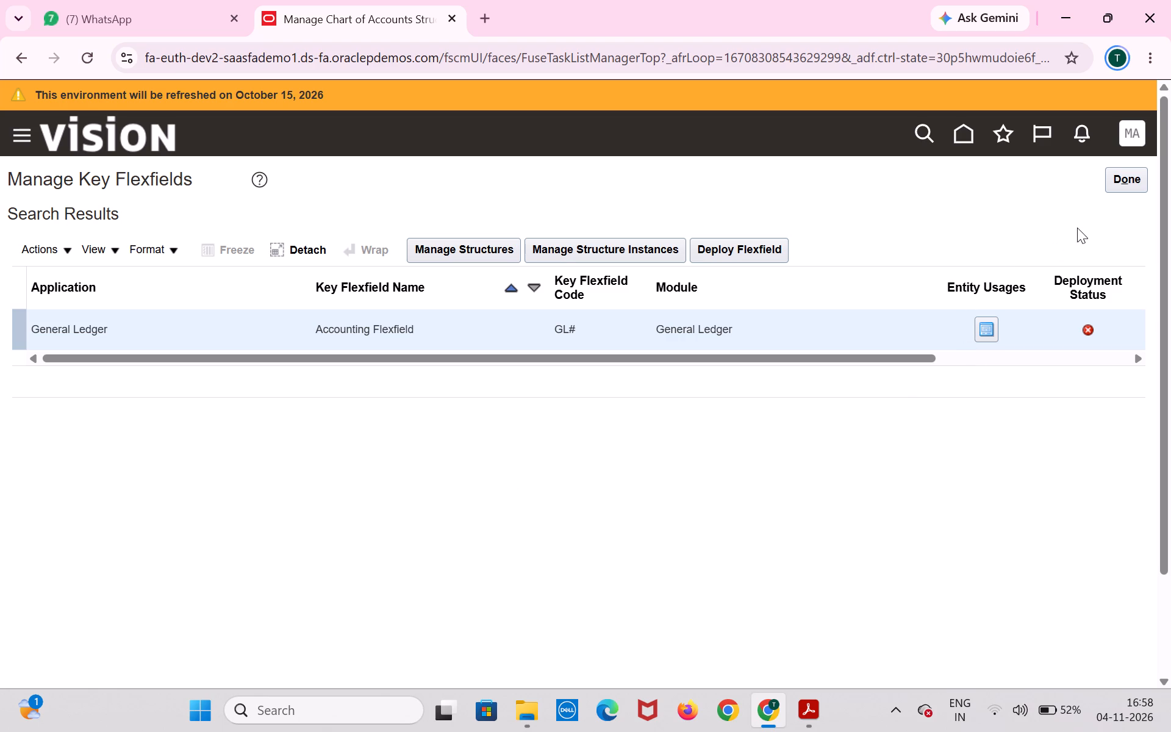
{"action": "left_click_drag", "start_coordinate": [1128, 189], "coordinate": [1135, 196]}
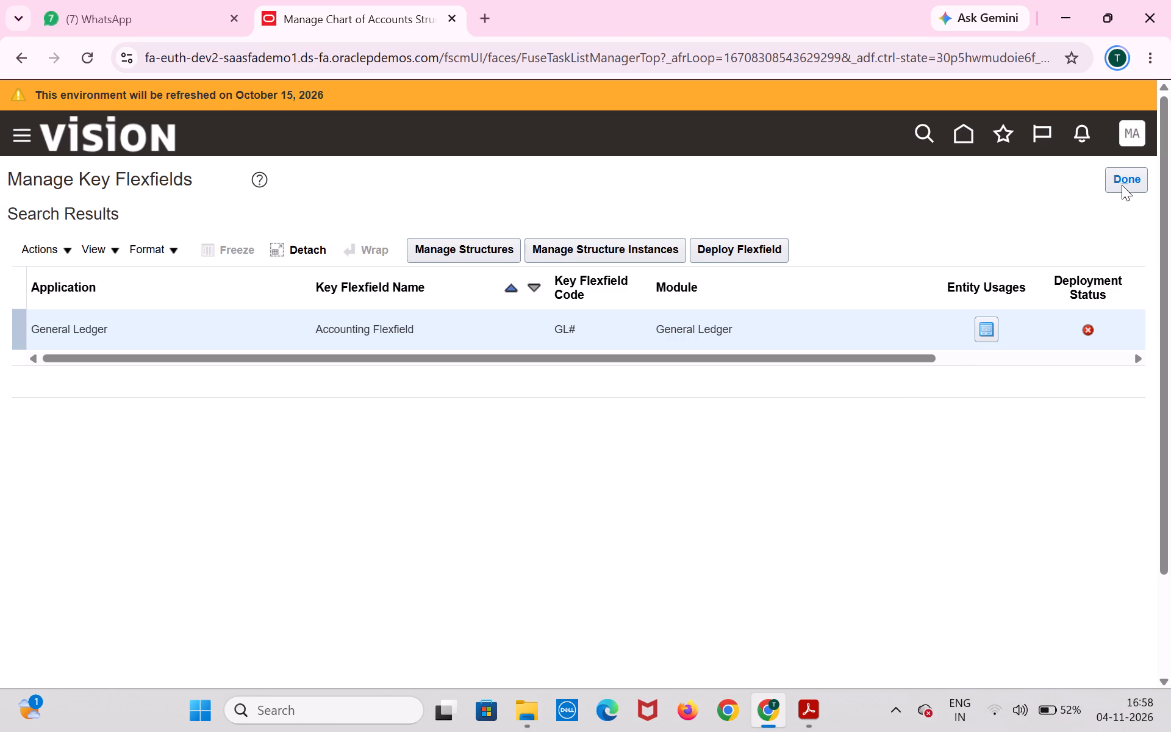
{"action": "left_click", "coordinate": [1123, 182]}
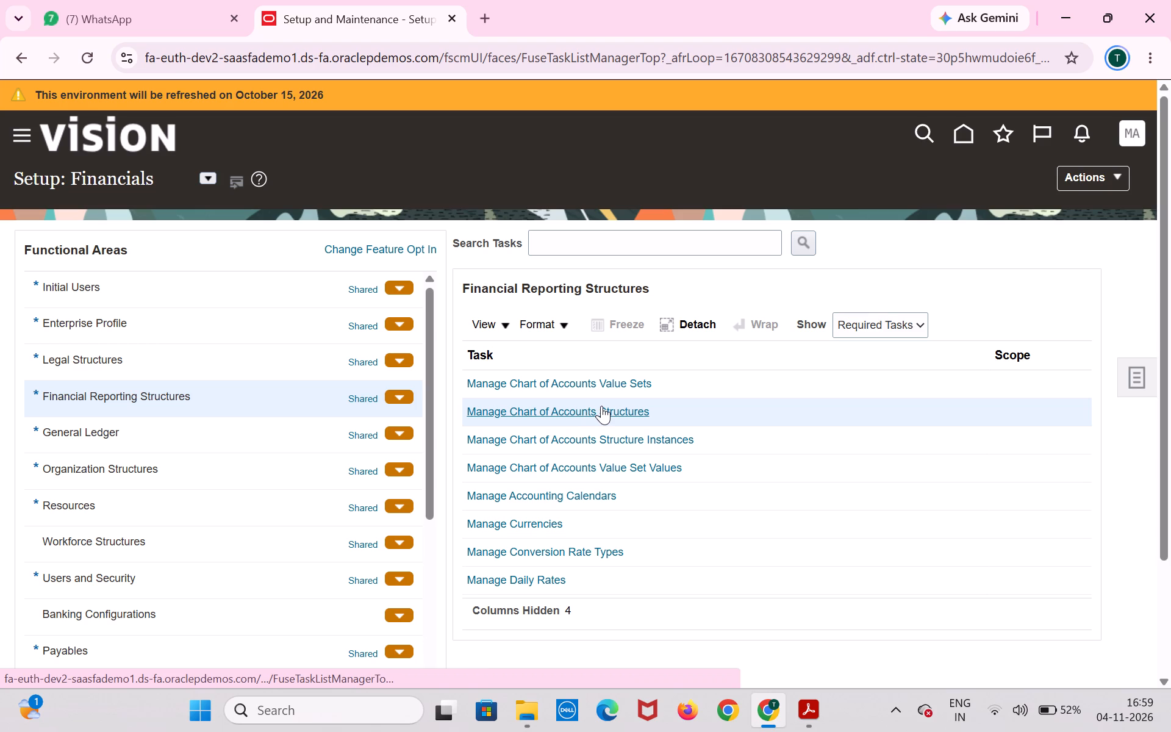
In Manage Chart of Accounts Structures, search the GL# Accounting Flexfield structures for the name Andhra.
{"action": "left_click_drag", "start_coordinate": [603, 406], "coordinate": [607, 411]}
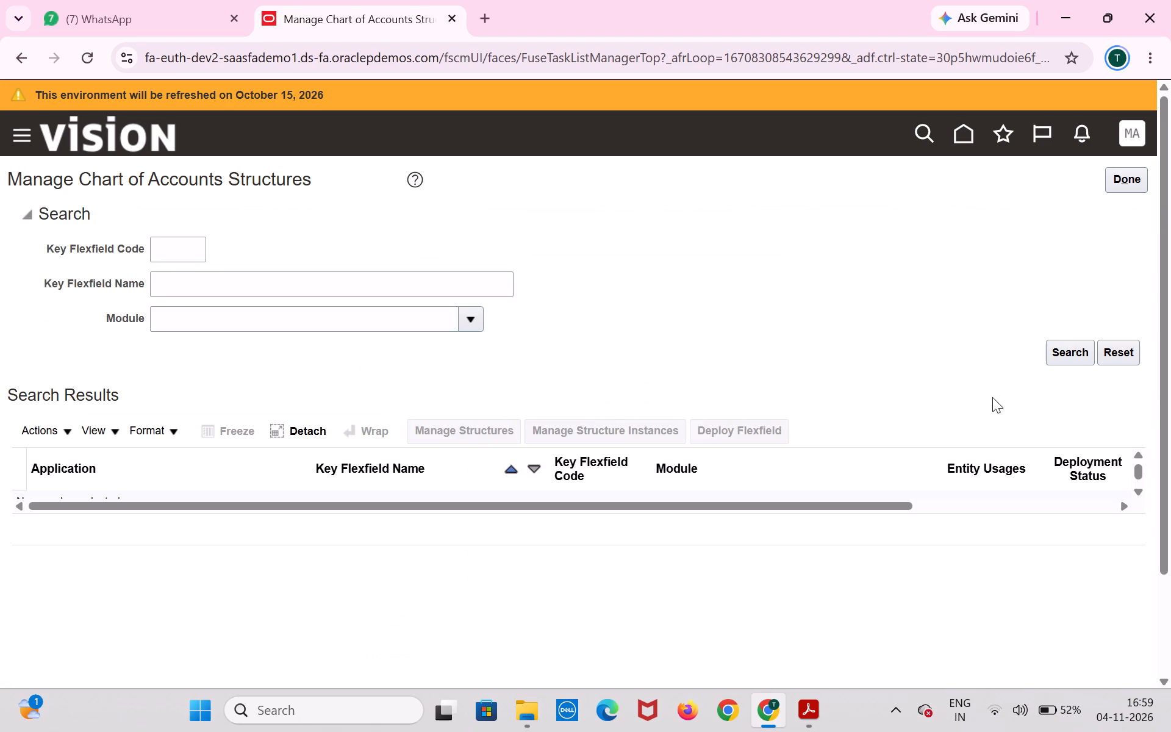
{"action": "left_click", "coordinate": [1075, 350]}
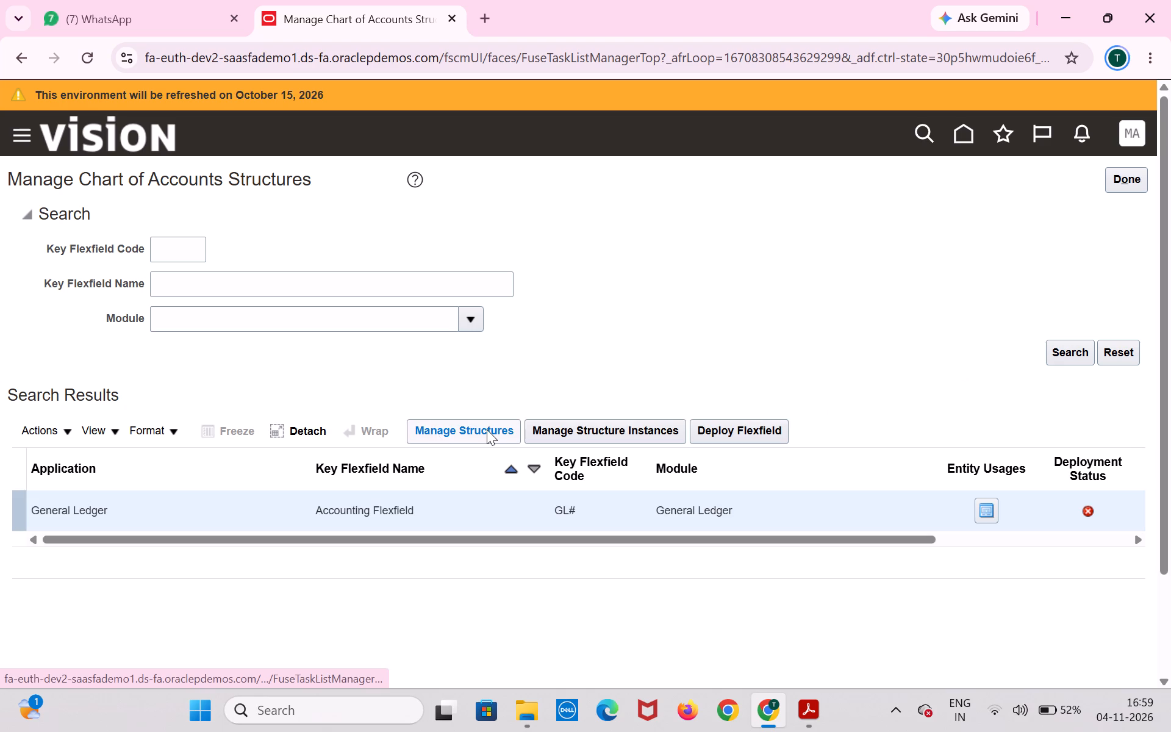
{"action": "left_click", "coordinate": [487, 429]}
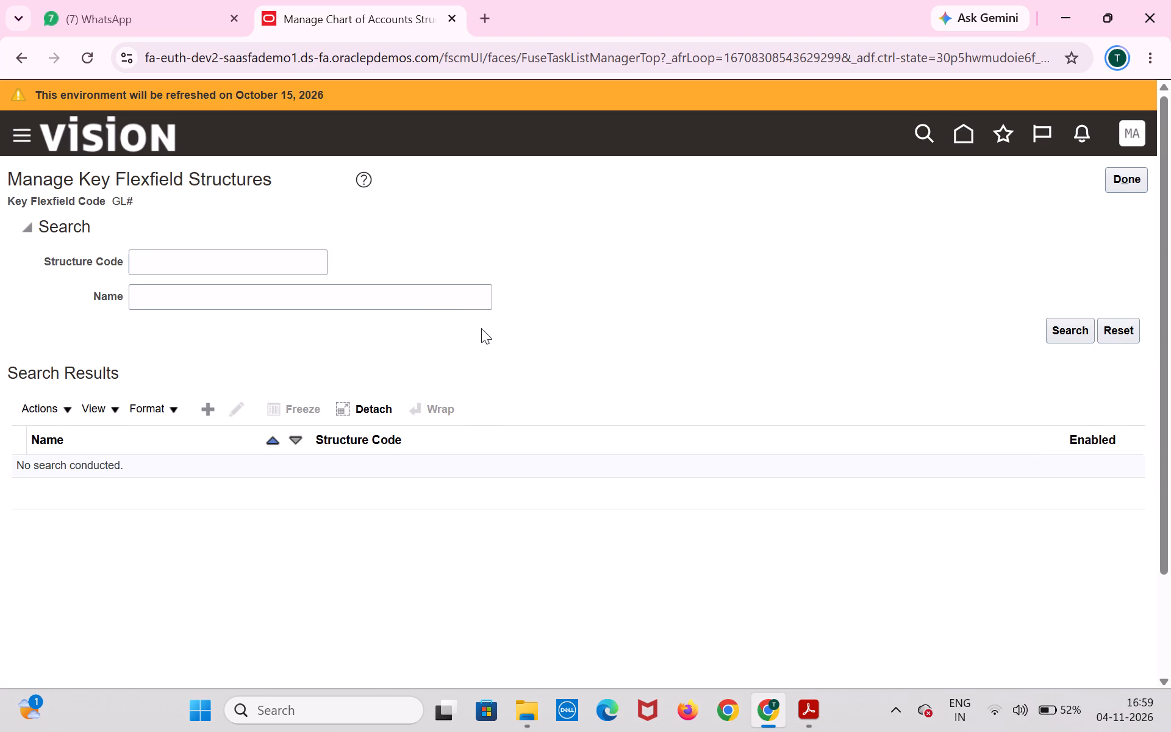
{"action": "left_click", "coordinate": [455, 306]}
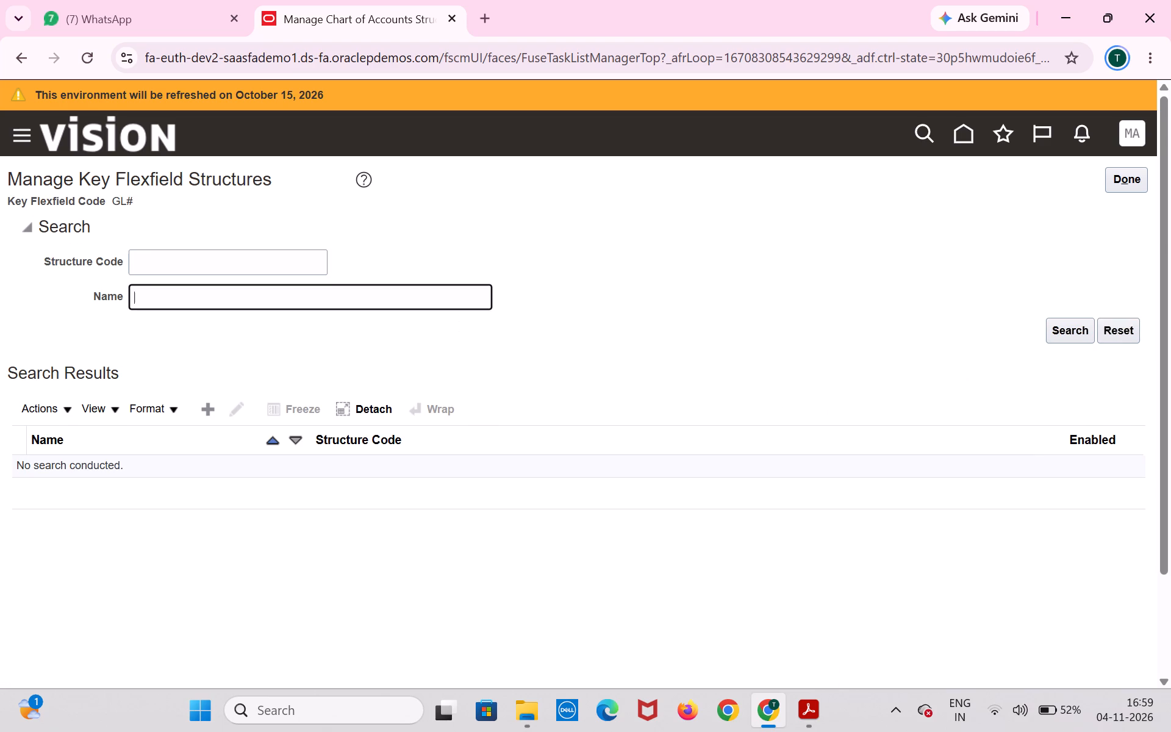
{"action": "key", "text": "shift+a"}
{"action": "type", "text": "ndg"}
{"action": "key", "text": "BackSpace"}
{"action": "type", "text": "hra"}
{"action": "key", "text": "Return"}
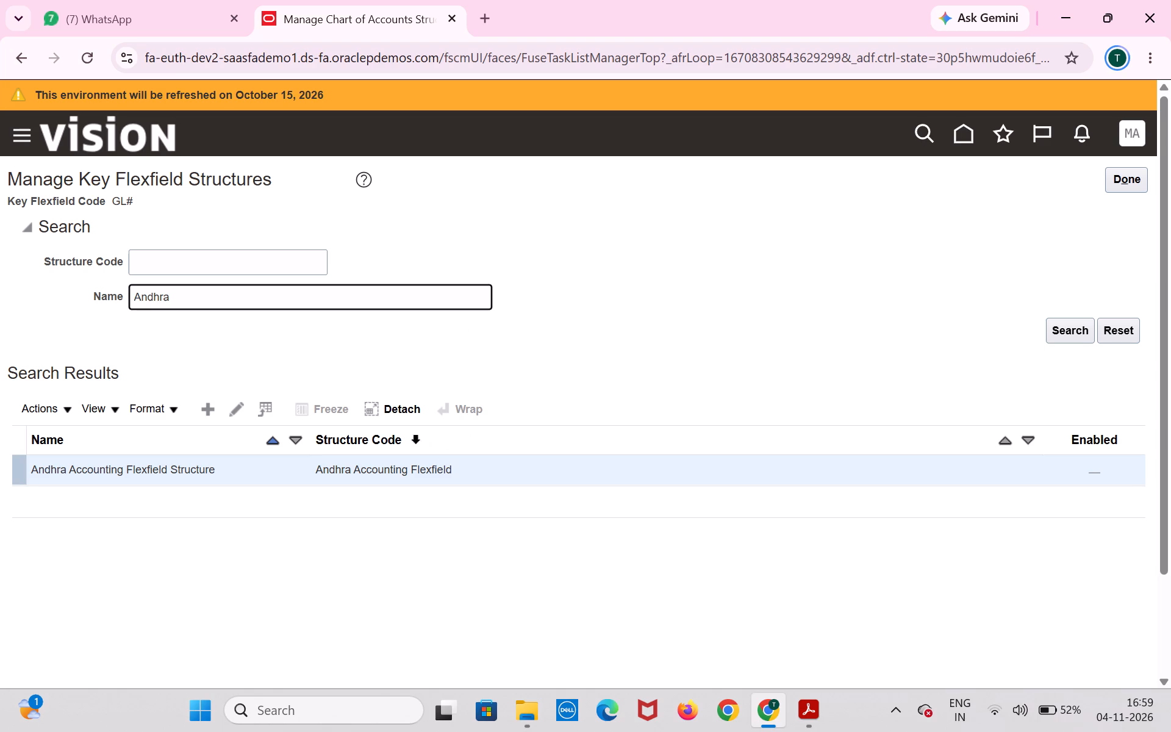
Enable the Andhra Accounting Flexfield structure, save and close it, and return to the chart of accounts structures.
{"action": "left_click", "coordinate": [232, 409]}
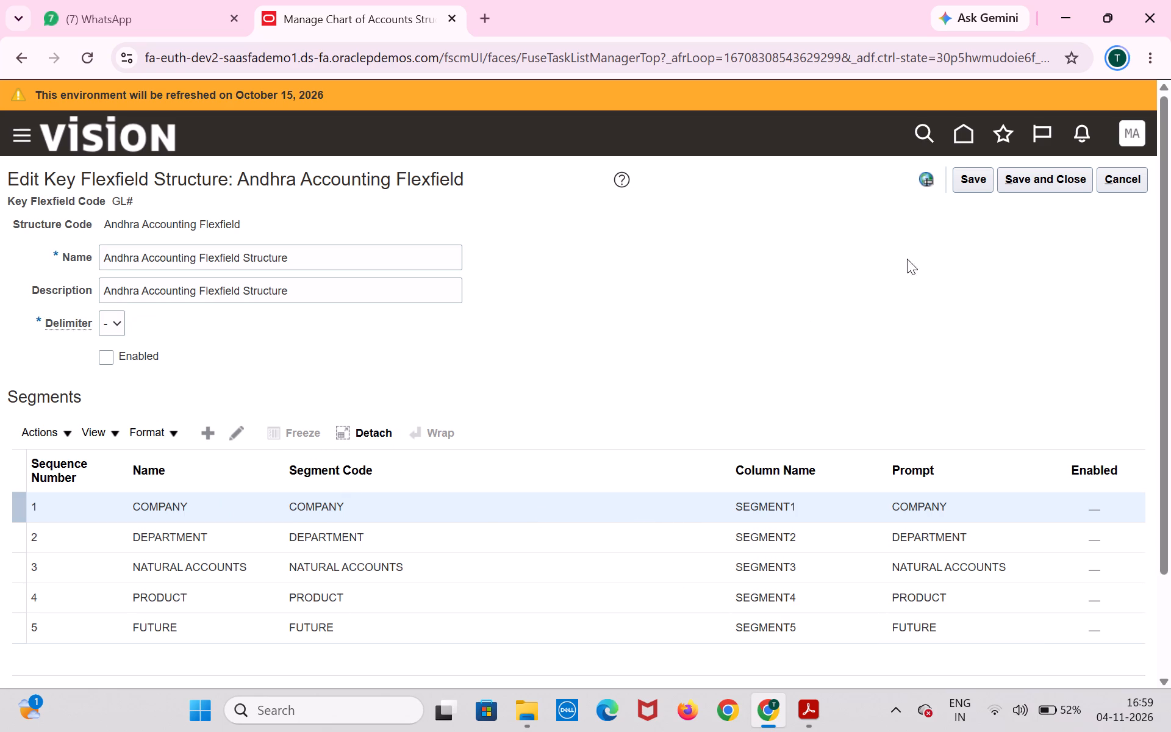
{"action": "left_click", "coordinate": [111, 357]}
{"action": "left_click", "coordinate": [1036, 184]}
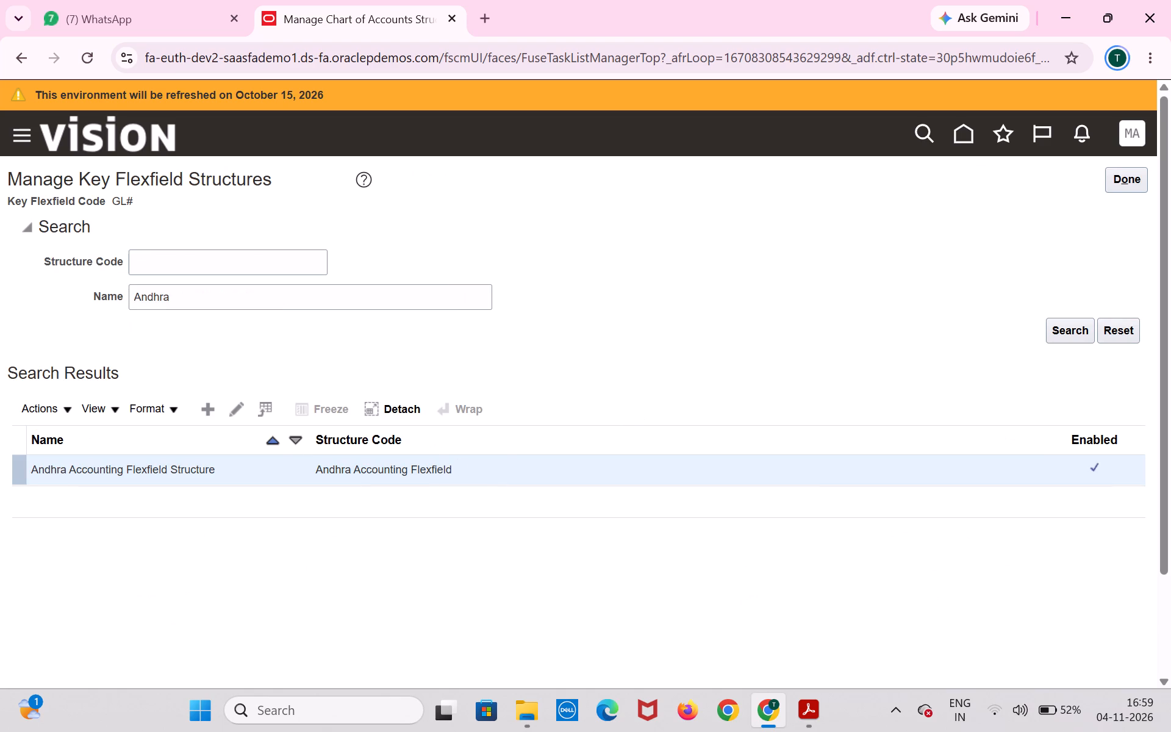
{"action": "left_click", "coordinate": [237, 406]}
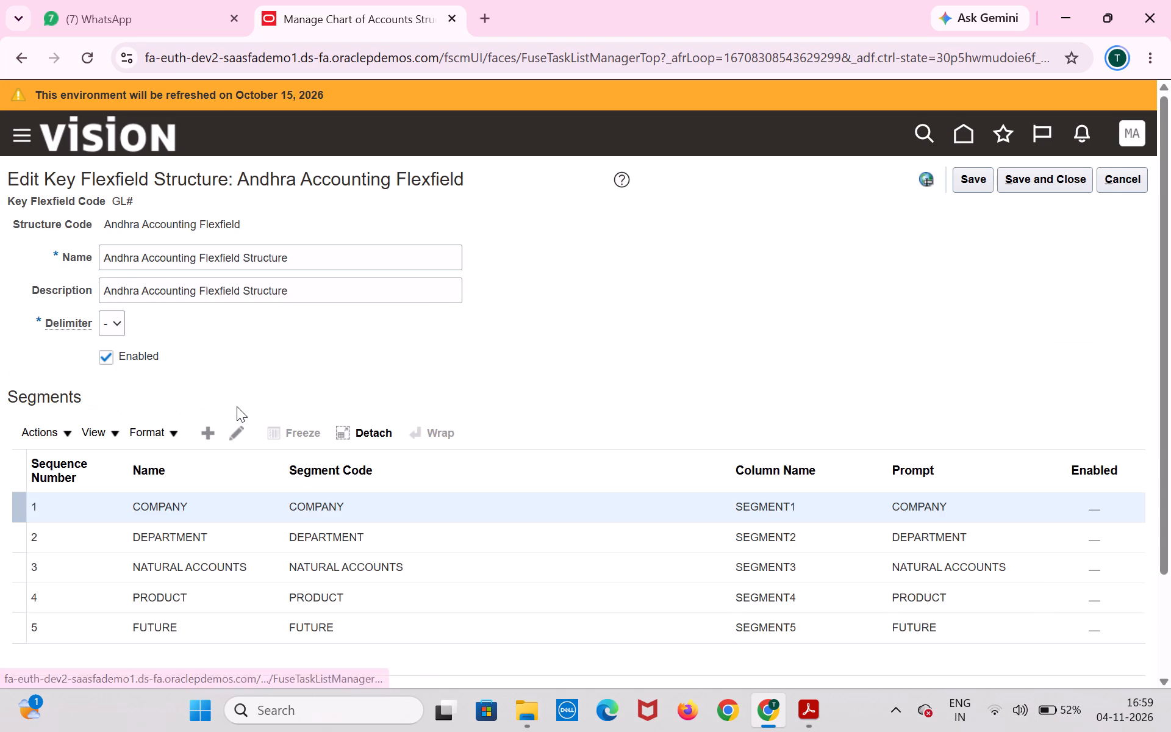
{"action": "left_click", "coordinate": [1039, 184]}
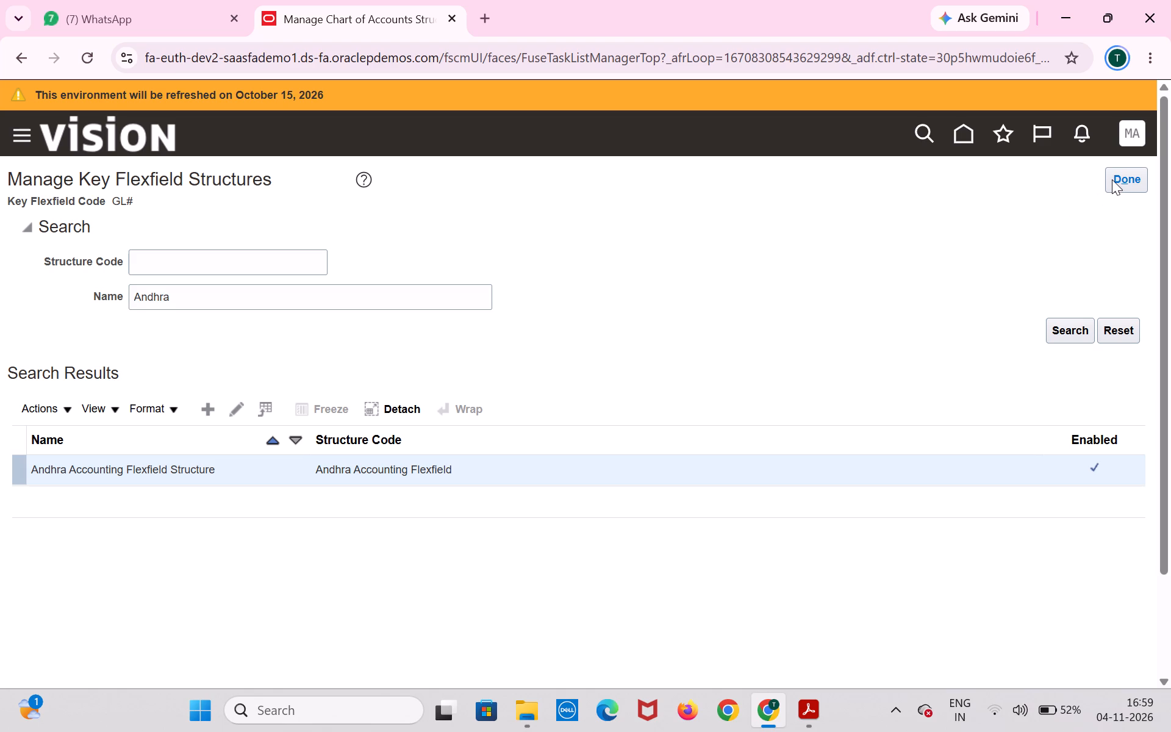
{"action": "left_click", "coordinate": [1114, 178]}
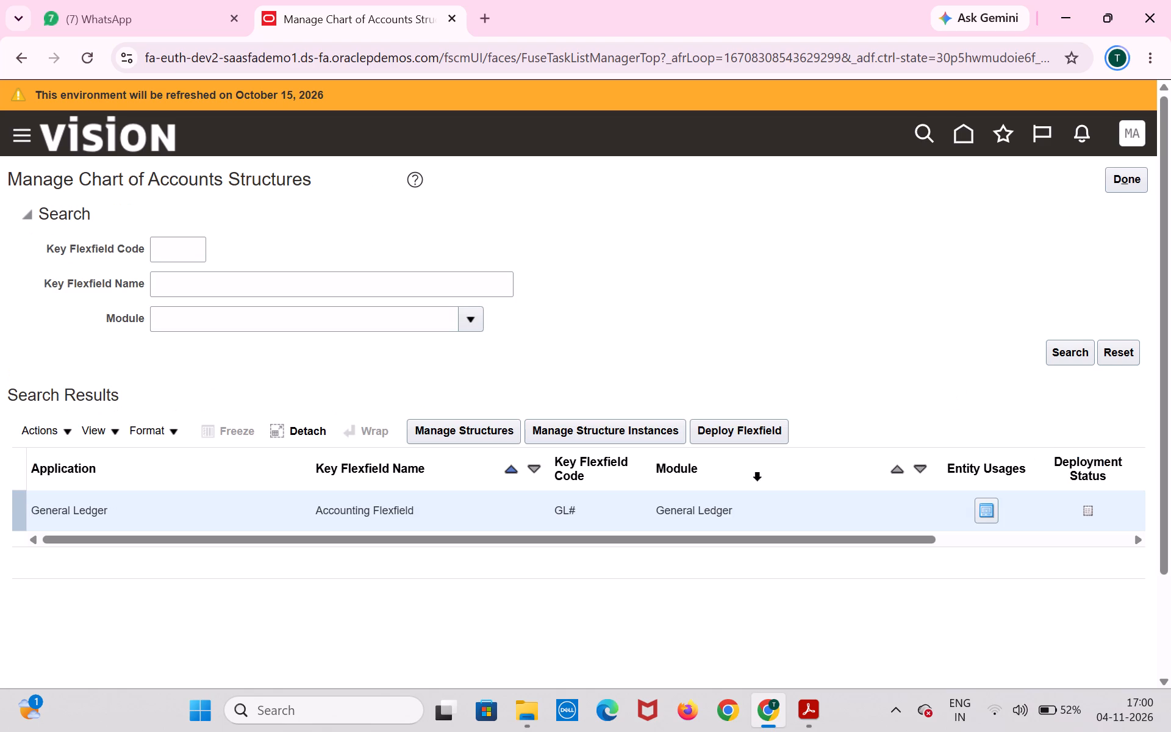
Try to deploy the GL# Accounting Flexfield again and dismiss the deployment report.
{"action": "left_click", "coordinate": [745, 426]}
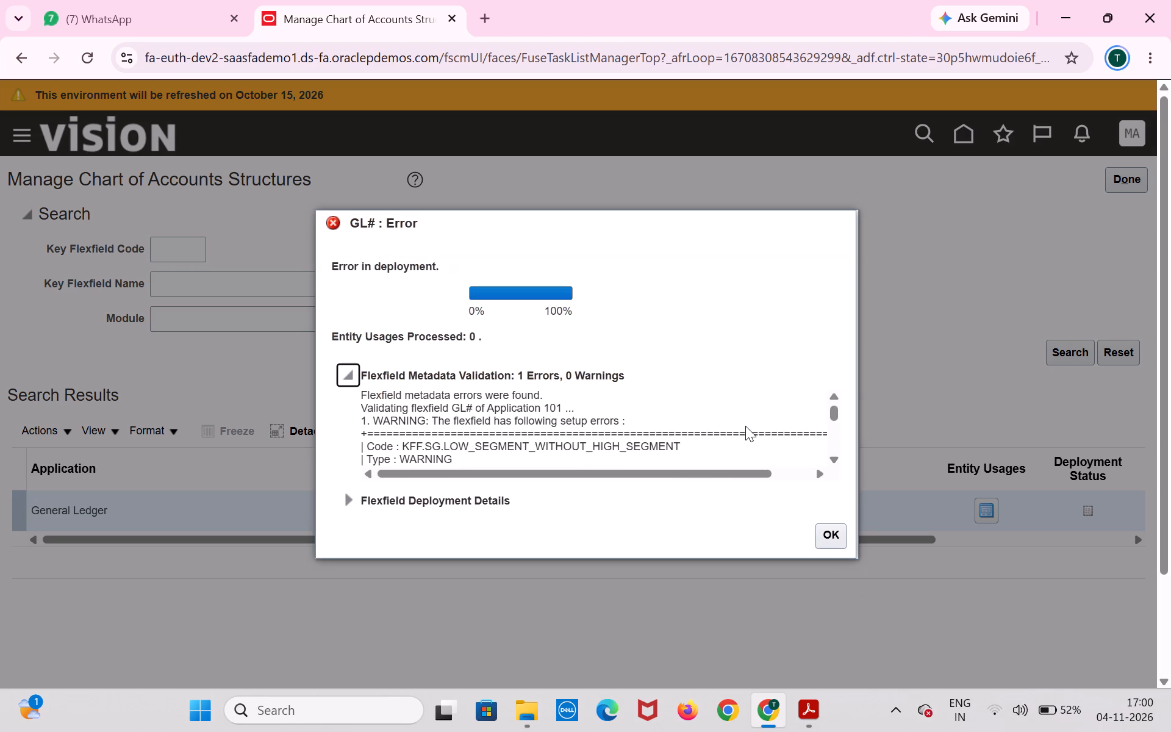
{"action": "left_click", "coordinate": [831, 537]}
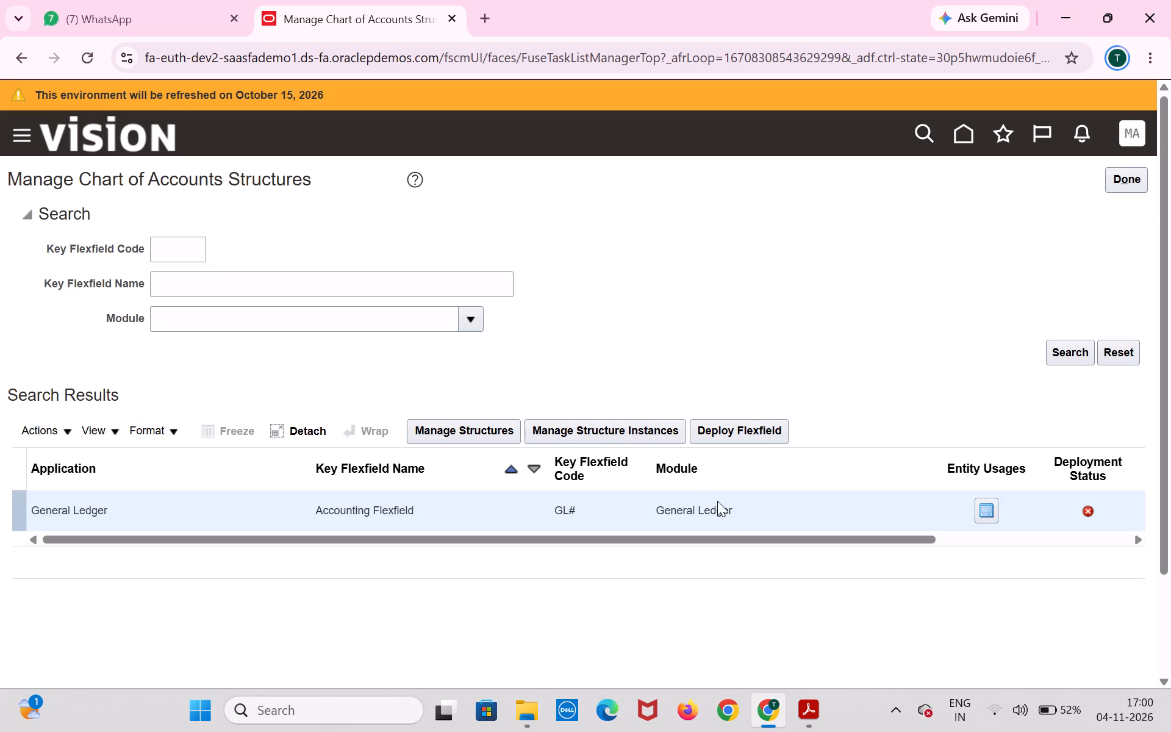
Find the Andhra Accounting Flexfield structure among the GL# structures, enable its COMPANY segment, and save and close the segment.
{"action": "left_click", "coordinate": [481, 434]}
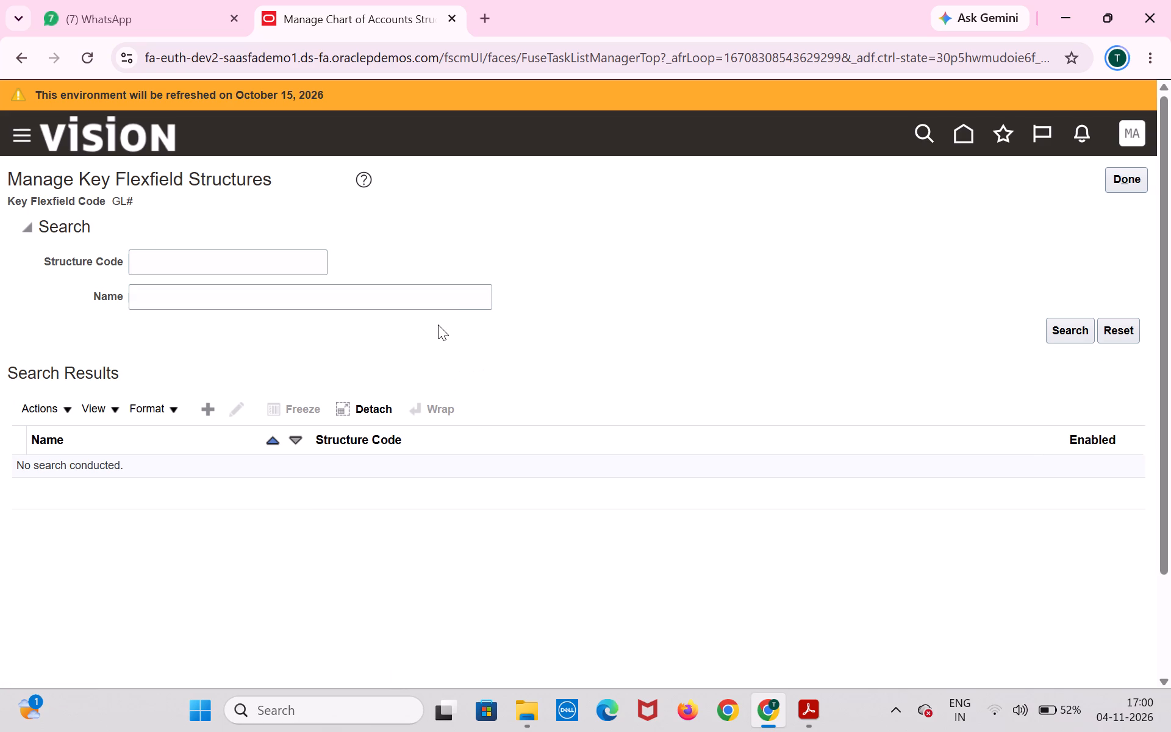
{"action": "left_click", "coordinate": [437, 295]}
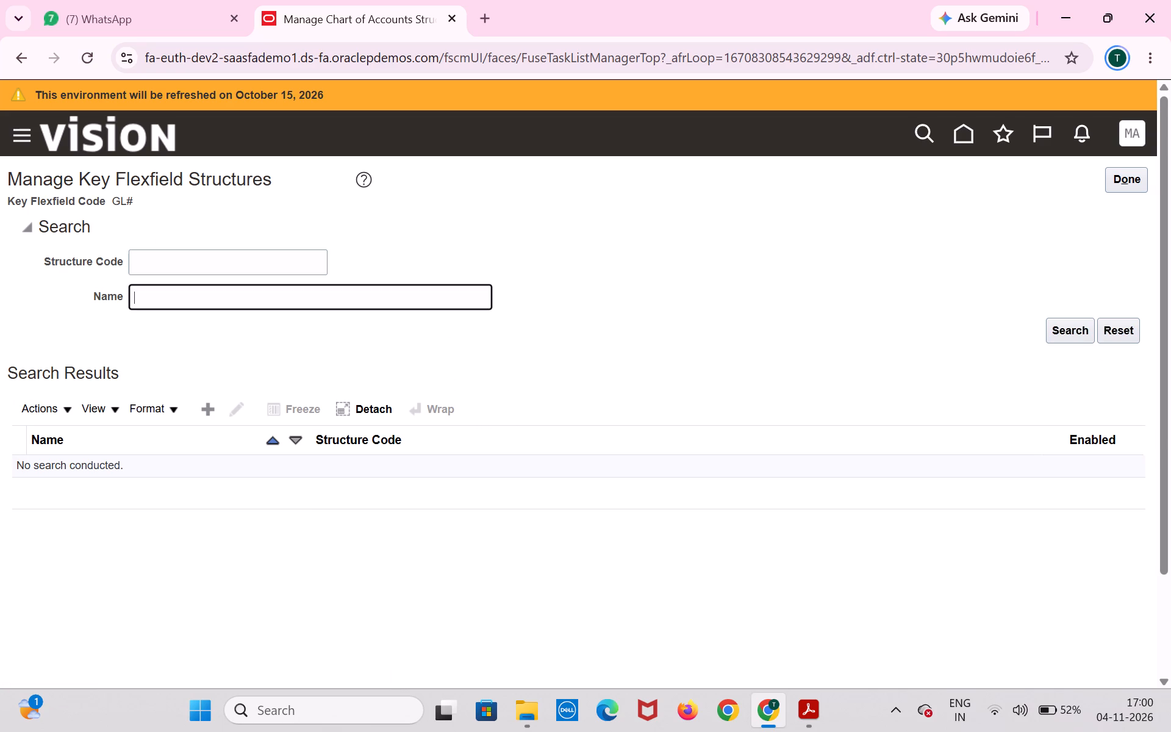
{"action": "key", "text": "shift+a"}
{"action": "type", "text": "ndhra"}
{"action": "key", "text": "Return"}
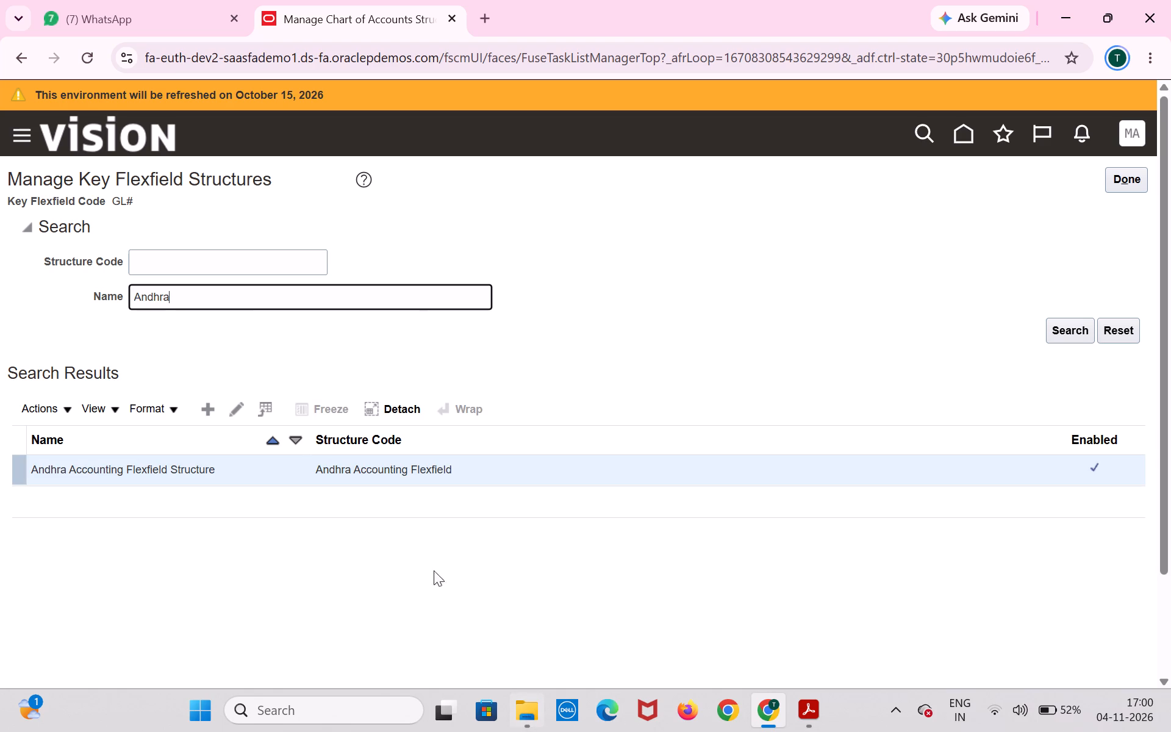
{"action": "left_click", "coordinate": [233, 405]}
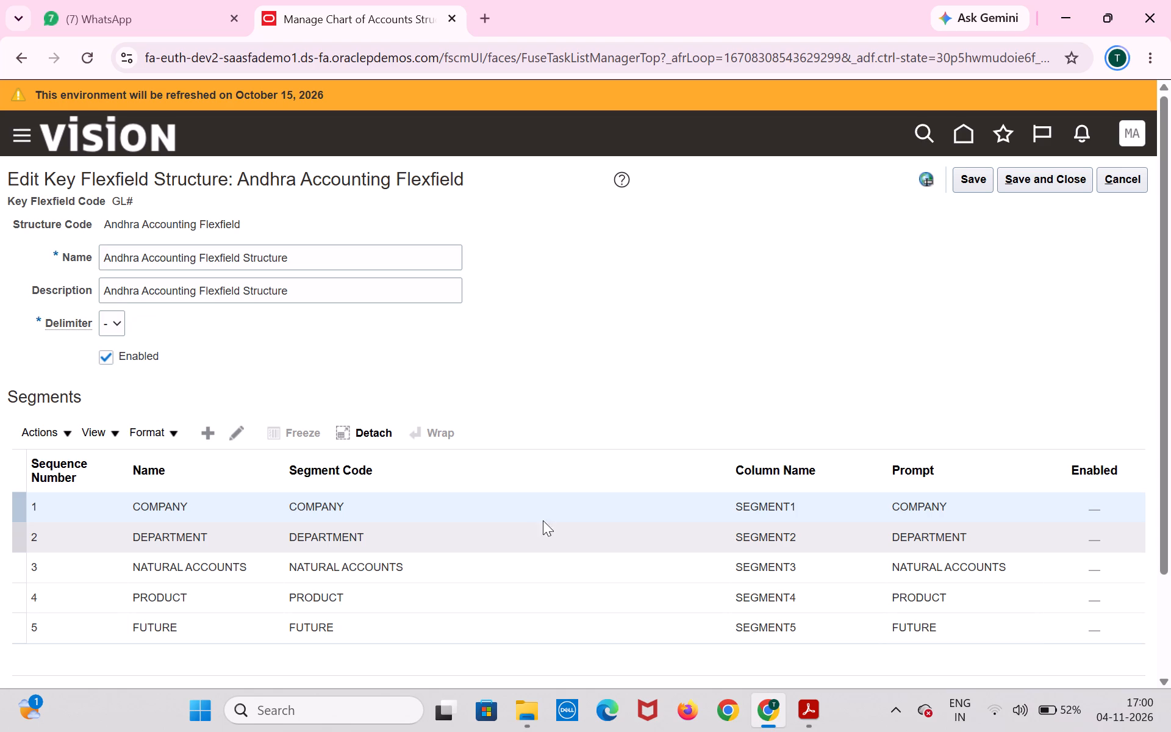
{"action": "left_click", "coordinate": [236, 427]}
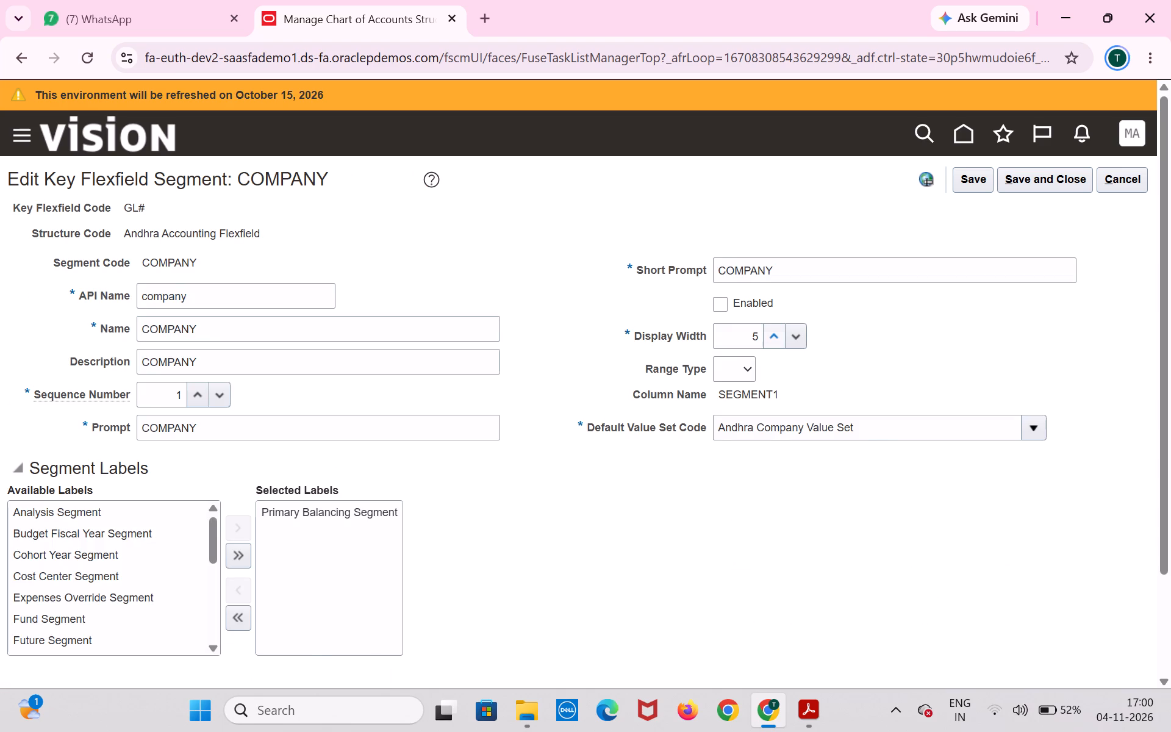
{"action": "left_click", "coordinate": [717, 306]}
{"action": "left_click", "coordinate": [1023, 182]}
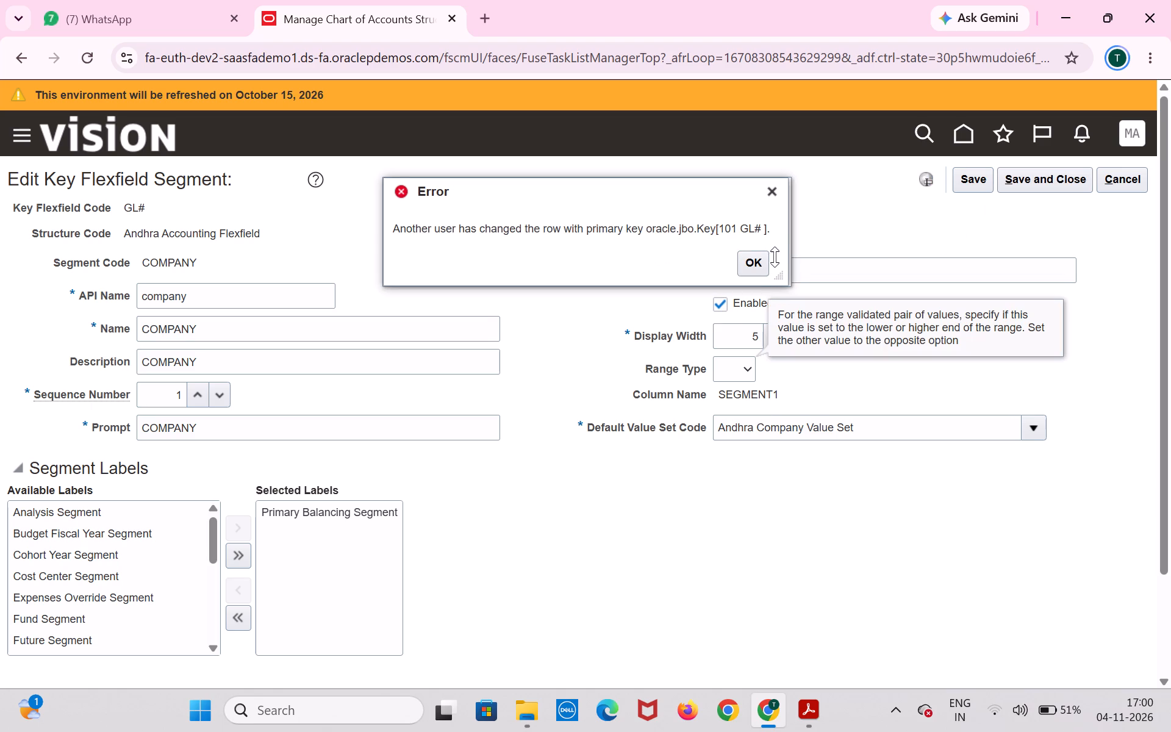
{"action": "left_click", "coordinate": [760, 271]}
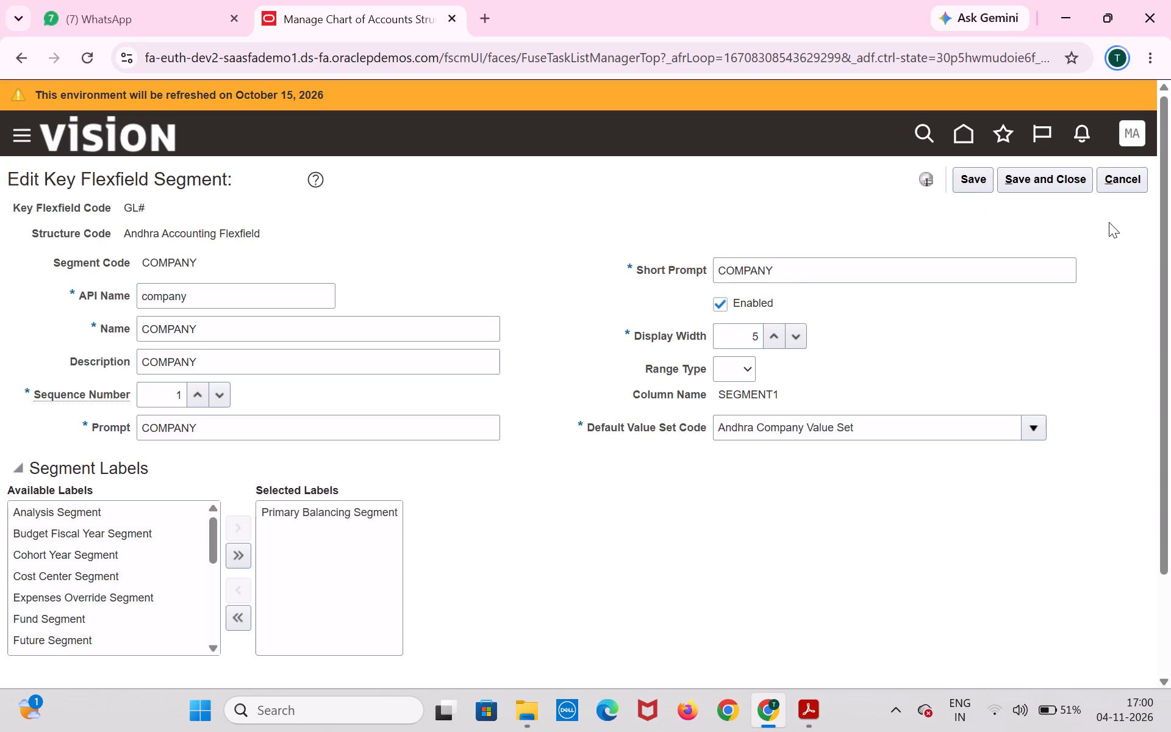
{"action": "left_click", "coordinate": [1064, 173]}
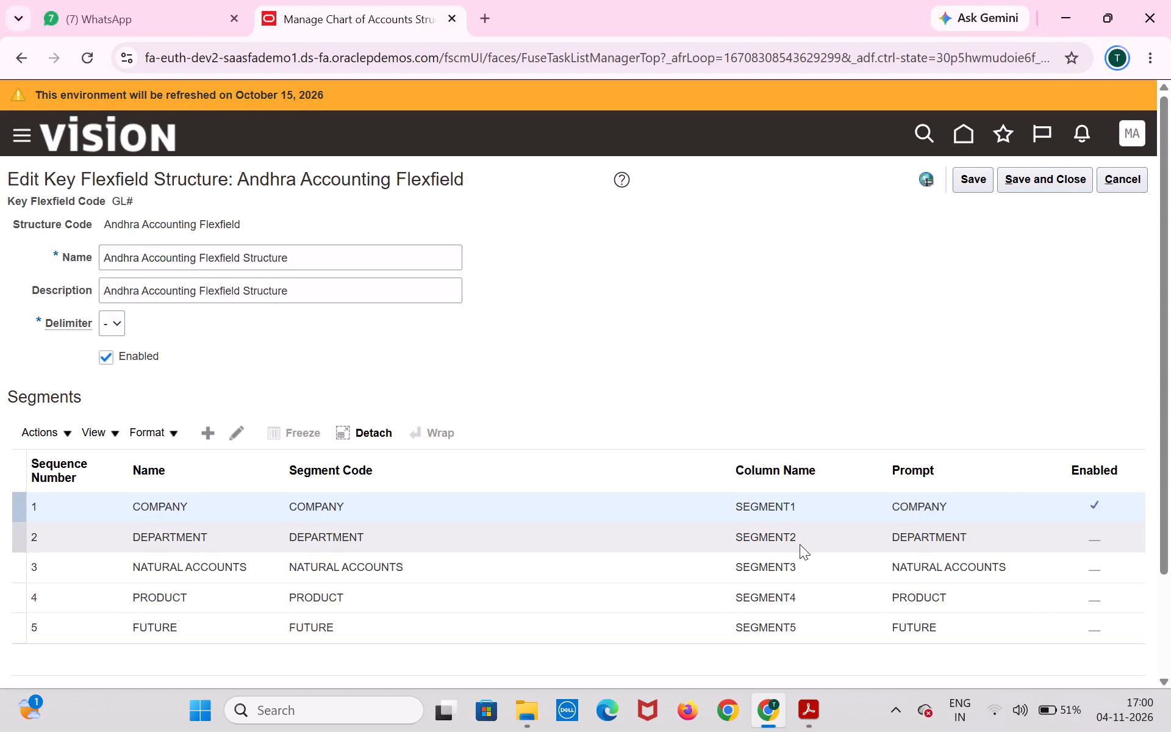
Enable the DEPARTMENT segment of the Andhra Accounting Flexfield structure, and save and close the segment.
{"action": "left_click", "coordinate": [800, 531]}
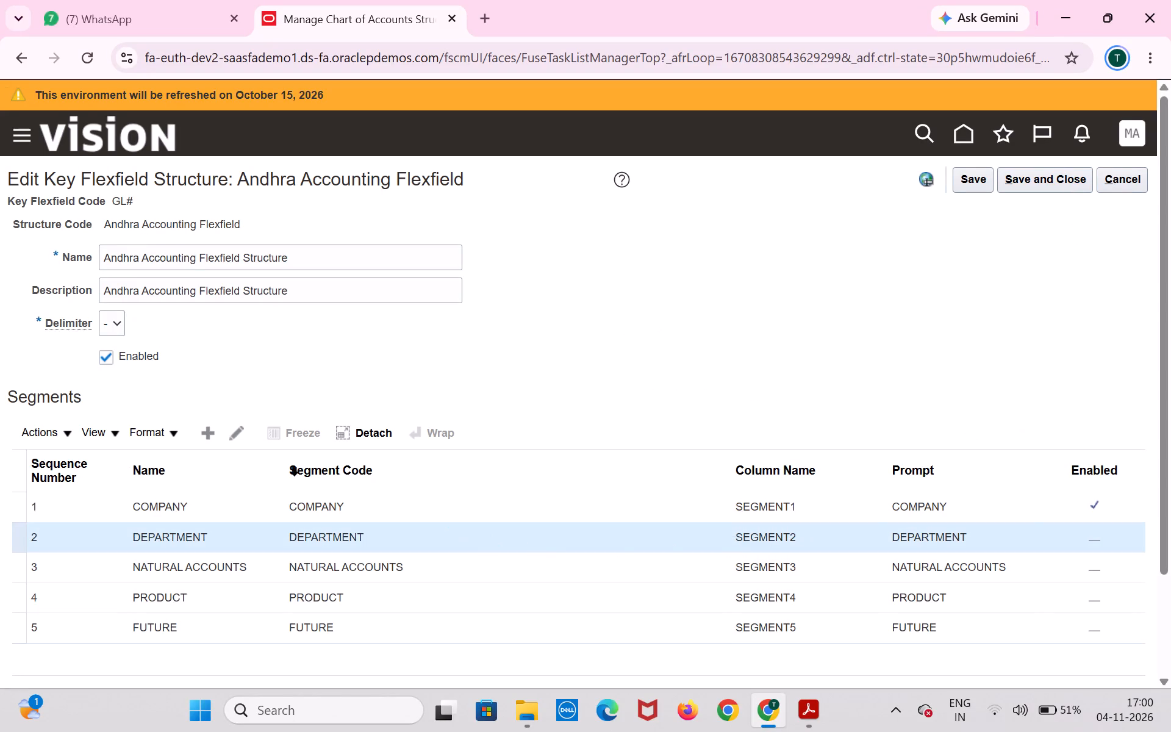
{"action": "left_click", "coordinate": [236, 435]}
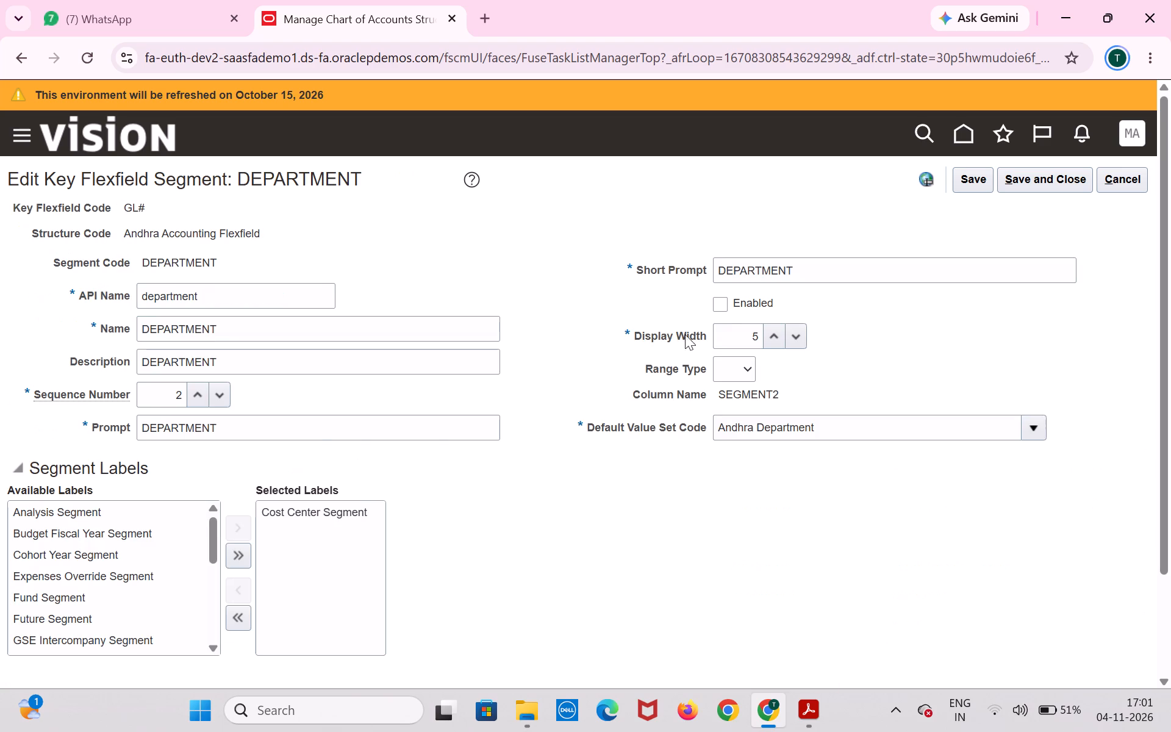
{"action": "left_click", "coordinate": [723, 299]}
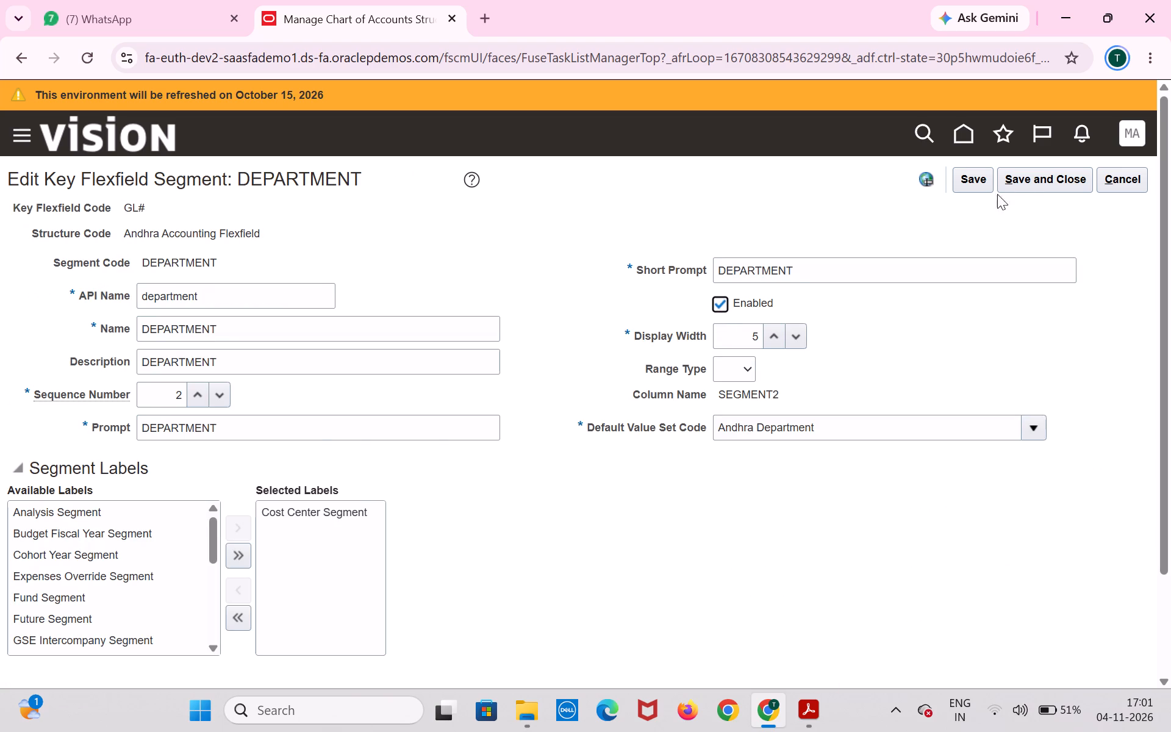
{"action": "left_click", "coordinate": [1021, 176]}
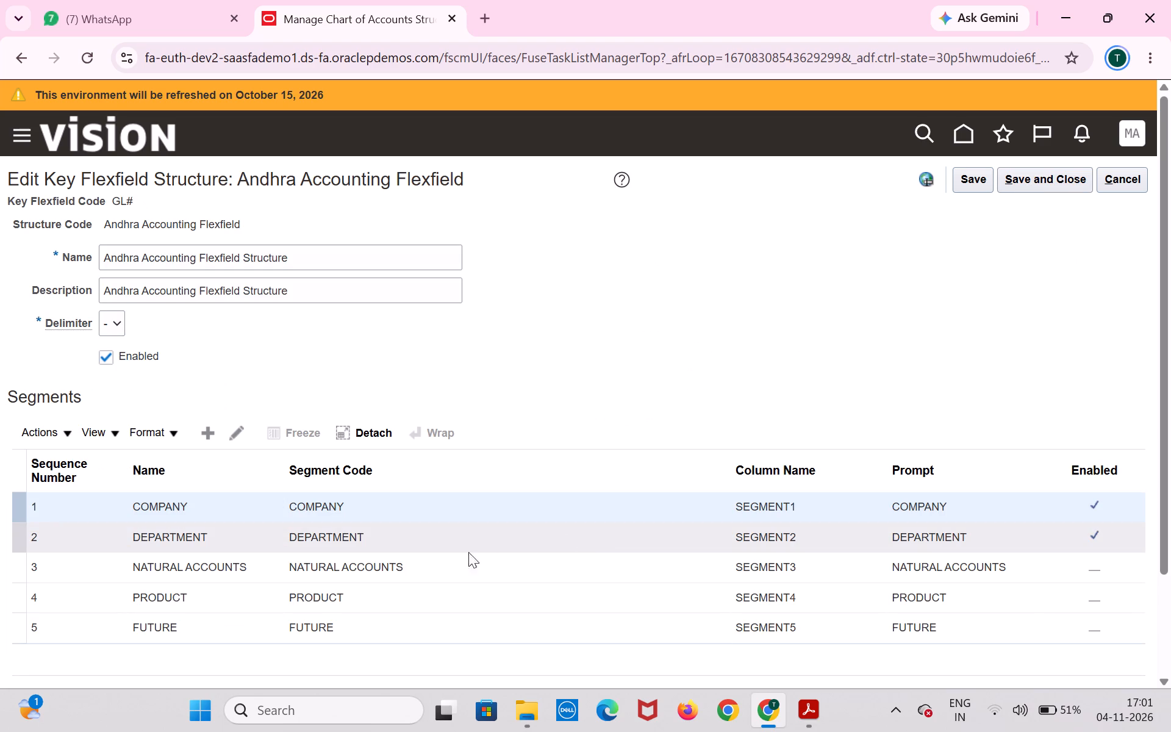
Reopen the DEPARTMENT segment of the Andhra structure, and save and close it without changing its settings.
{"action": "left_click", "coordinate": [388, 537]}
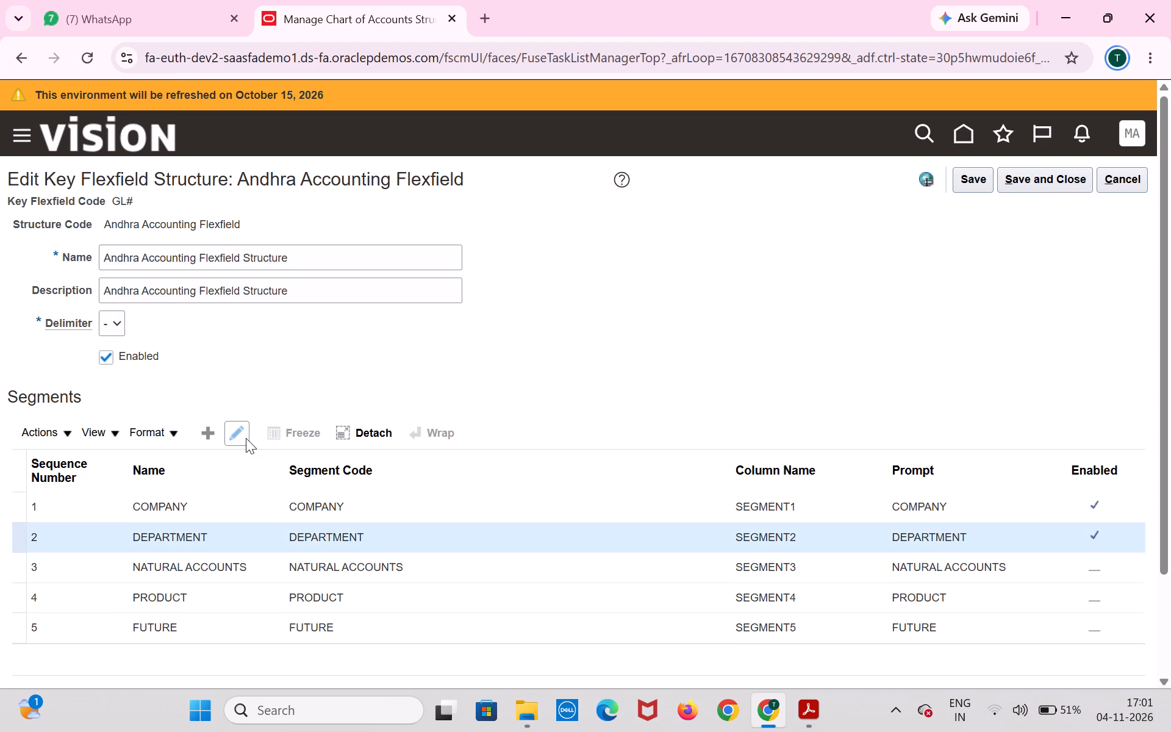
{"action": "left_click", "coordinate": [246, 437]}
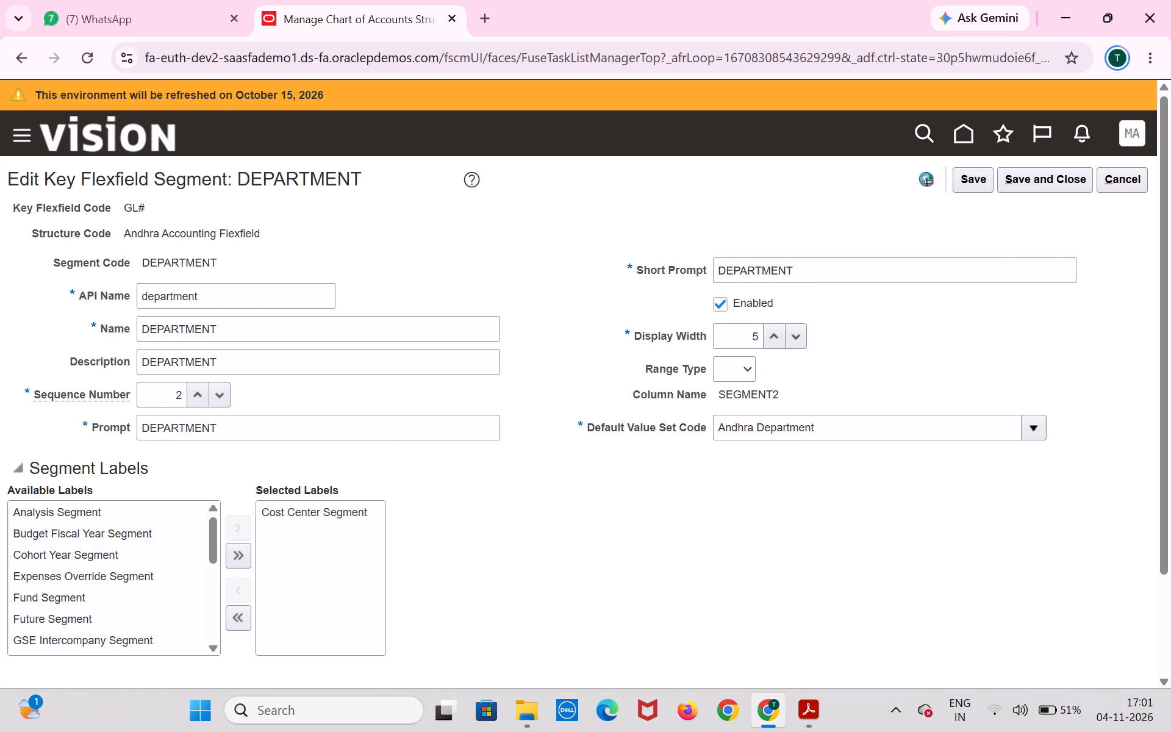
{"action": "left_click", "coordinate": [1052, 185]}
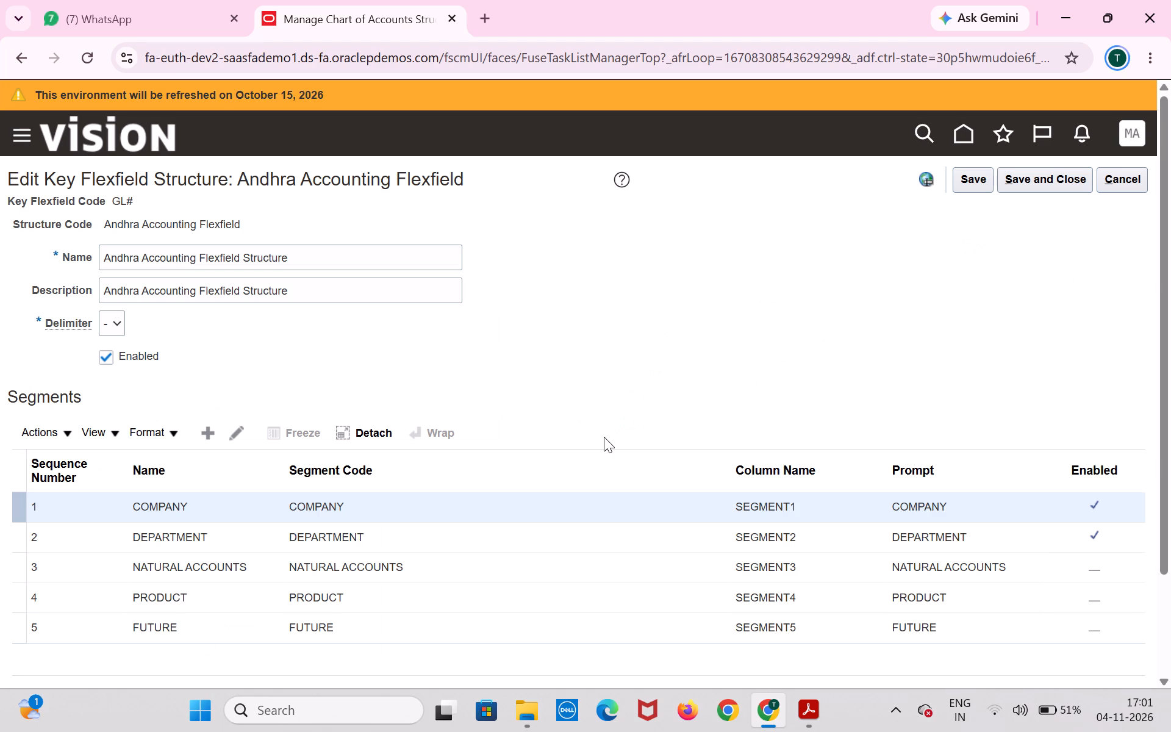
Enable the NATURAL ACCOUNTS segment of the Andhra Accounting Flexfield structure, and save and close the segment.
{"action": "left_click", "coordinate": [565, 577]}
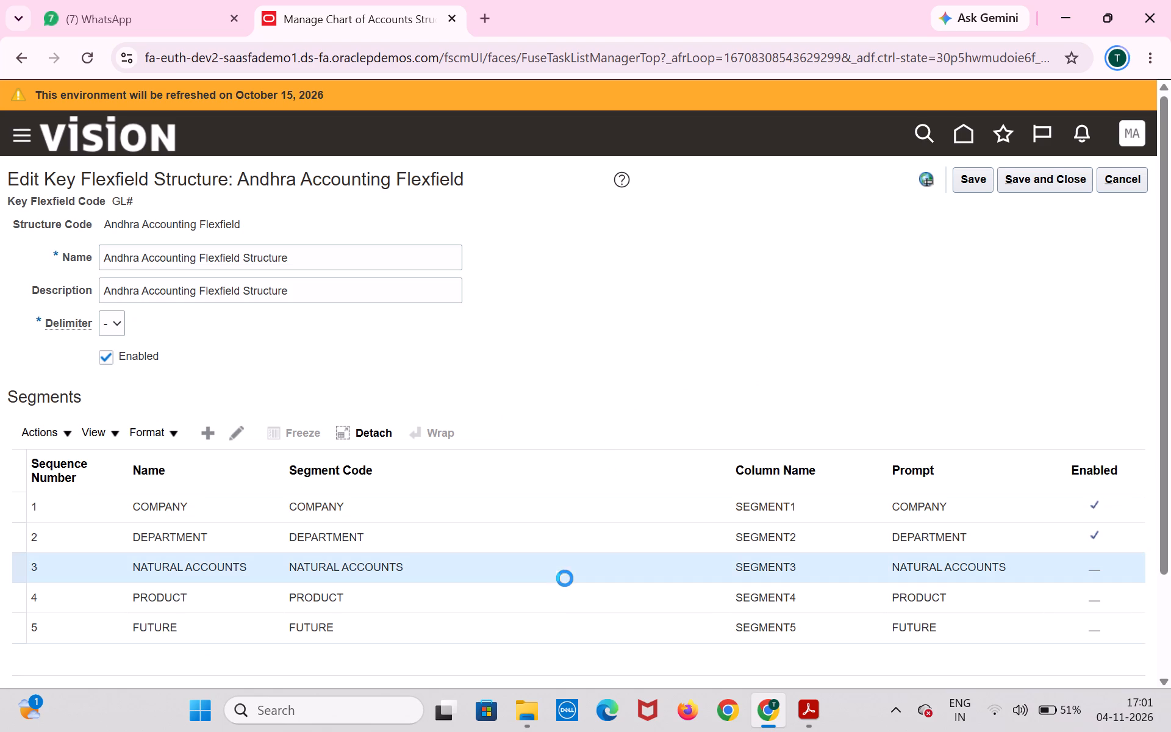
{"action": "left_click", "coordinate": [243, 441]}
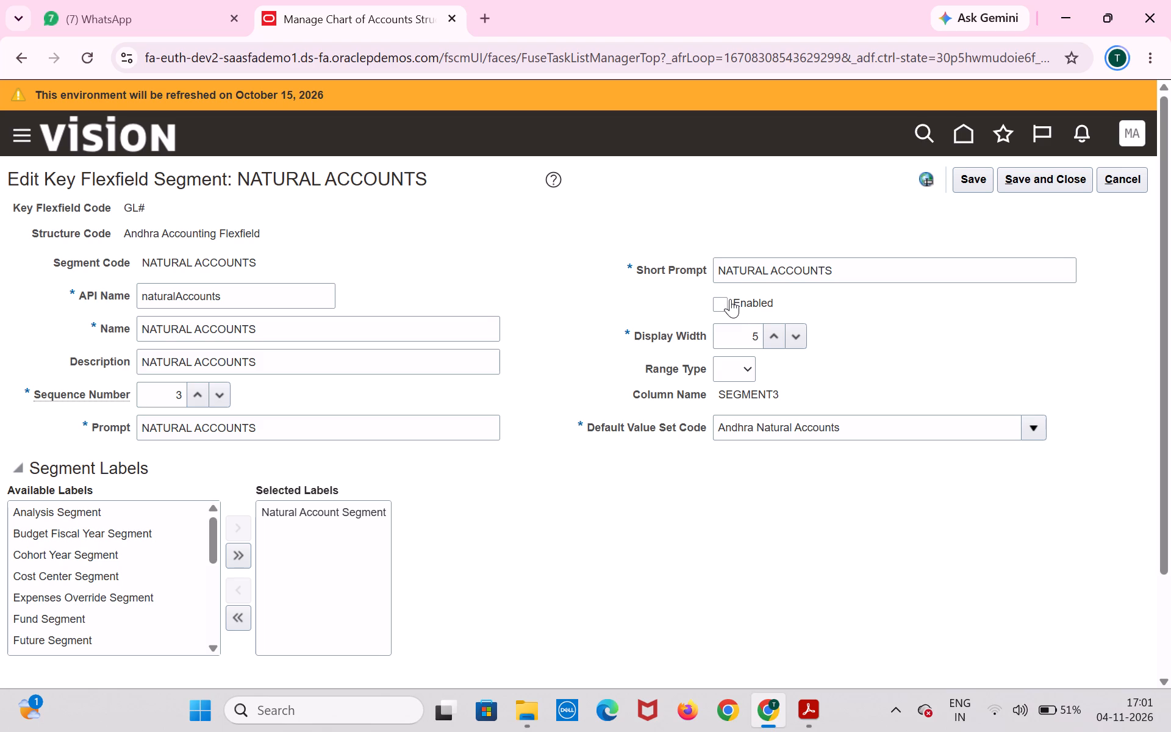
{"action": "left_click", "coordinate": [722, 303]}
{"action": "left_click", "coordinate": [1056, 187]}
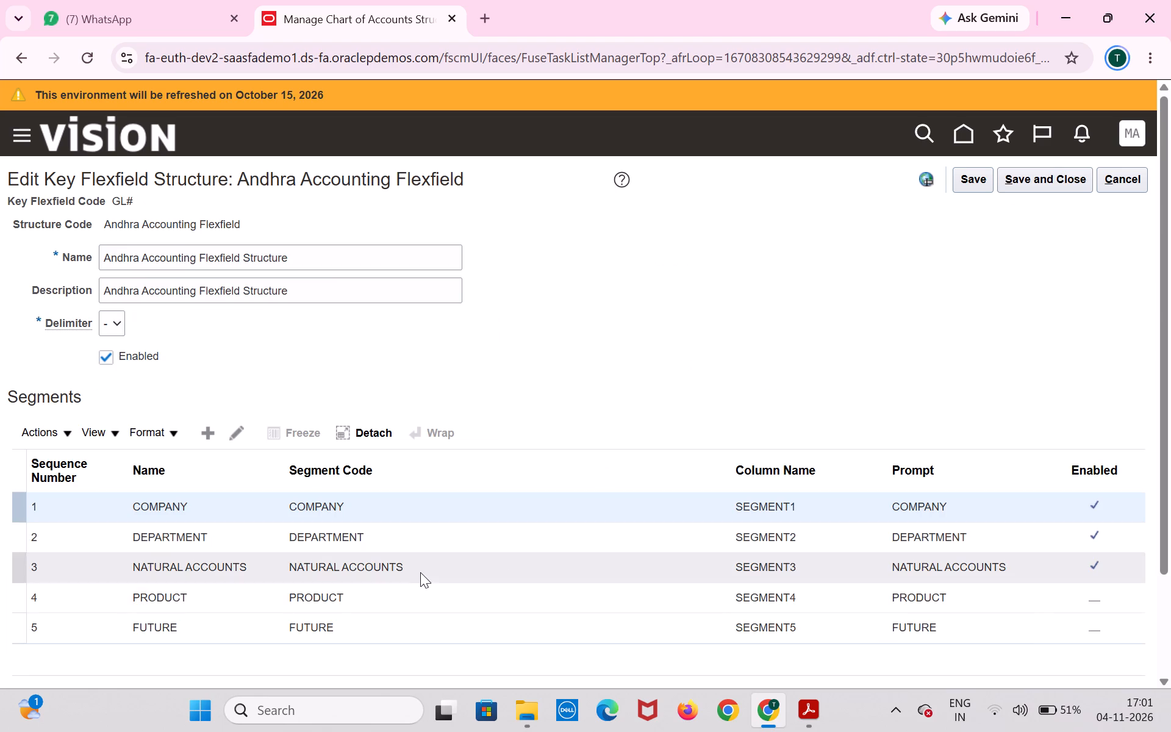
Enable the PRODUCT segment of the Andhra Accounting Flexfield structure, and save and close the segment.
{"action": "left_click", "coordinate": [414, 592]}
{"action": "left_click", "coordinate": [240, 422]}
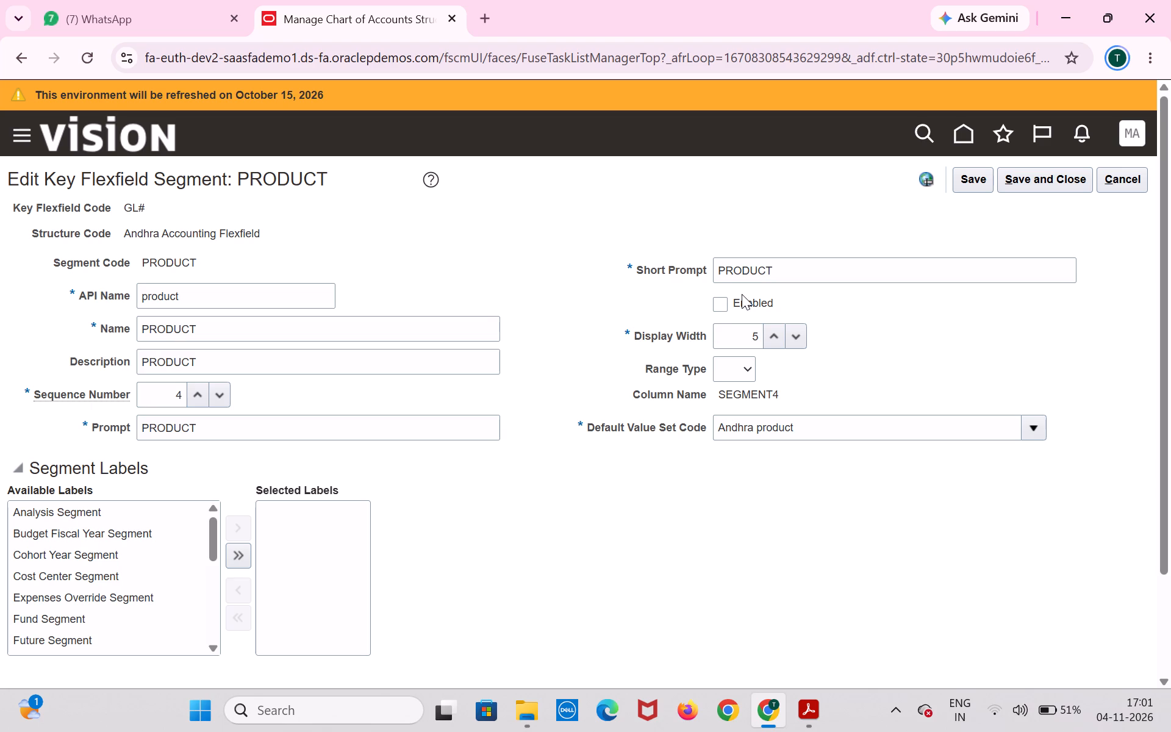
{"action": "left_click", "coordinate": [717, 307]}
{"action": "left_click", "coordinate": [1049, 185]}
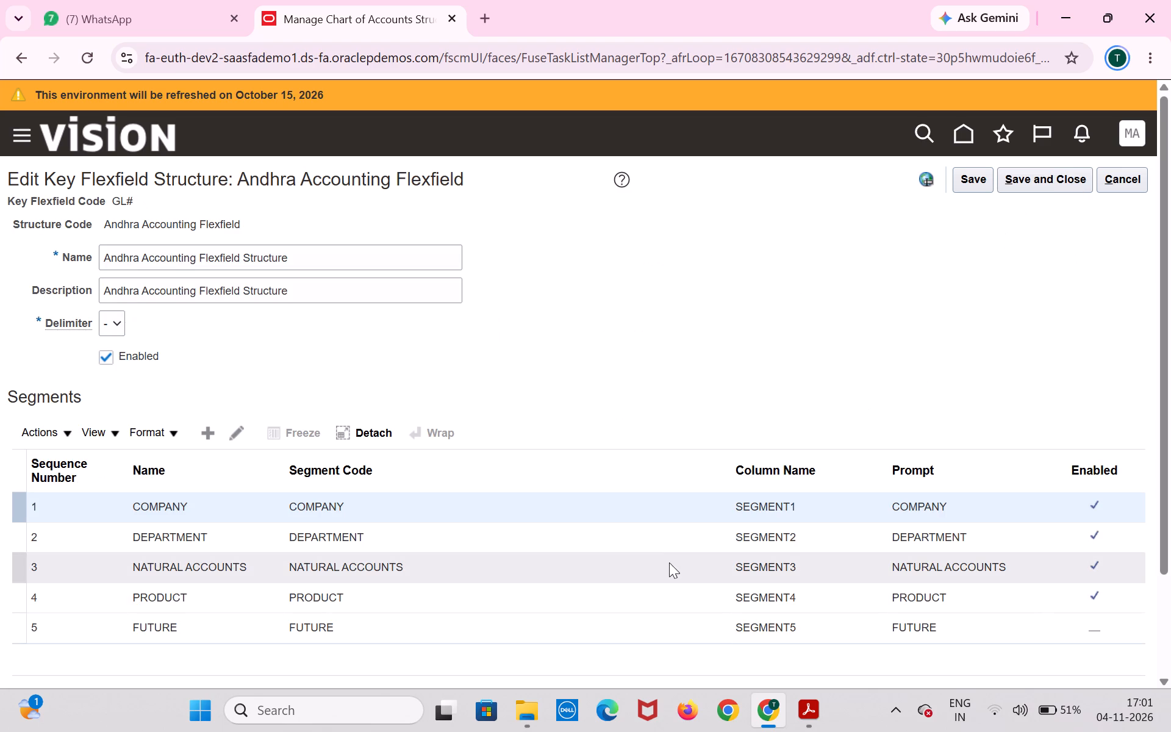
Enable the FUTURE segment of the Andhra Accounting Flexfield structure, and save and close the segment.
{"action": "left_click", "coordinate": [600, 626]}
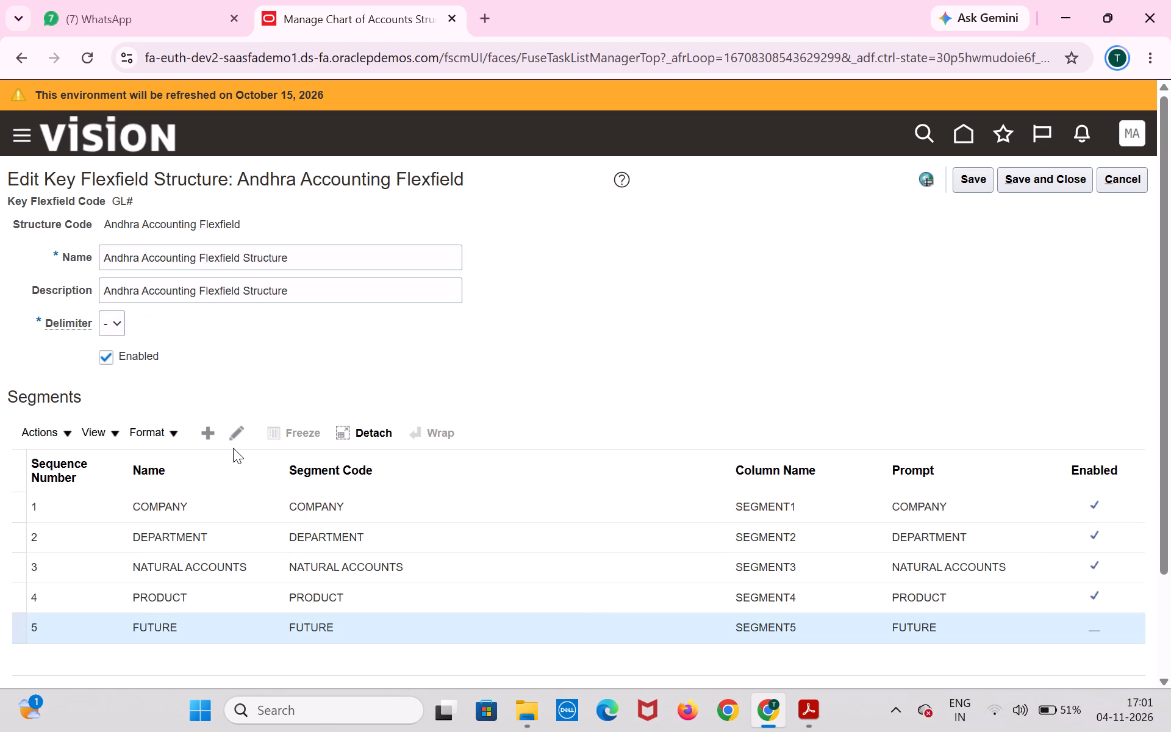
{"action": "left_click", "coordinate": [237, 434]}
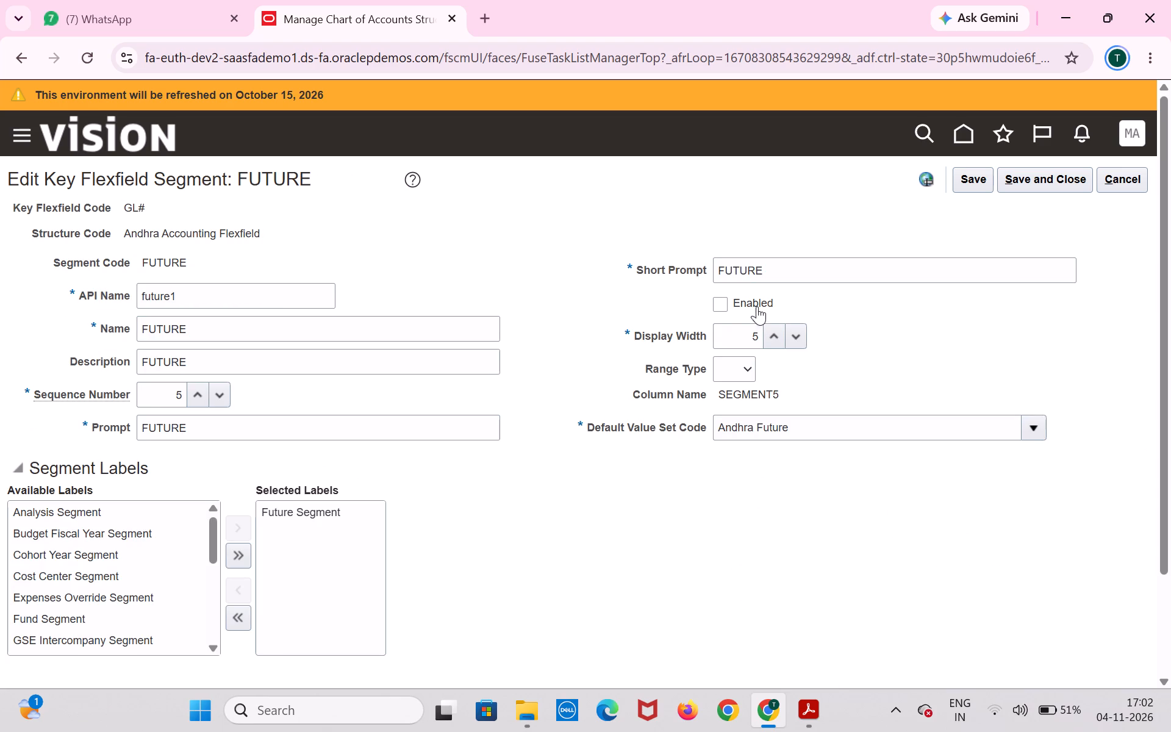
{"action": "left_click", "coordinate": [723, 307]}
{"action": "left_click", "coordinate": [1051, 182]}
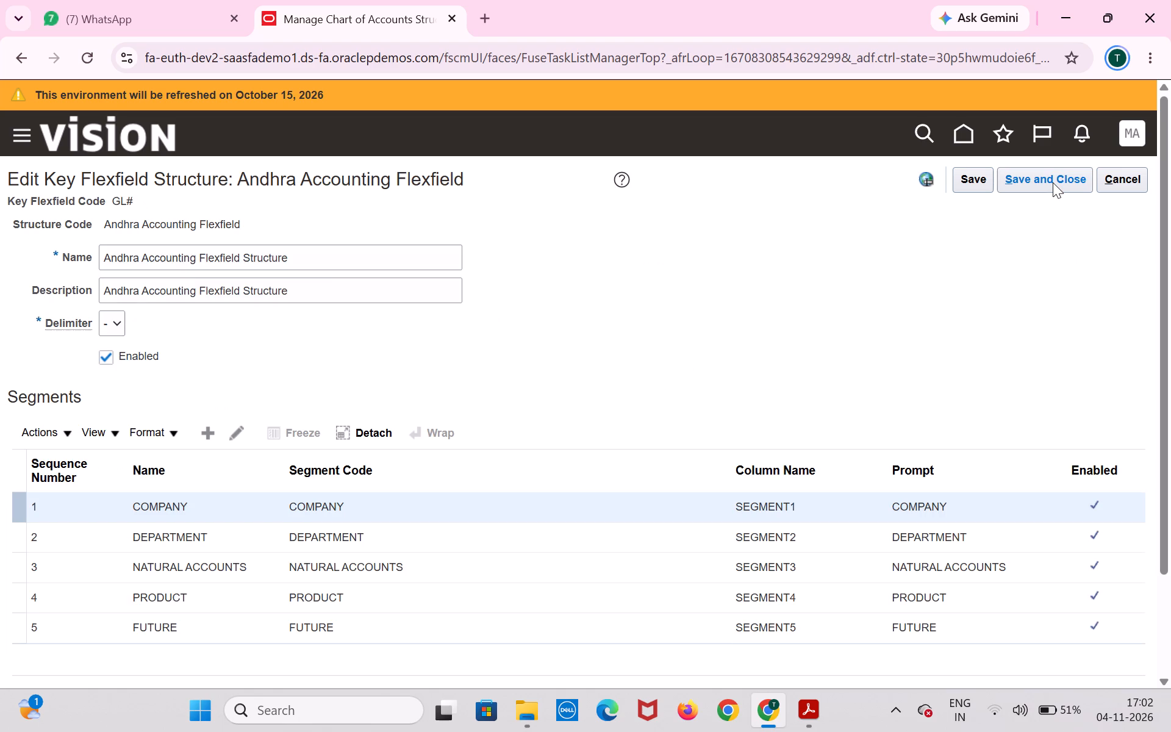
Save and close the Andhra Accounting Flexfield structure and return to the chart of accounts structures overview.
{"action": "left_click", "coordinate": [1053, 182]}
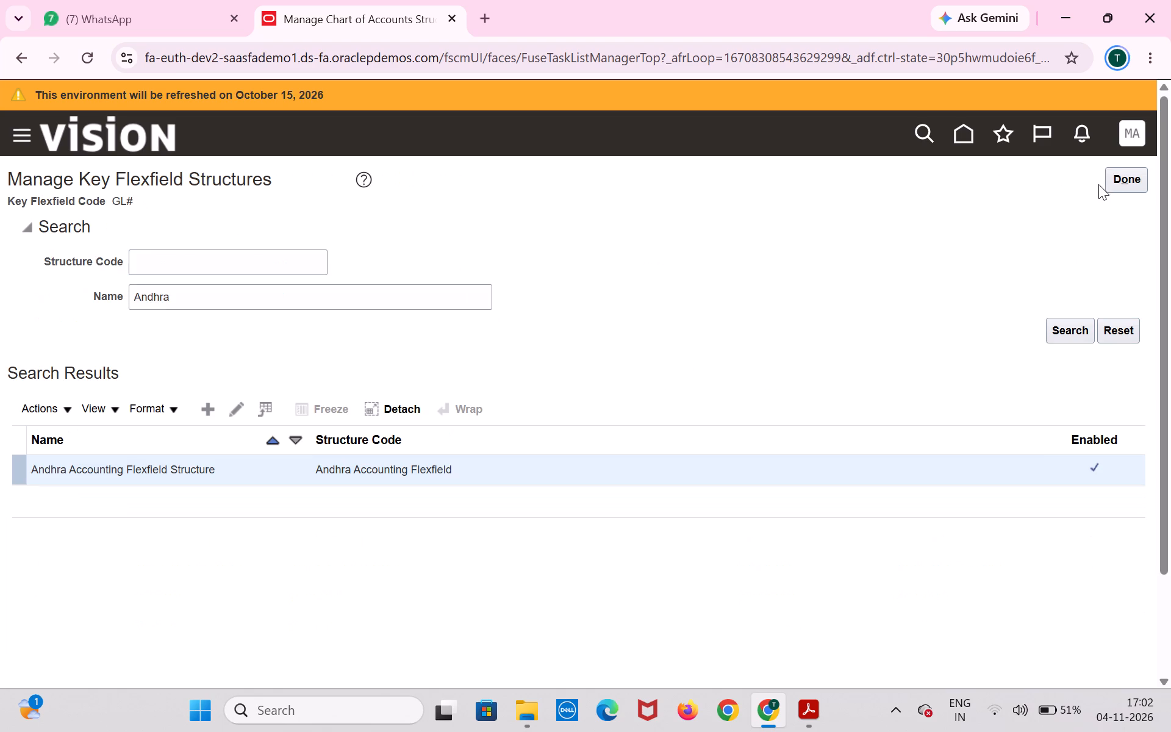
{"action": "left_click", "coordinate": [1136, 184]}
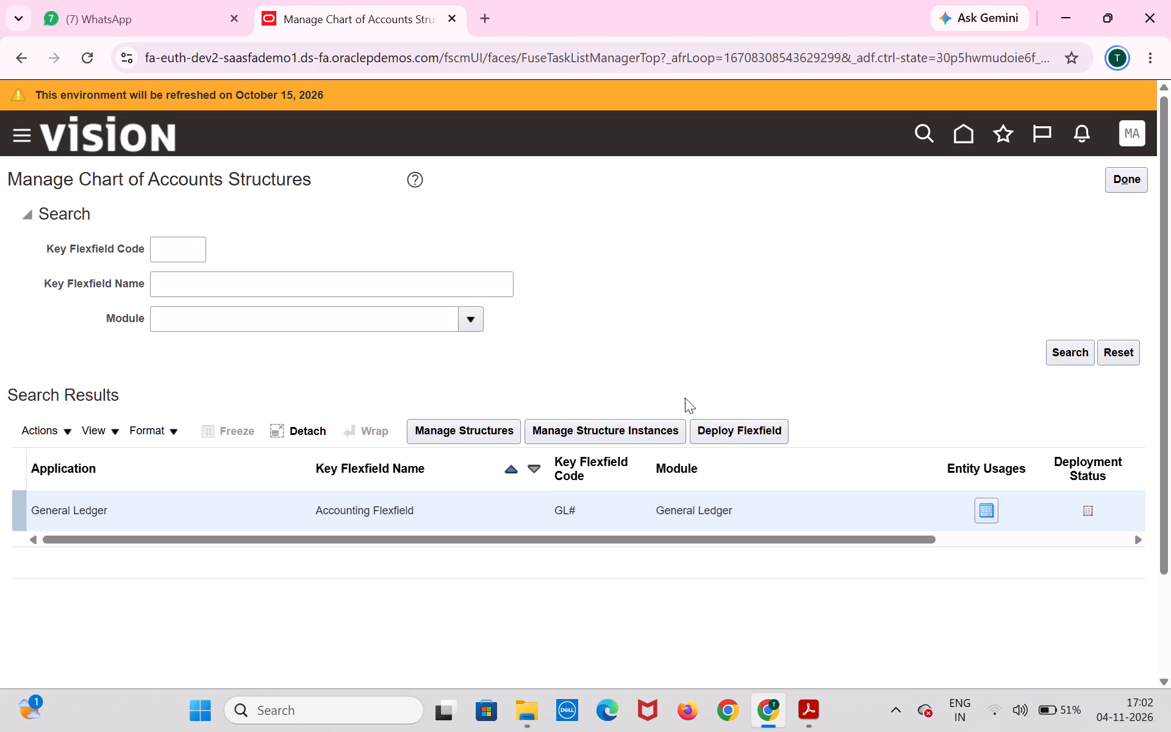
Deploy the GL# Accounting Flexfield of General Ledger.
{"action": "left_click", "coordinate": [724, 431]}
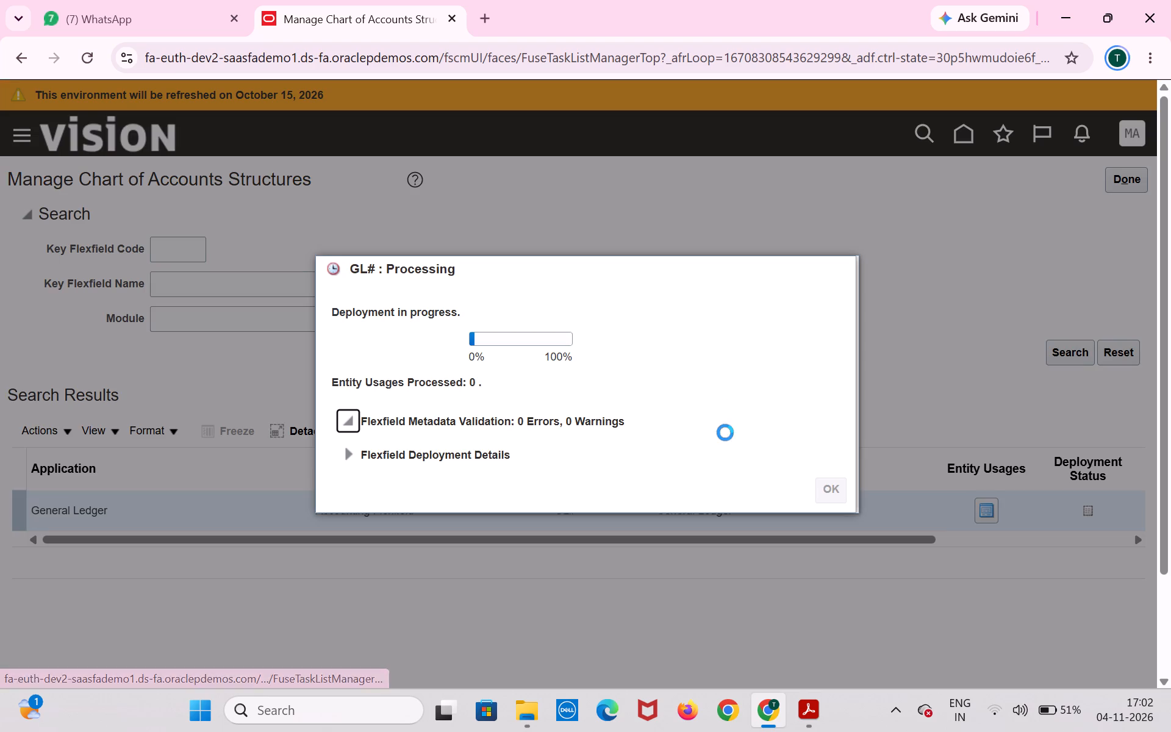